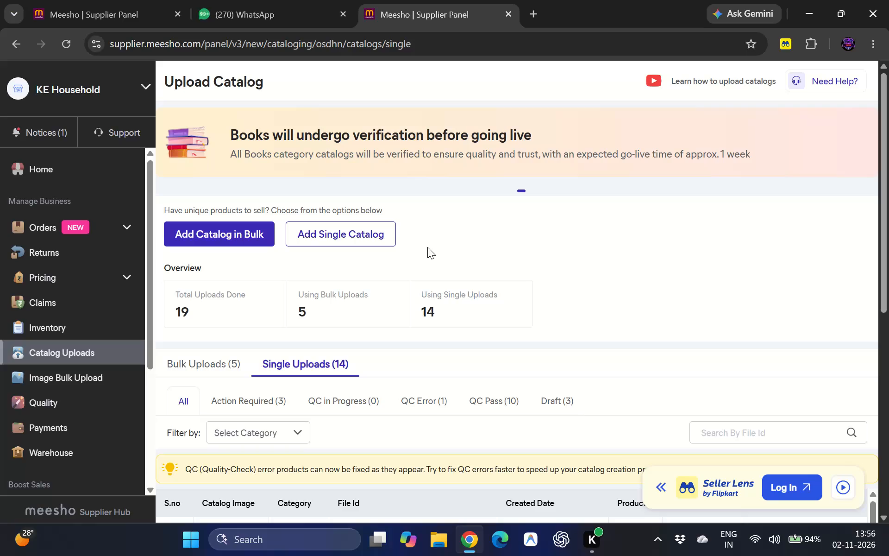
Find the grey half-round doormat catalog from 28 Oct, 01:03 PM in the single uploads and open its product for editing.
scroll(497, 336, "down", 1)
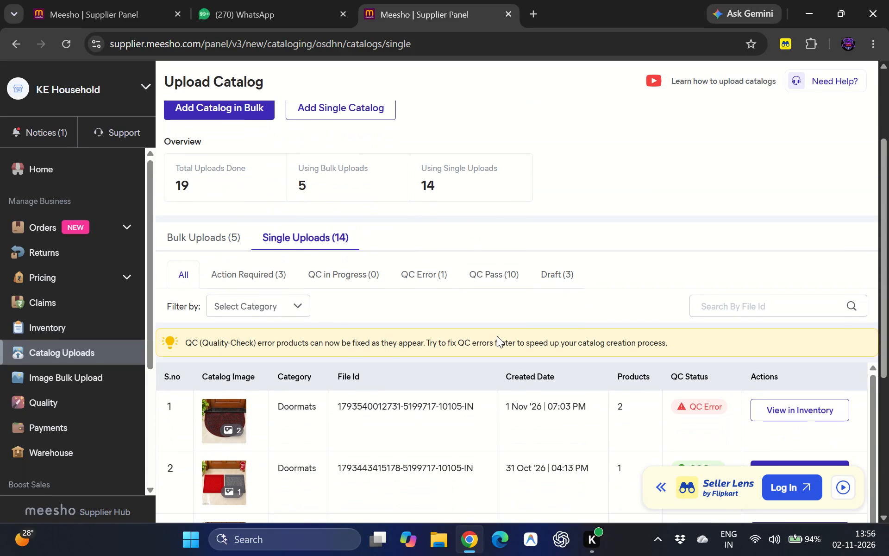
scroll(497, 336, "down", 4)
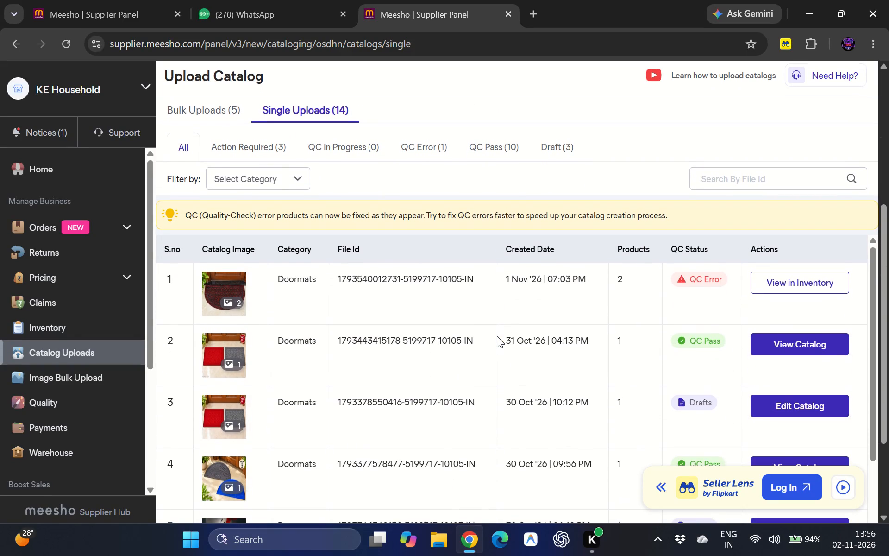
scroll(497, 336, "up", 1)
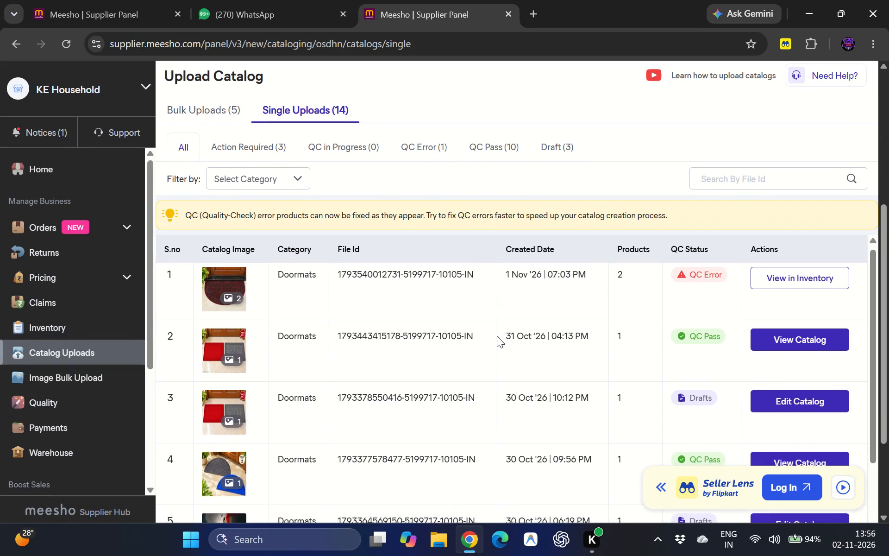
scroll(663, 236, "down", 2)
scroll(663, 236, "up", 1)
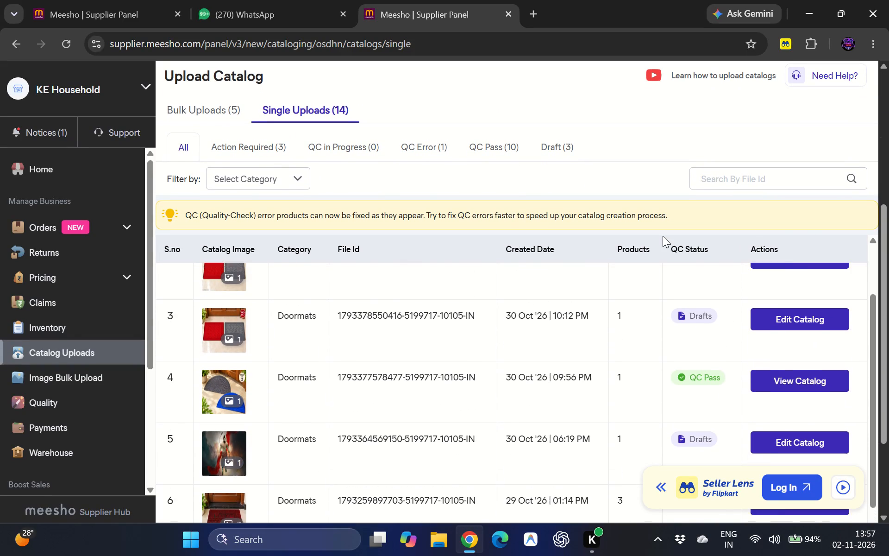
scroll(663, 236, "up", 1)
scroll(490, 381, "down", 2)
scroll(490, 381, "right", 1)
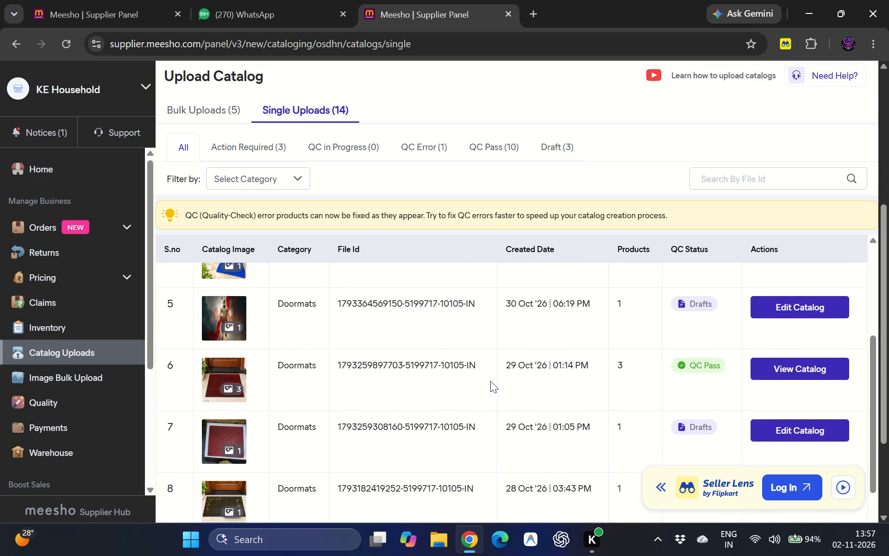
scroll(490, 381, "right", 3)
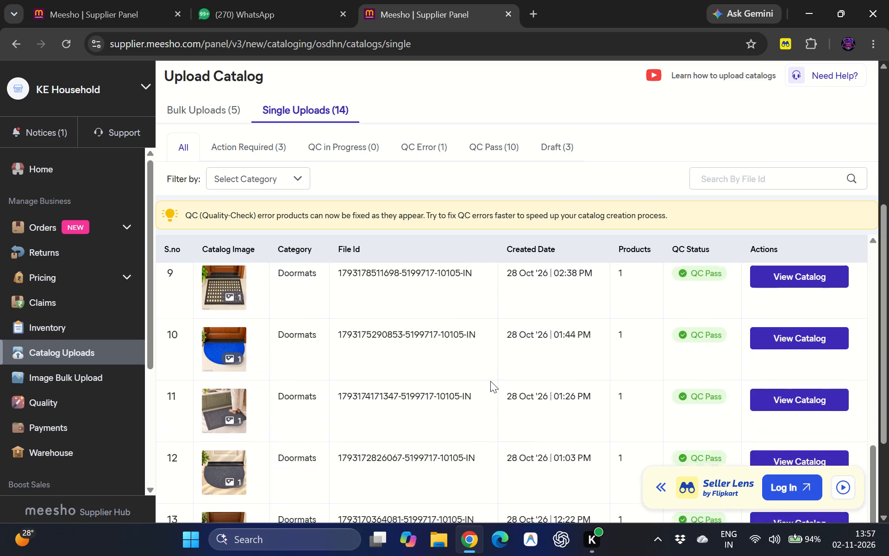
scroll(490, 381, "right", 2)
scroll(490, 381, "down", 1)
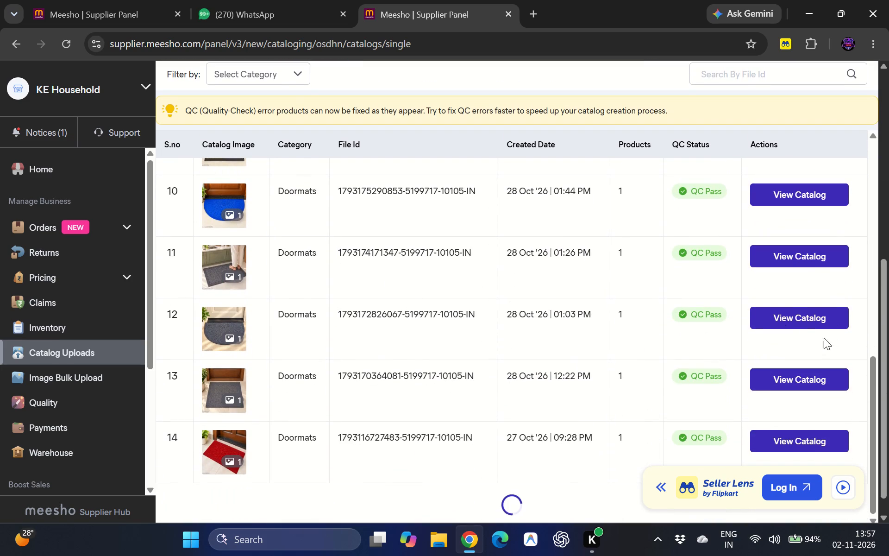
left_click(798, 307)
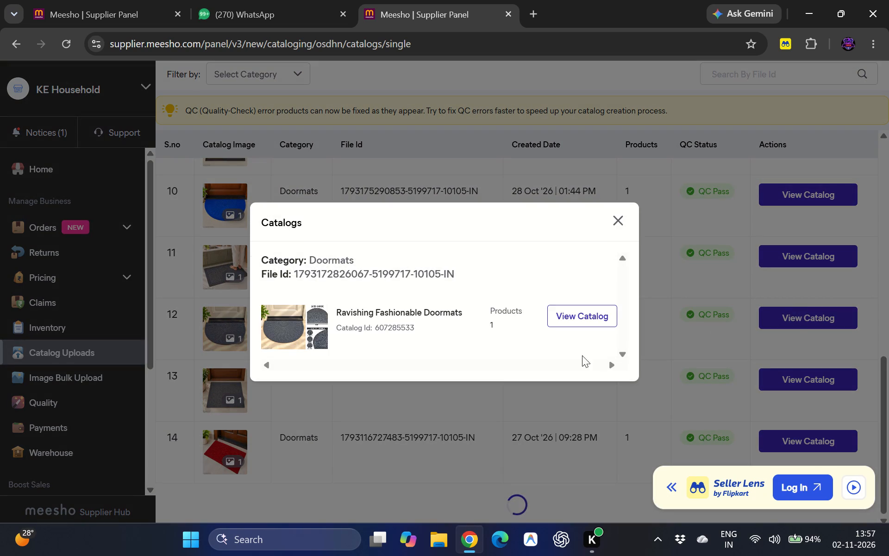
left_click(601, 306)
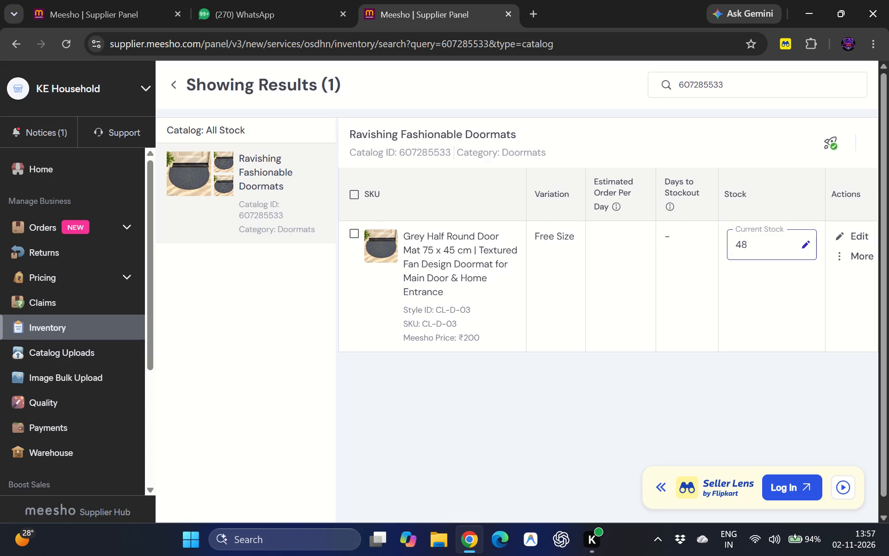
left_click(846, 235)
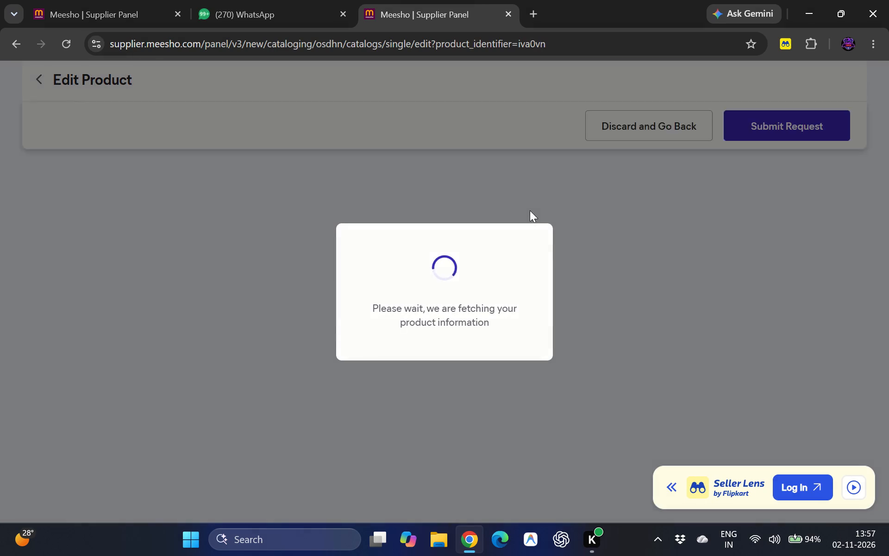
scroll(354, 320, "right", 1)
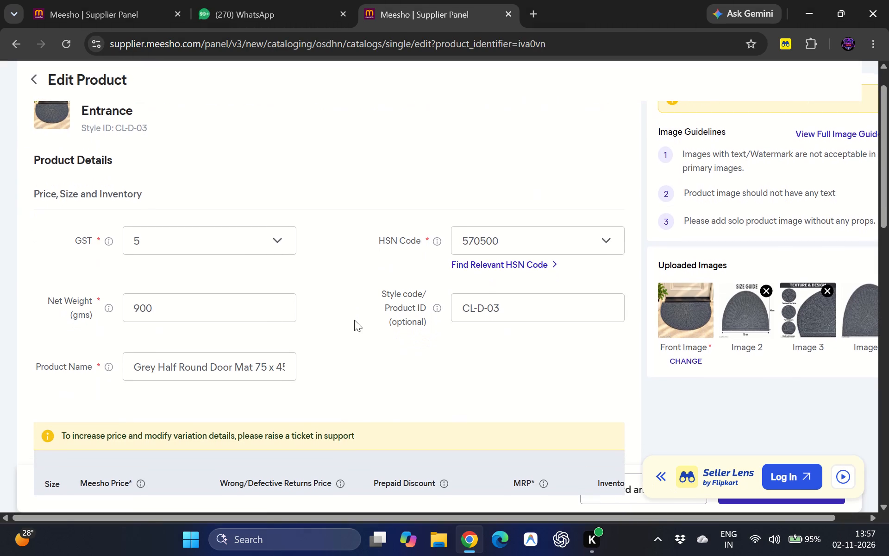
Return to the unfinished Add Single Catalog form and set Color to Brown and Features to Anti Slip.
left_click(61, 0)
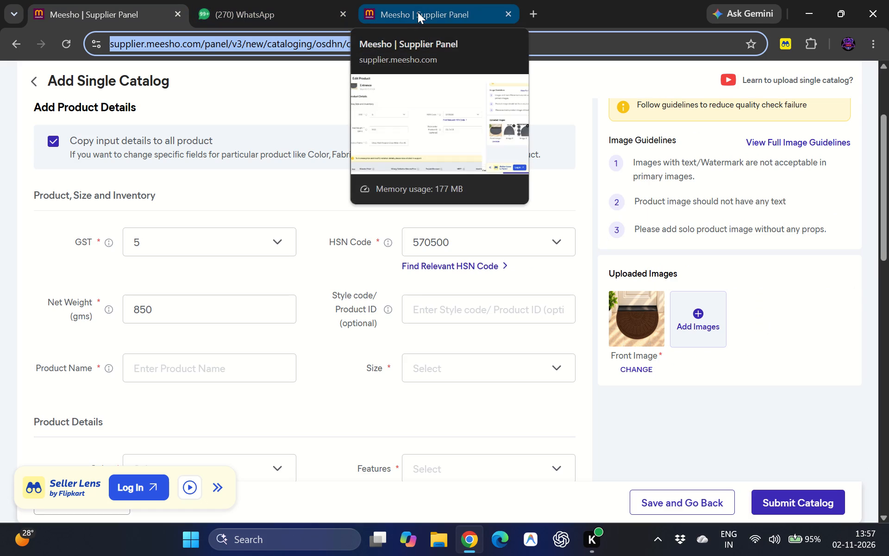
scroll(287, 385, "down", 4)
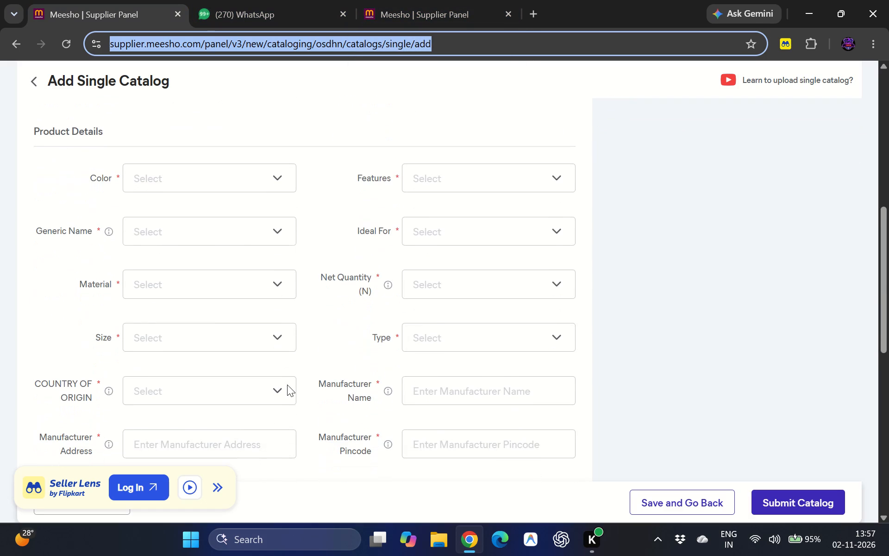
scroll(263, 175, "up", 1)
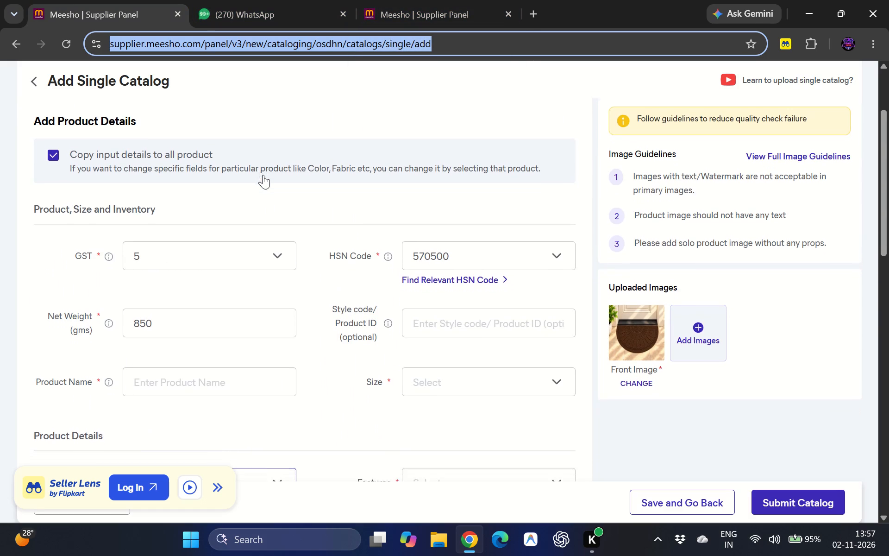
scroll(263, 175, "up", 1)
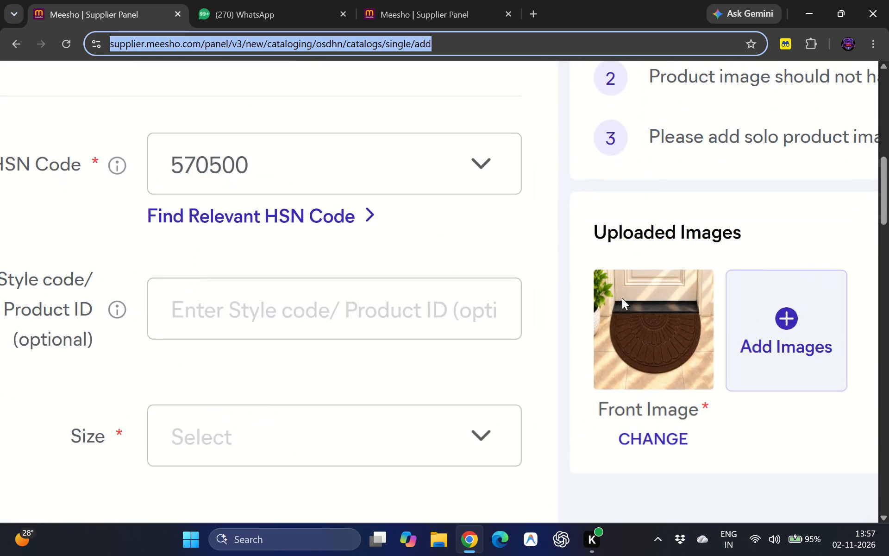
scroll(149, 407, "down", 2)
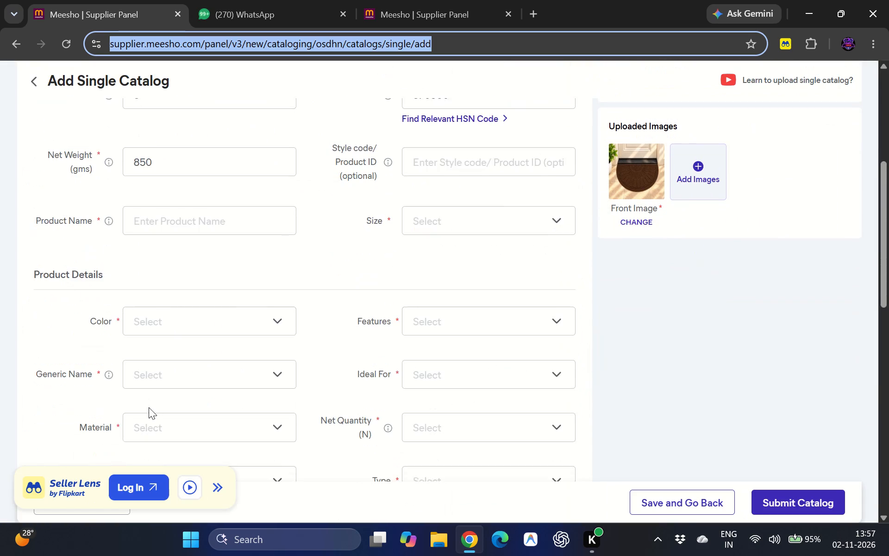
left_click(225, 315)
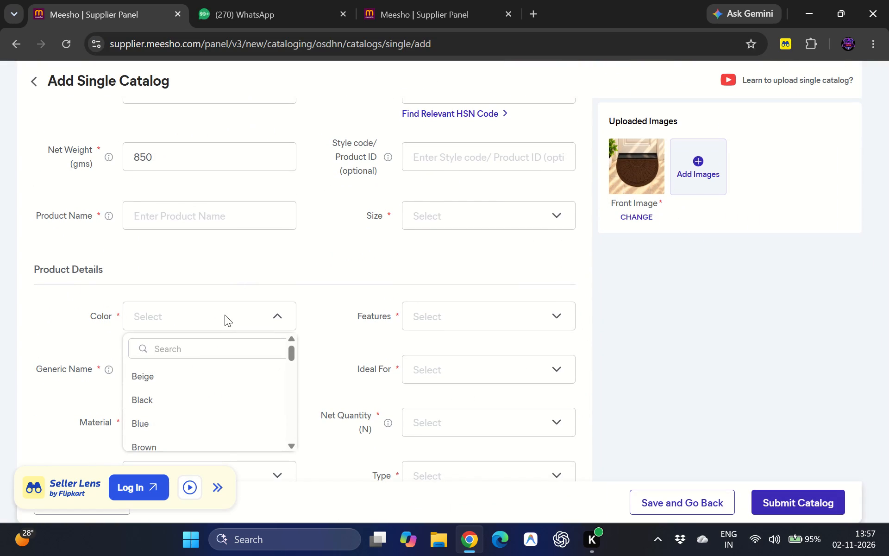
key("b")
left_click(190, 345)
type("bro")
left_click(183, 368)
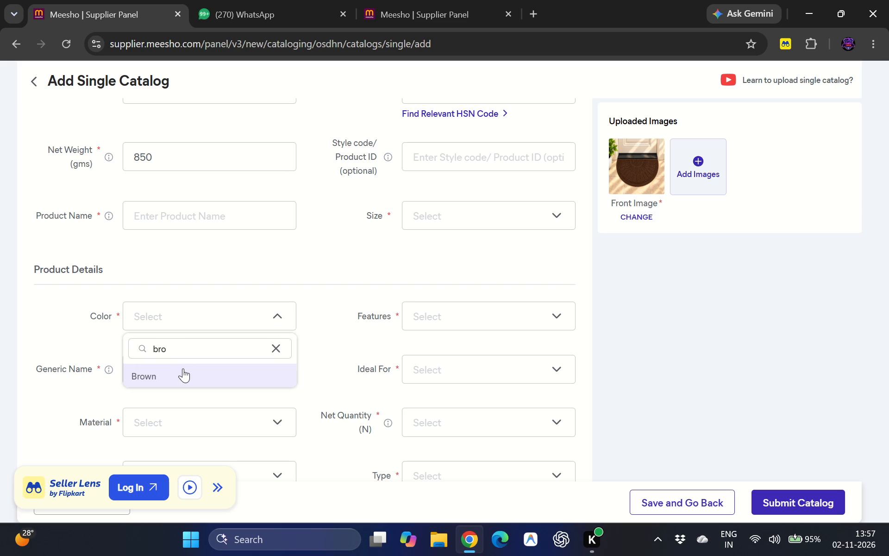
left_click(438, 319)
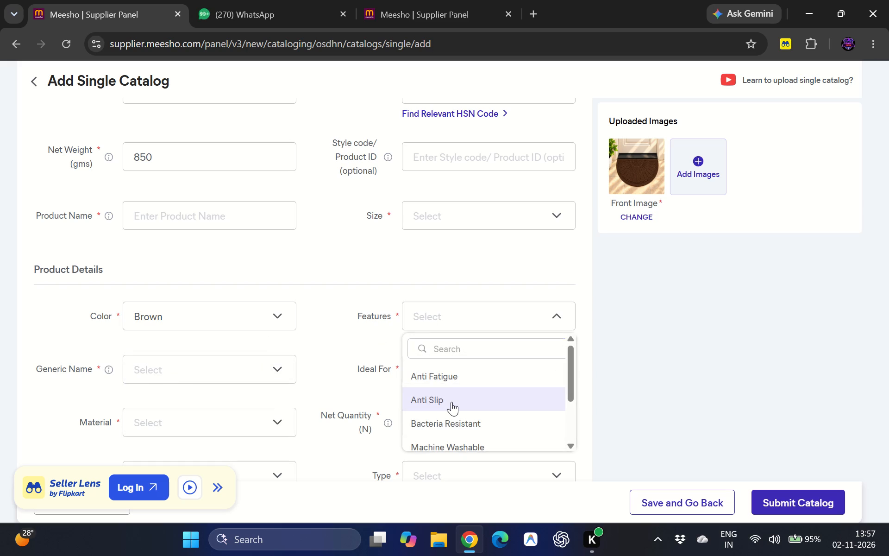
left_click(451, 402)
Set the Generic Name to Doormats and Ideal For to Anywhere in the product details.
scroll(345, 373, "down", 1)
left_click(281, 295)
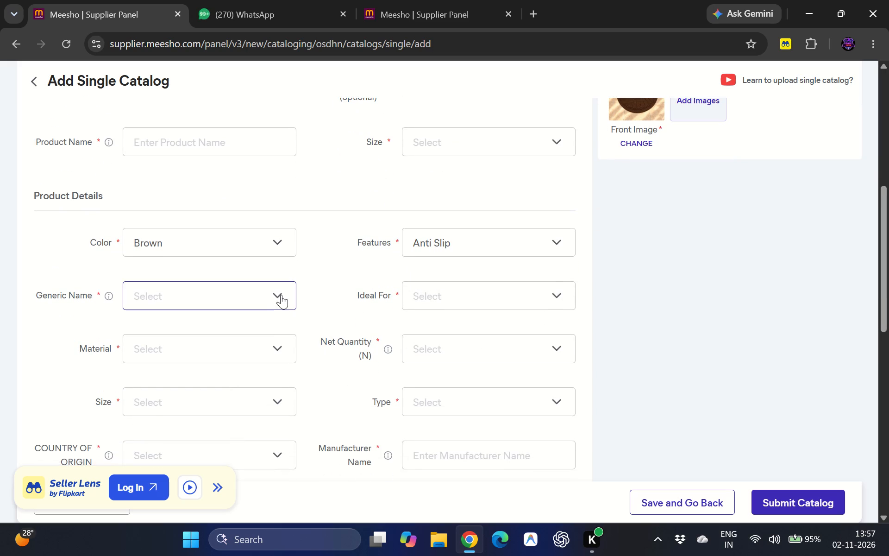
left_click(181, 379)
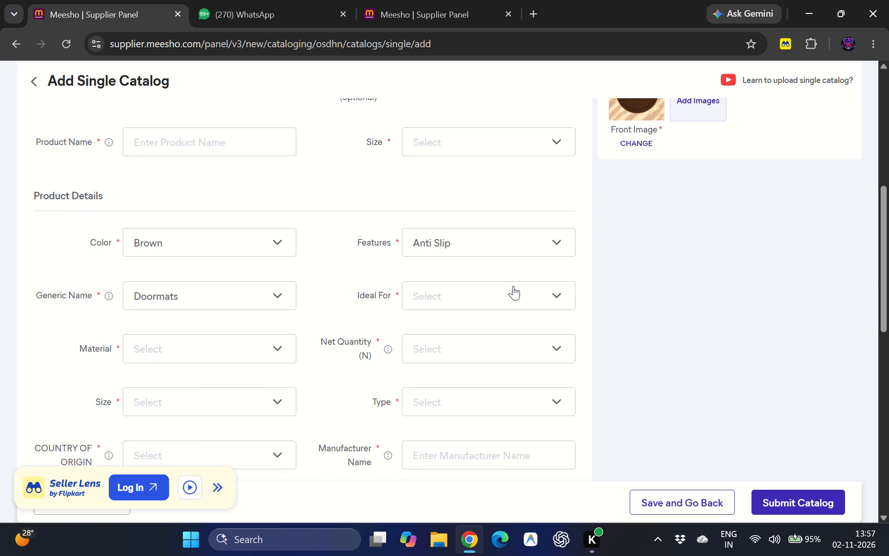
left_click(513, 286)
left_click(443, 350)
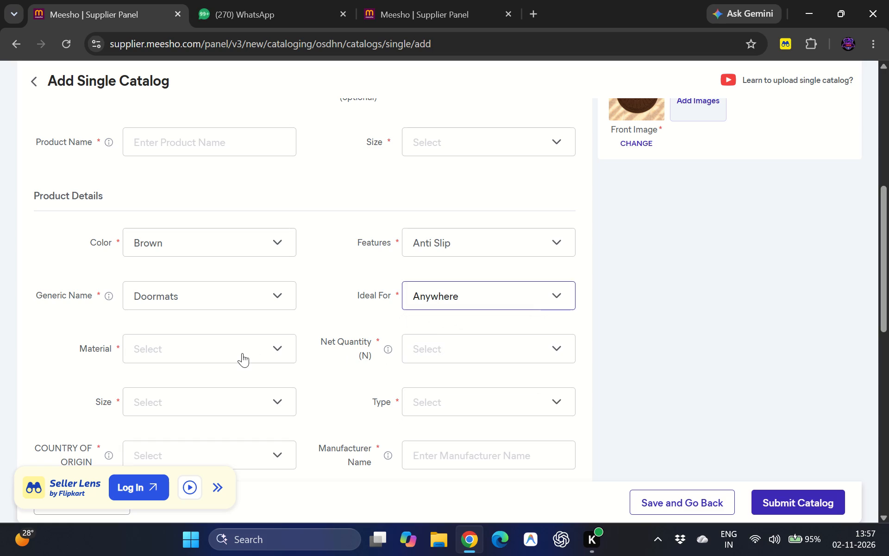
Set the Material to Cotton and the Net Quantity to 1.
left_click(242, 353)
left_click(199, 387)
type("coot")
key("BackSpace")
key("BackSpace")
type("tto")
left_click(175, 404)
scroll(339, 334, "down", 1)
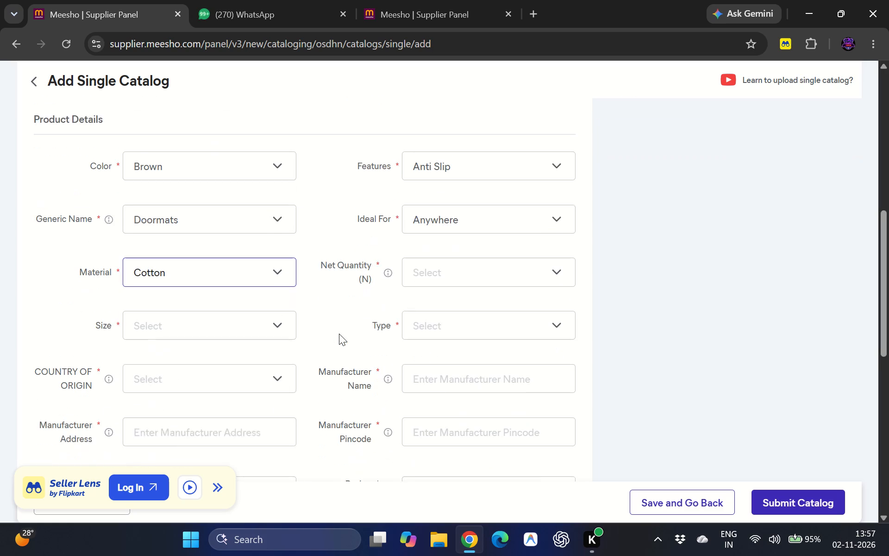
scroll(339, 334, "down", 1)
left_click(490, 247)
left_click(432, 314)
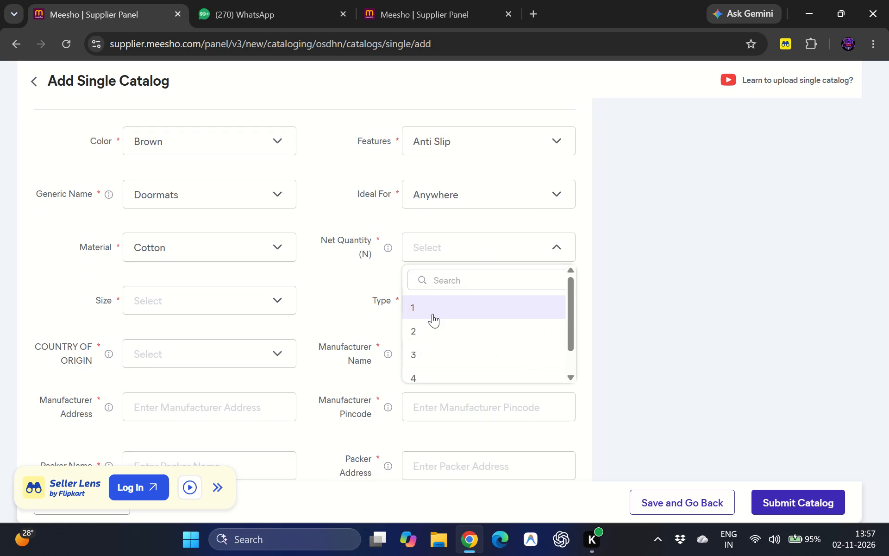
Search the sizes in the product details and set Size to 45*70 cms.
left_click(177, 305)
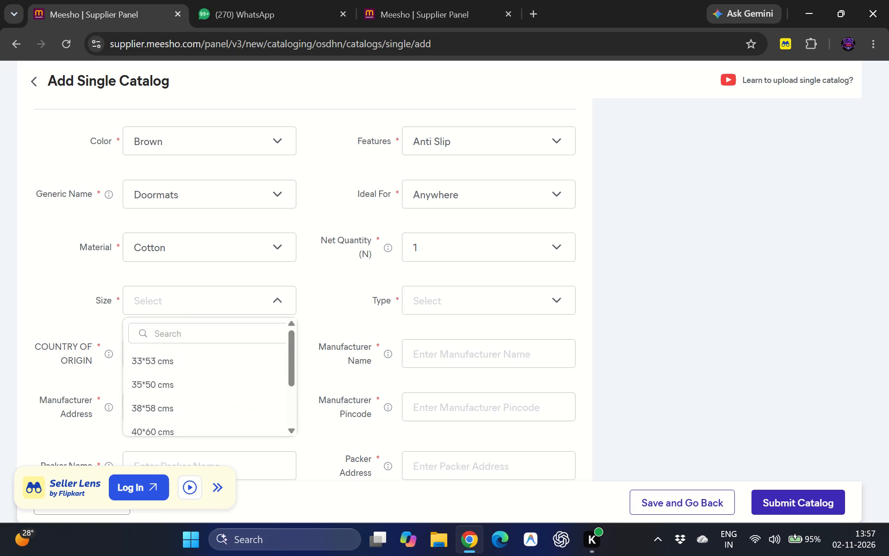
left_click(180, 335)
type("75")
key("BackSpace")
key("BackSpace")
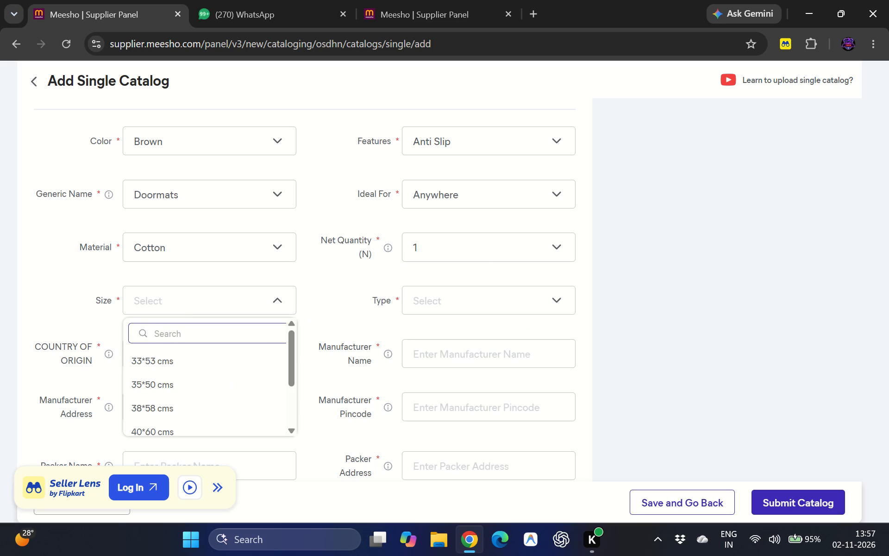
type("40")
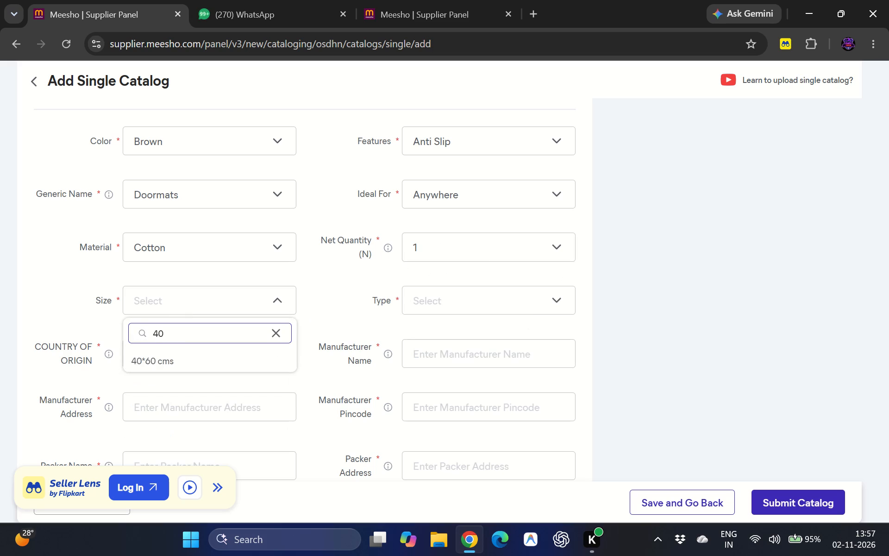
key("BackSpace")
key("BackSpace")
key("BackSpace")
type("70")
left_click(194, 351)
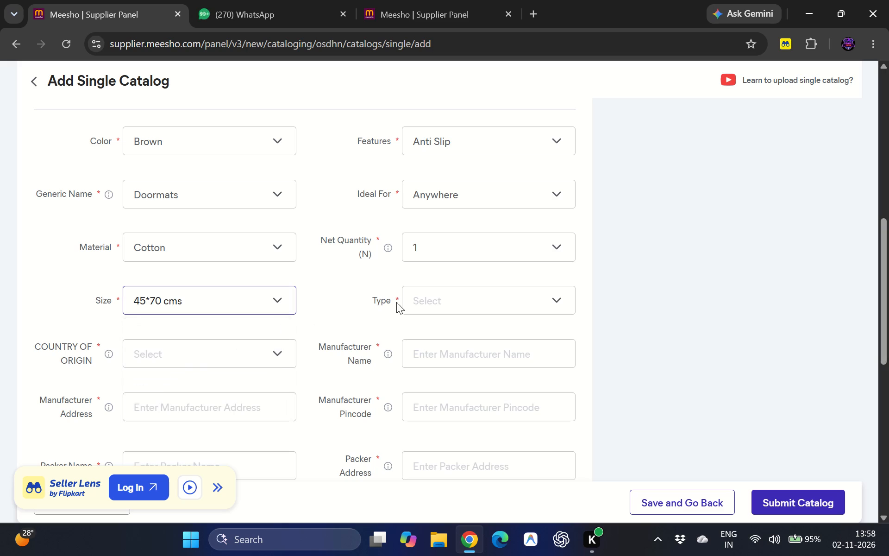
Set the Type to Door and the Country of Origin to India.
left_click(424, 301)
left_click(434, 379)
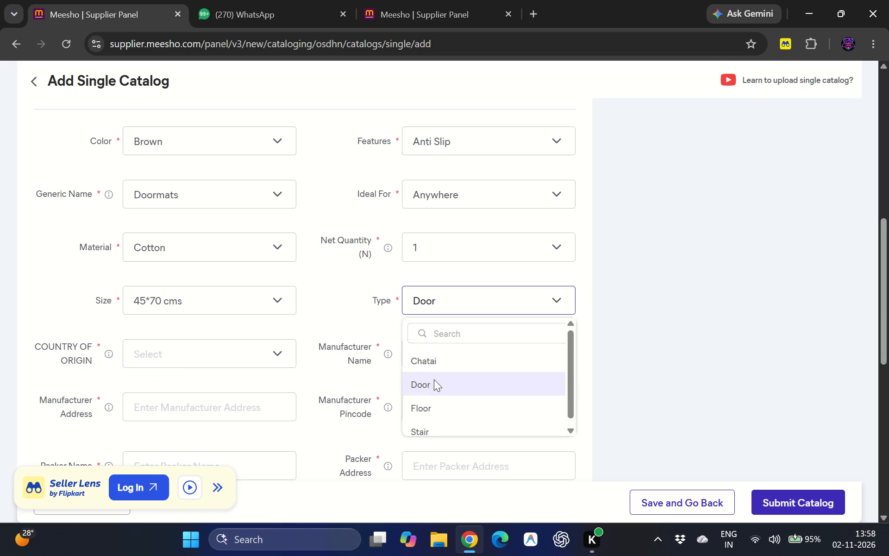
left_click(226, 347)
left_click(197, 404)
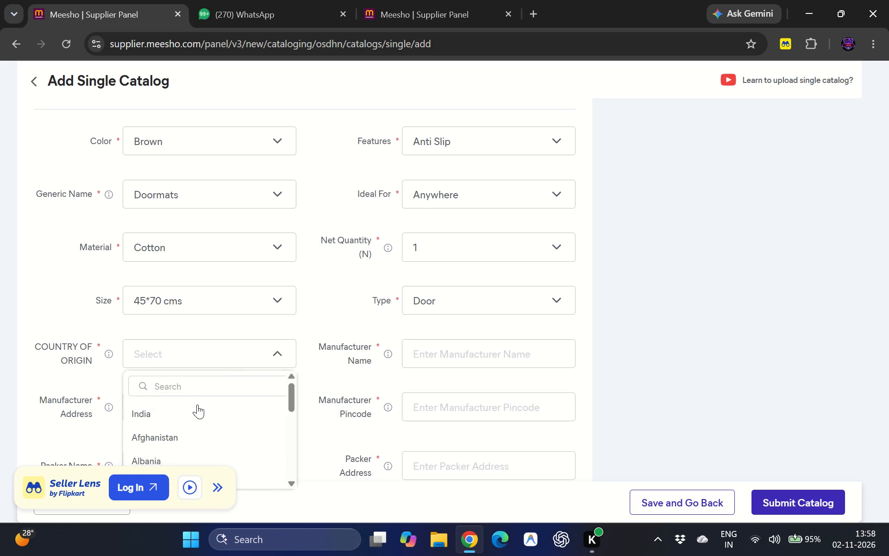
Enter KE HOUSEHOLD as the Manufacturer Name and fill in the manufacturer pincode.
left_click(418, 364)
scroll(418, 364, "down", 1)
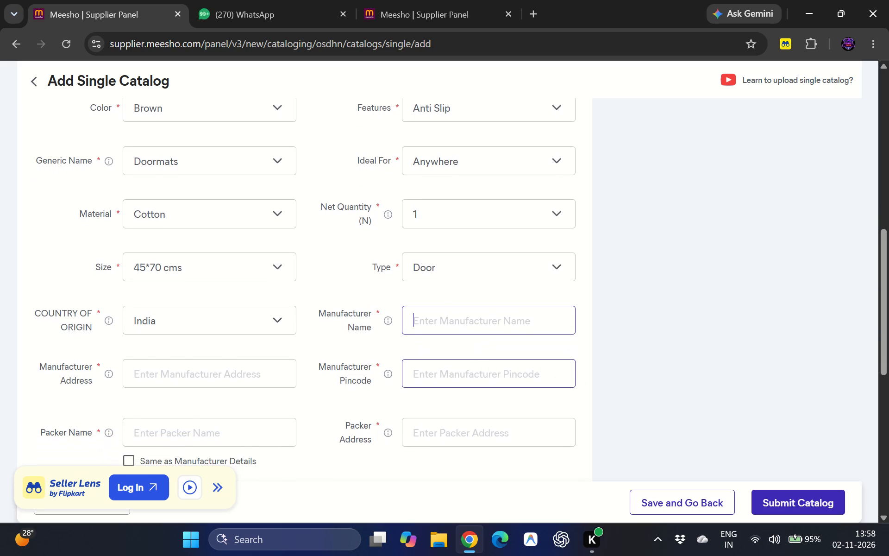
left_click(423, 327)
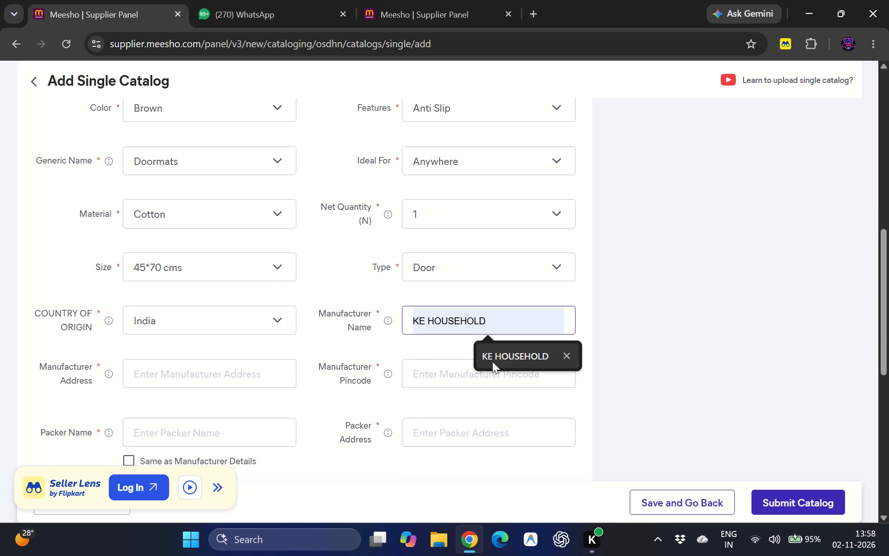
left_click(492, 361)
left_click(464, 366)
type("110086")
scroll(460, 382, "down", 7)
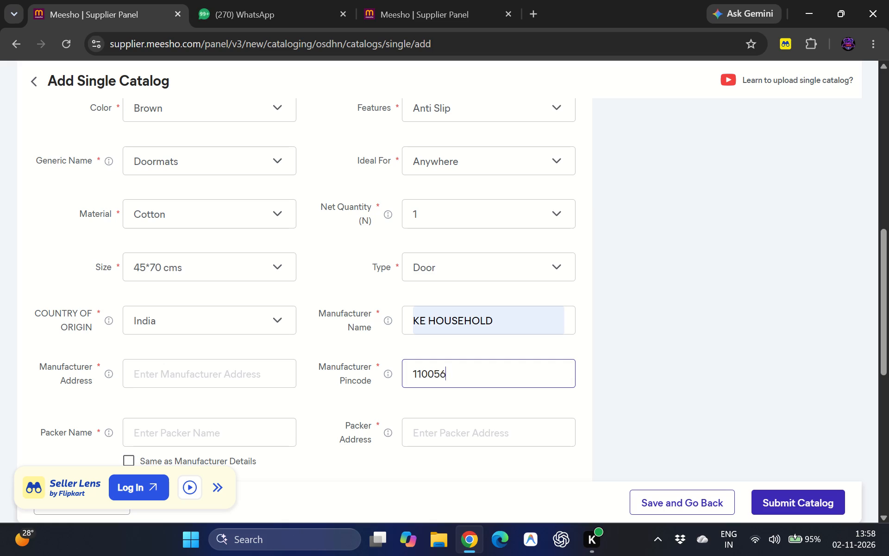
Correct the last digits of the manufacturer pincode.
scroll(460, 382, "up", 7)
key("BackSpace")
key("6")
Fill in the saved manufacturer address and set the packer details to be the same as the manufacturer details.
left_click(223, 367)
scroll(223, 367, "down", 2)
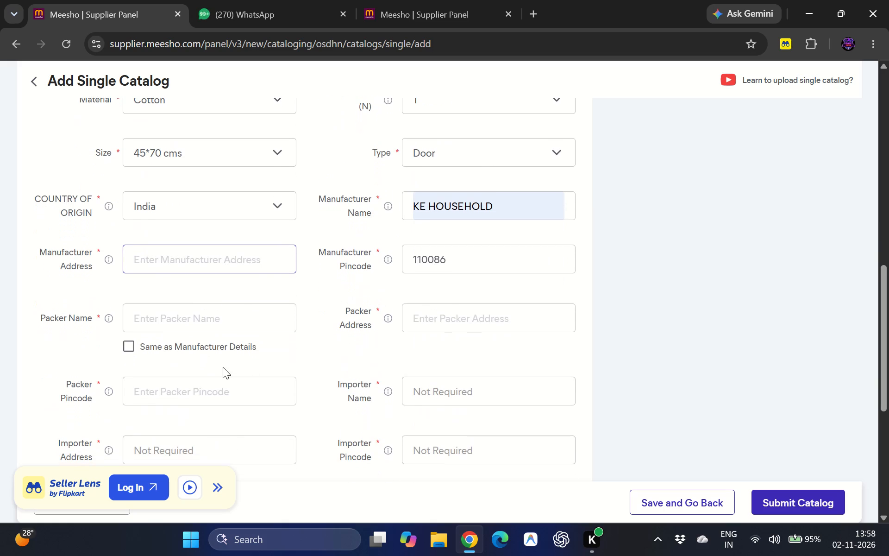
left_click(230, 248)
left_click(244, 283)
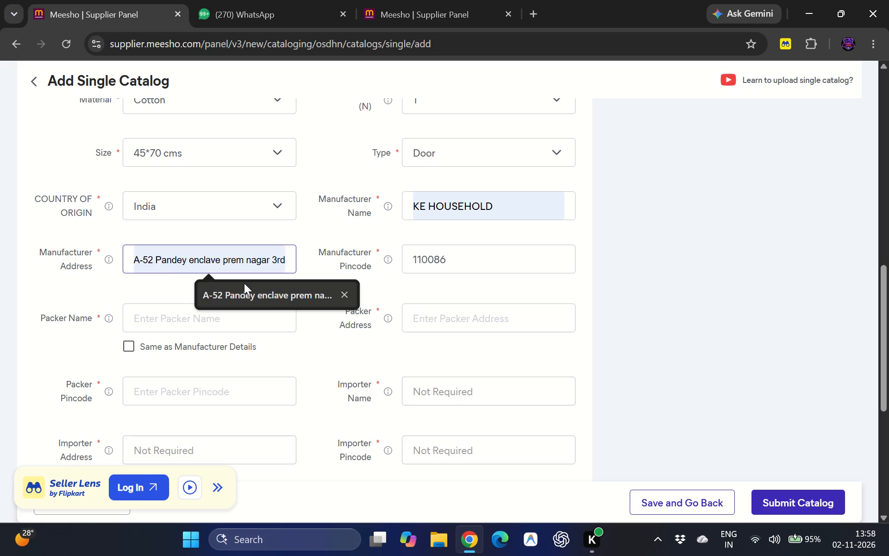
left_click(131, 348)
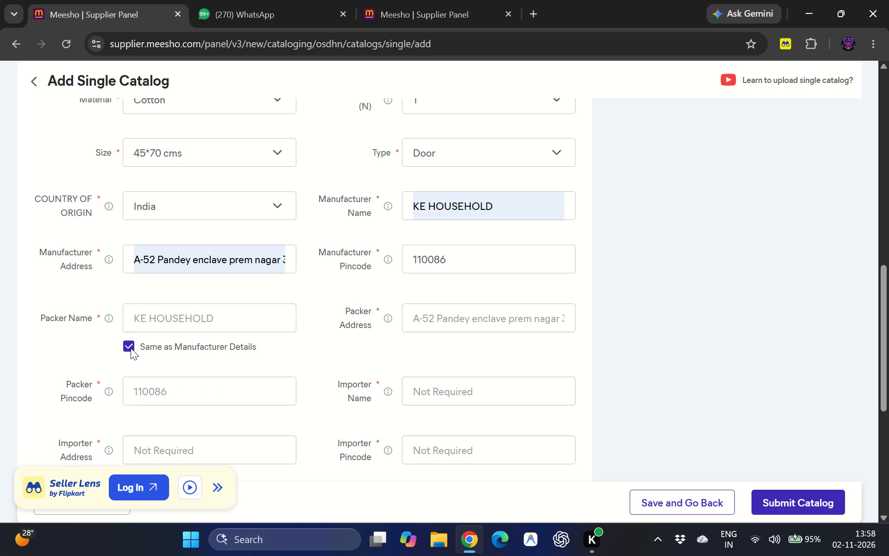
Switch to the existing grey half round door mat listing and copy its style code CL-D-03.
scroll(325, 313, "down", 3)
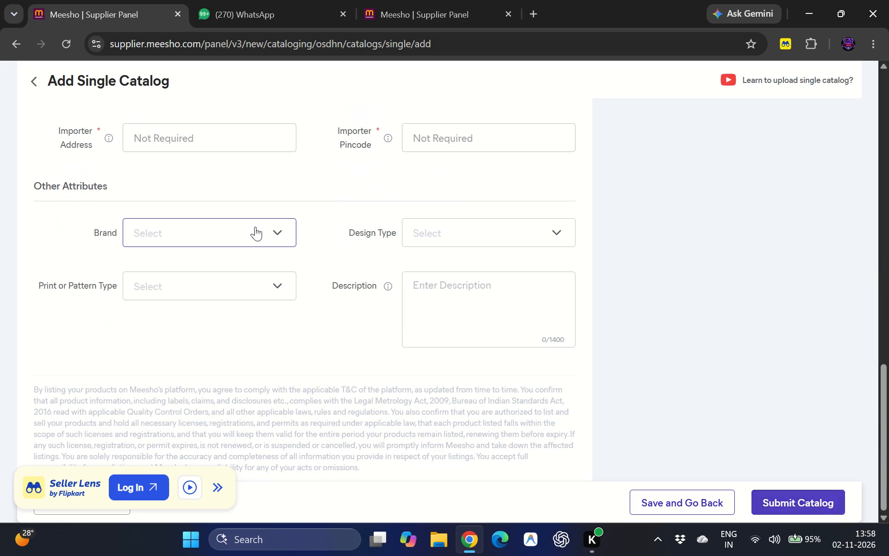
scroll(314, 299, "up", 5)
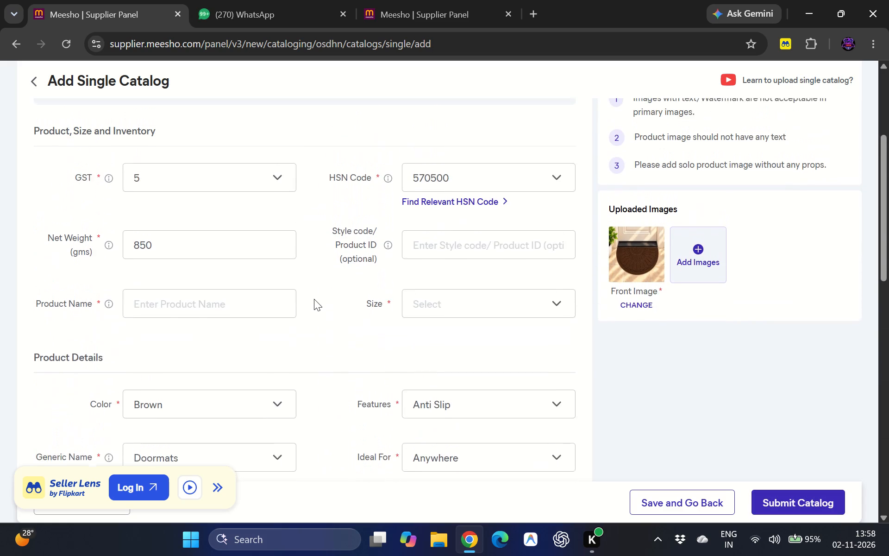
scroll(314, 299, "up", 1)
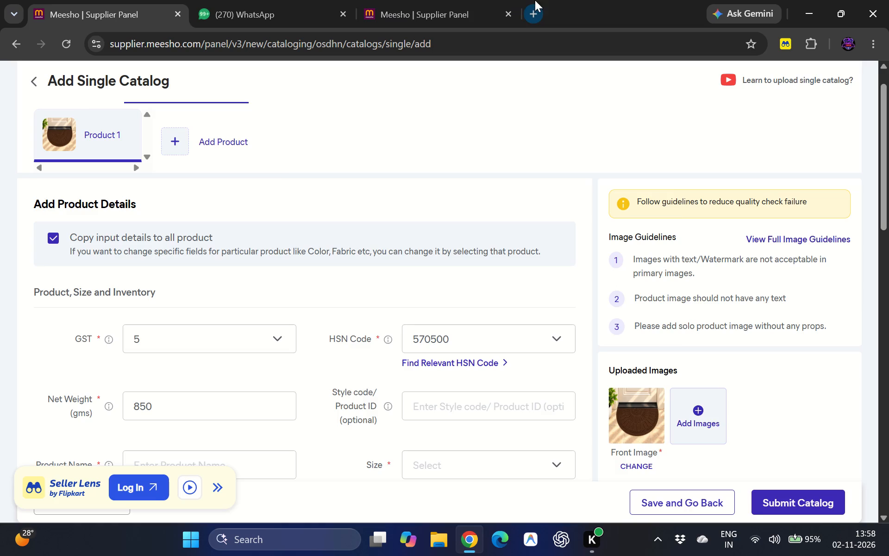
left_click(410, 6)
scroll(410, 227, "down", 1)
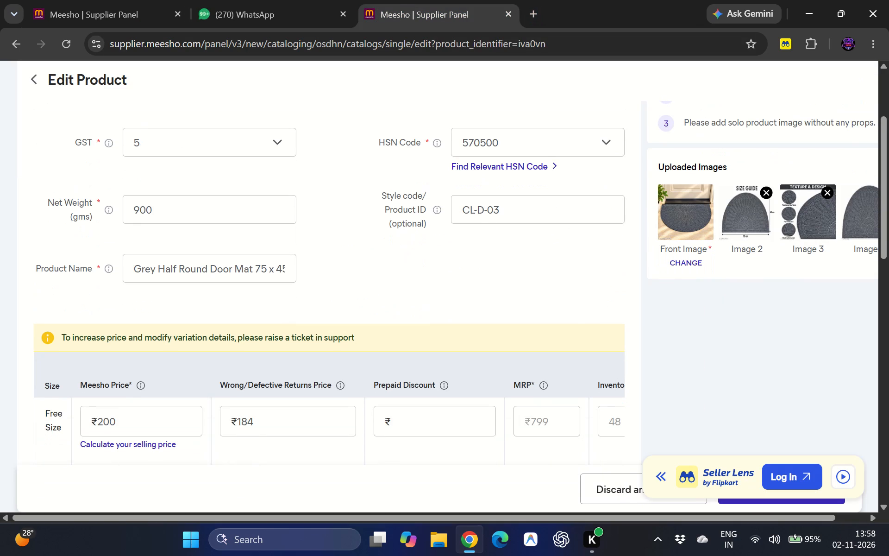
key("ctrl+a")
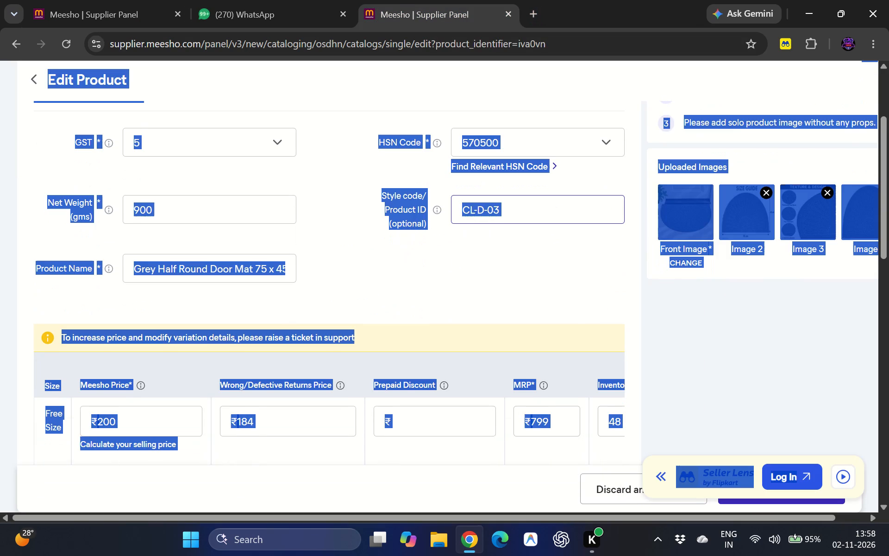
double_click(510, 213)
key("ctrl+a")
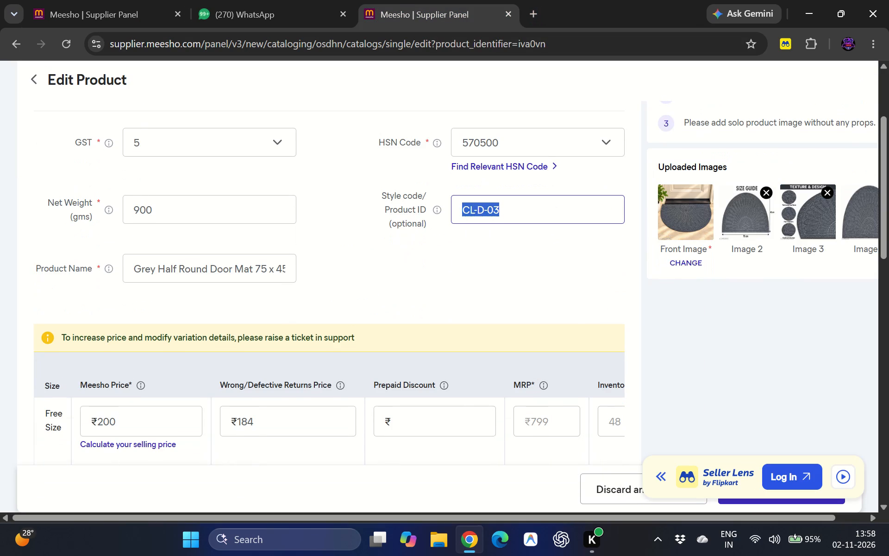
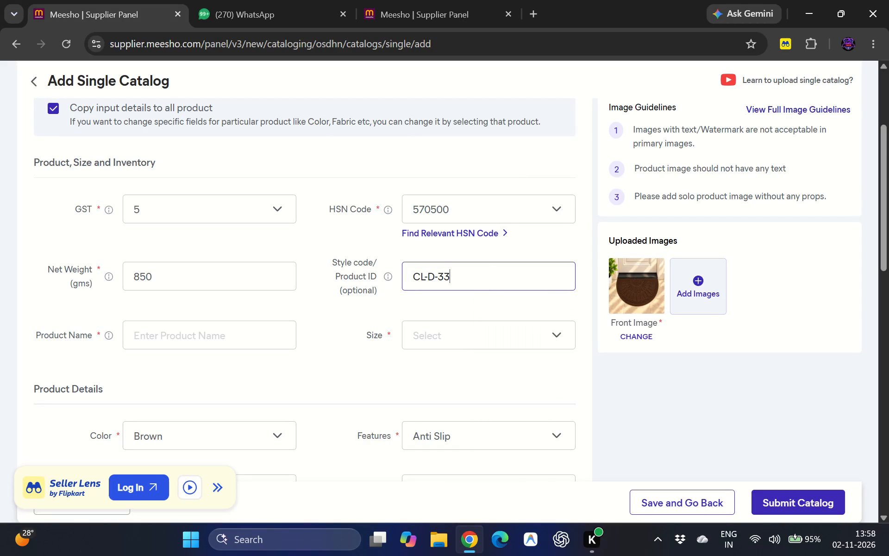
Change the Style code/Product ID of the brown door mat to CL-D-2.
key("BackSpace")
key("BackSpace")
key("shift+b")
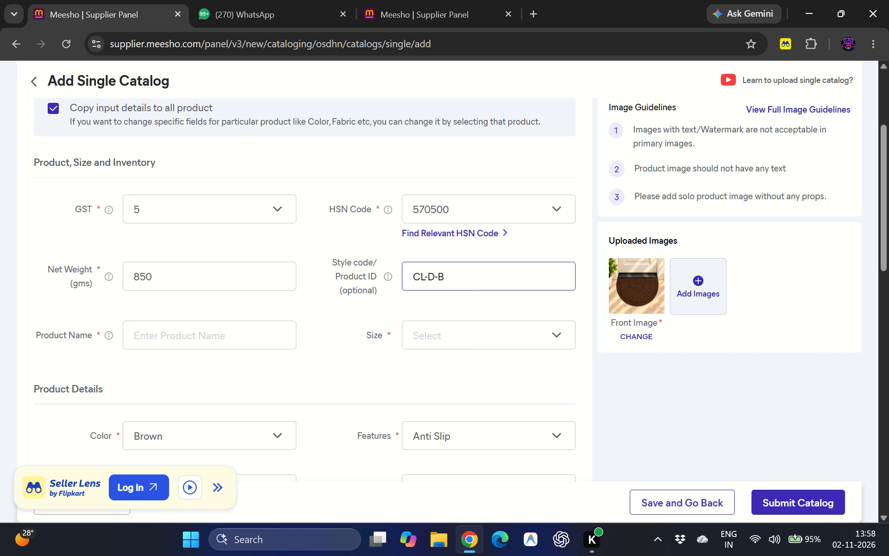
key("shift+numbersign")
key("BackSpace")
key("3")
key("BackSpace")
key("BackSpace")
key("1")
key("BackSpace")
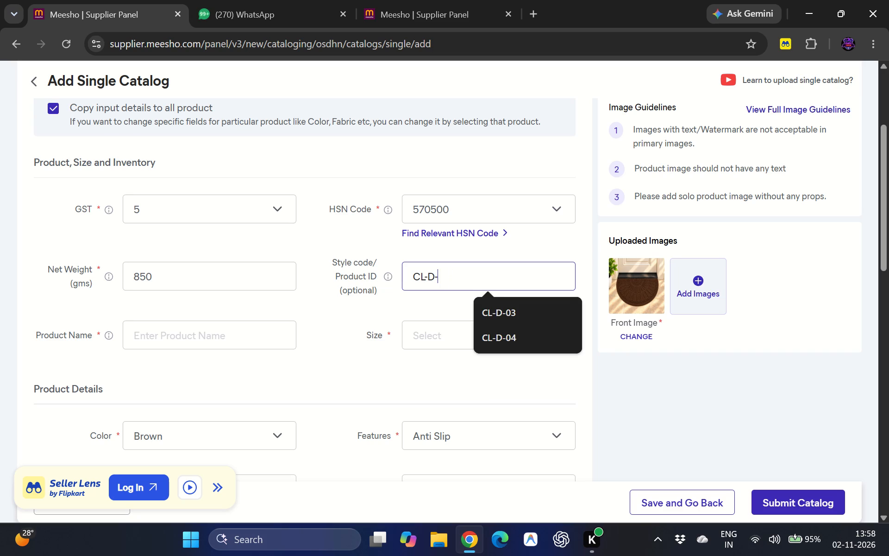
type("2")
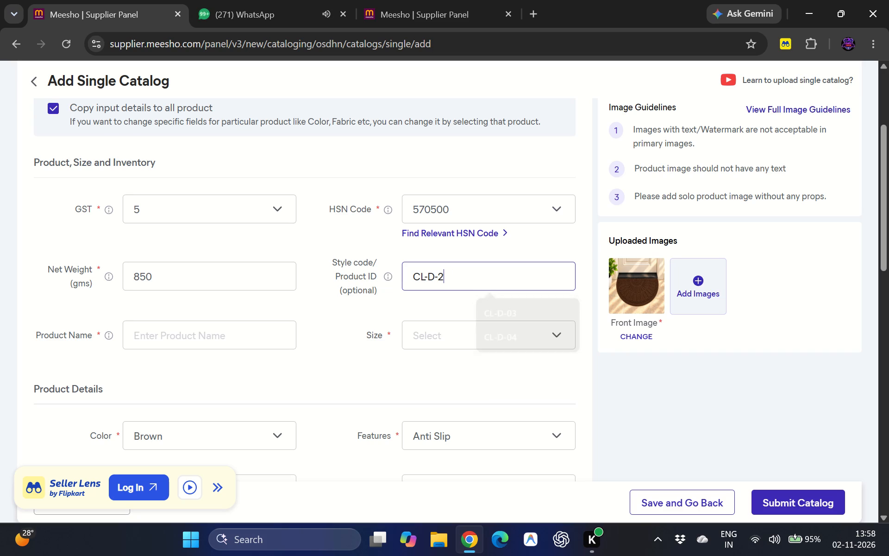
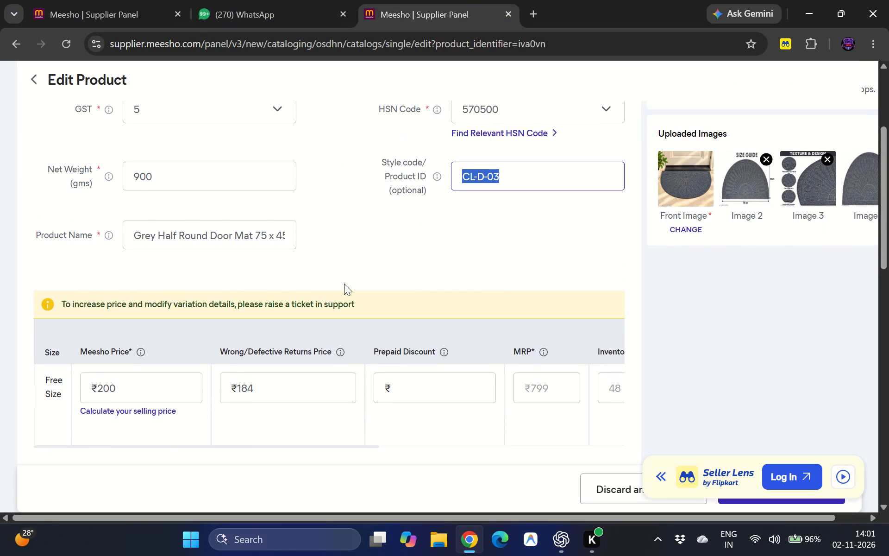
scroll(344, 284, "up", 2)
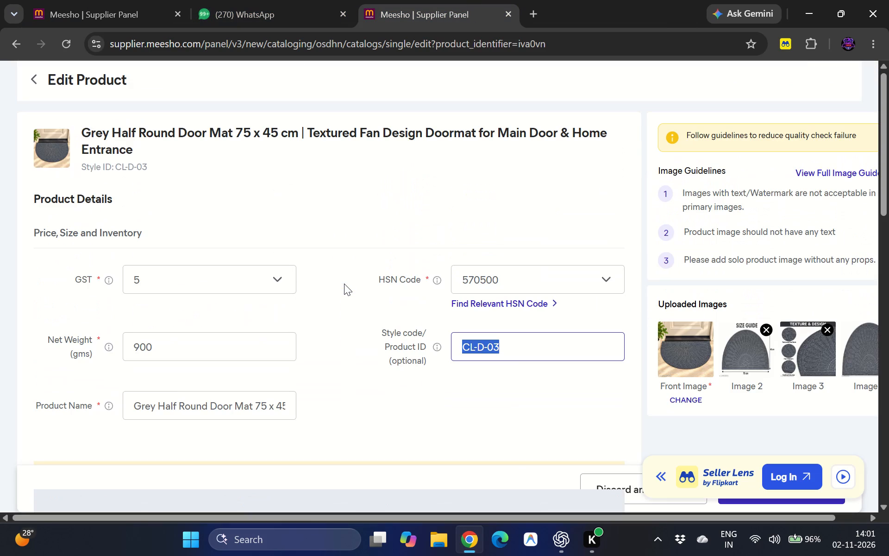
left_click(35, 77)
scroll(72, 307, "down", 5)
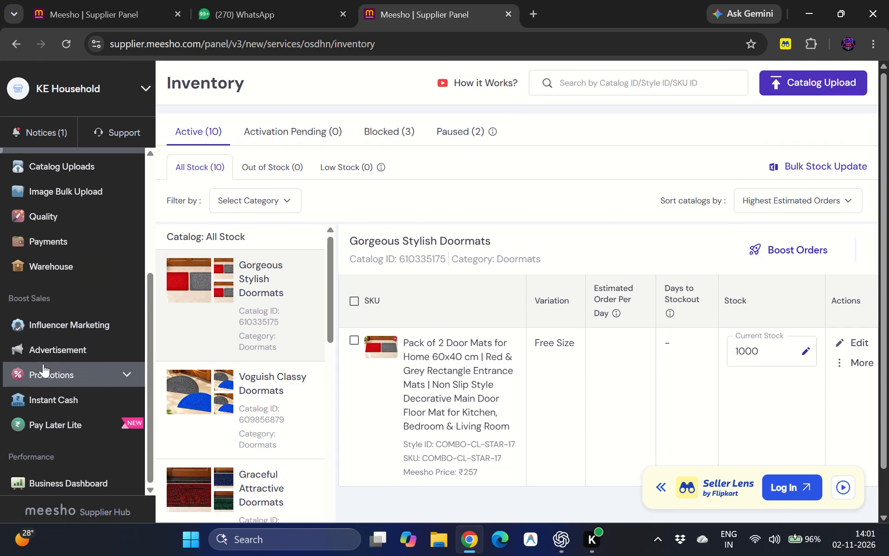
left_click(41, 358)
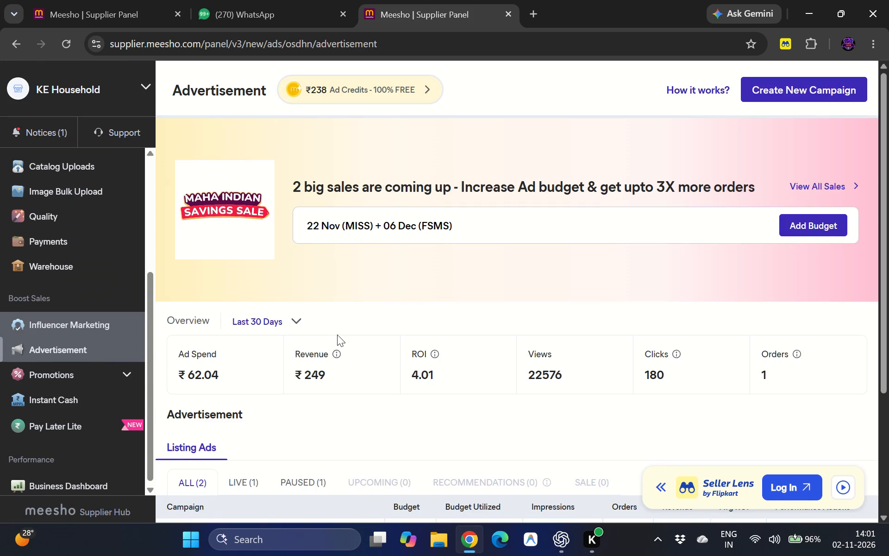
scroll(371, 307, "down", 1)
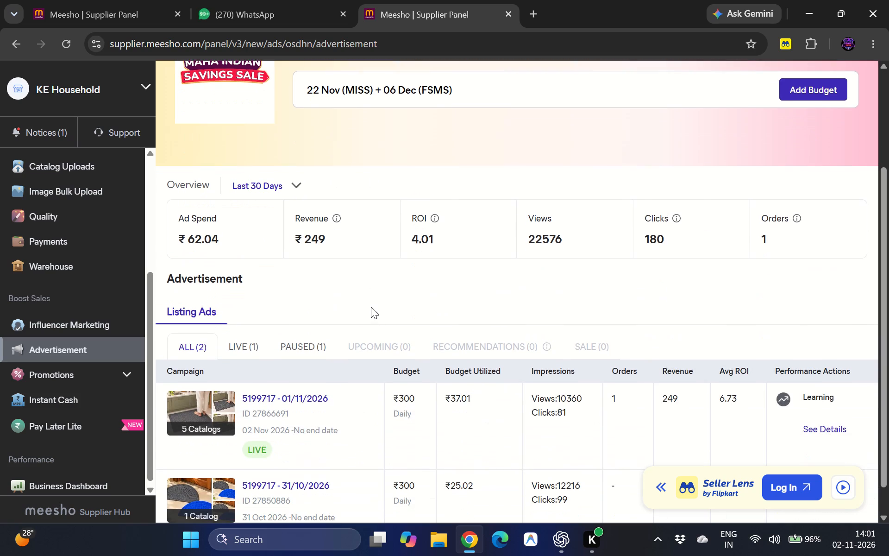
scroll(371, 307, "down", 1)
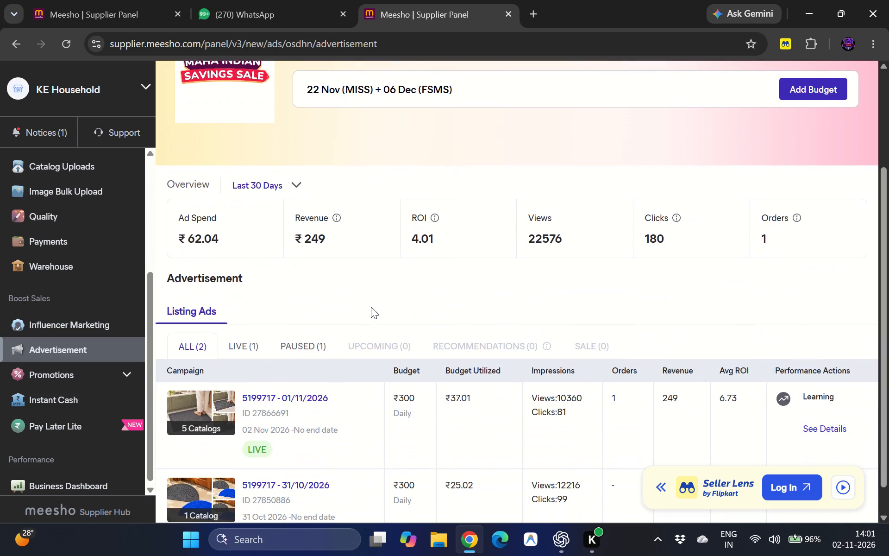
scroll(371, 307, "down", 2)
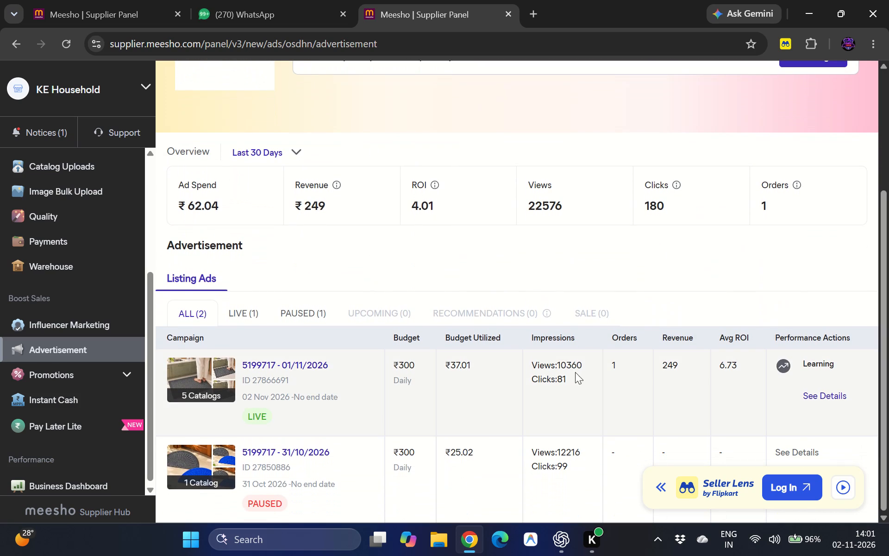
Open the details of campaign 5199717 - 01/11/2026 and examine each catalog's ad spend, clicks, orders and ROI.
left_click(837, 394)
scroll(579, 297, "right", 3)
scroll(579, 297, "down", 2)
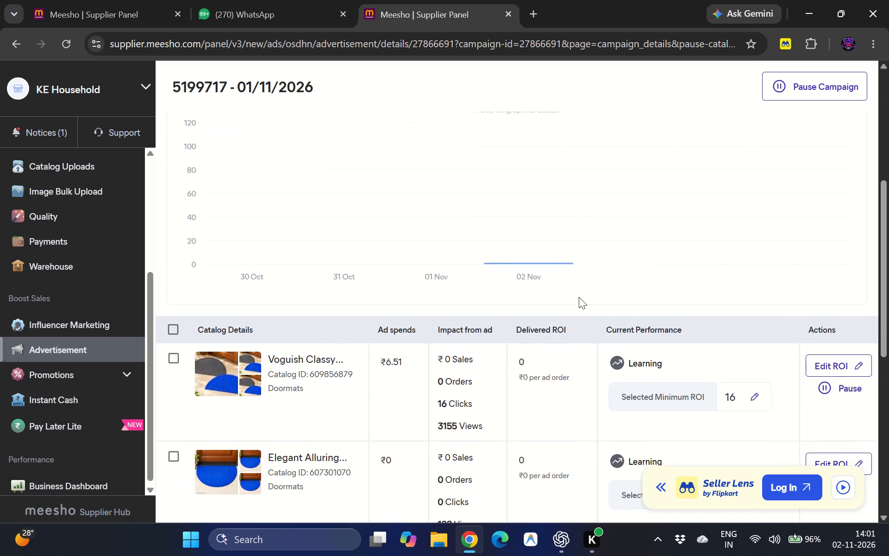
scroll(579, 297, "down", 1)
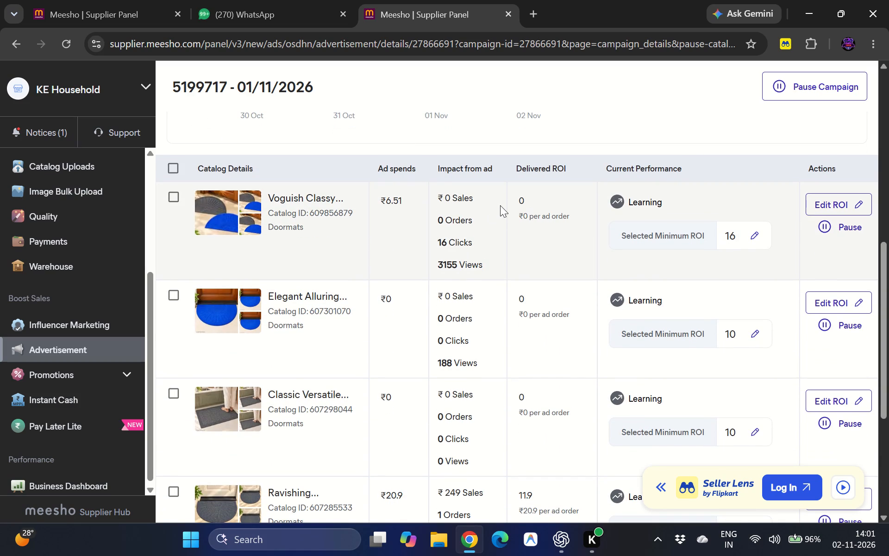
scroll(500, 205, "down", 1)
scroll(500, 253, "down", 1)
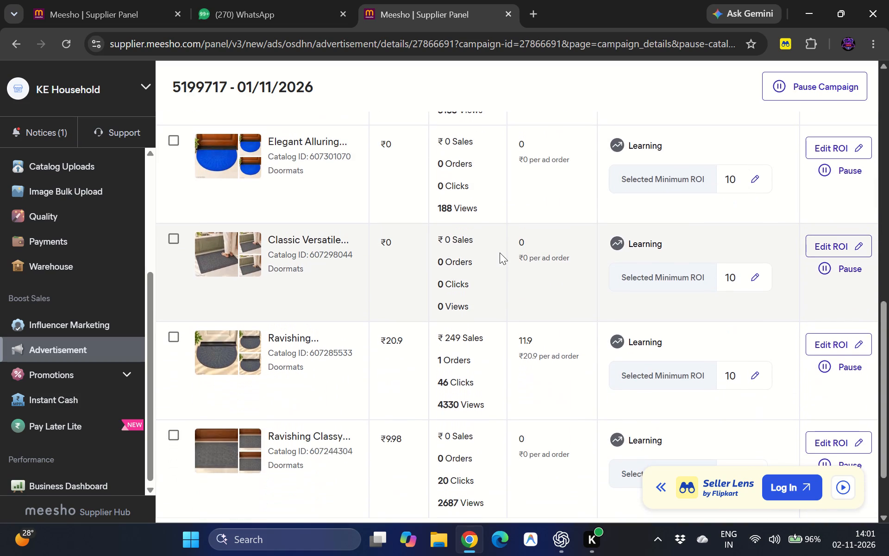
scroll(500, 253, "down", 1)
scroll(500, 253, "right", 1)
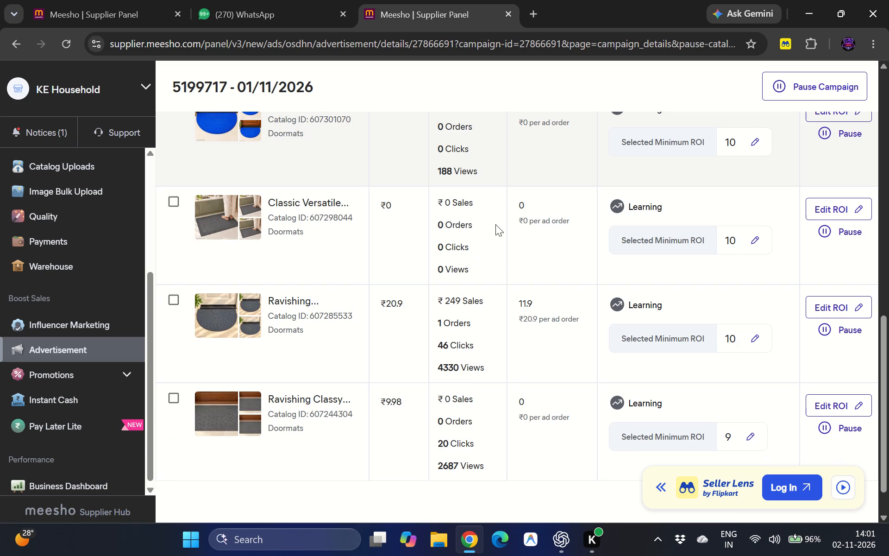
scroll(493, 248, "right", 2)
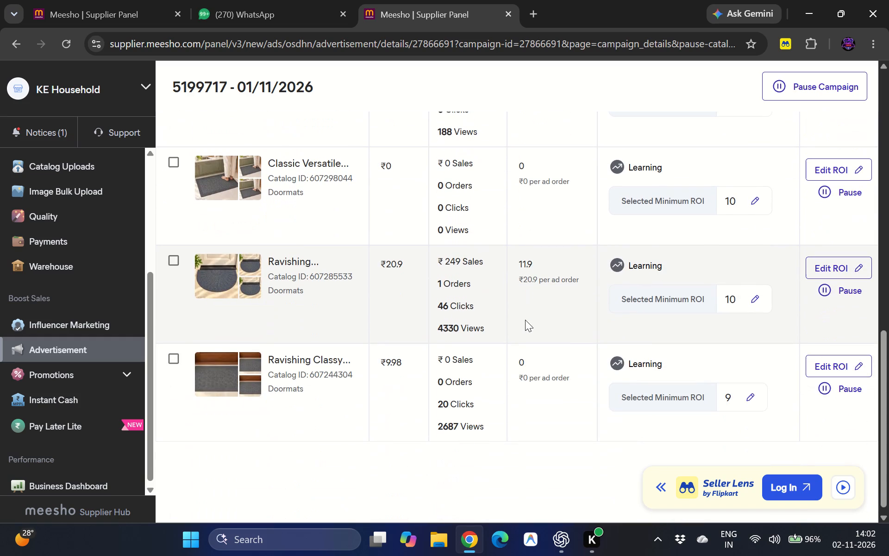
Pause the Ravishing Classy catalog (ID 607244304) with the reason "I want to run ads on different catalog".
left_click(846, 385)
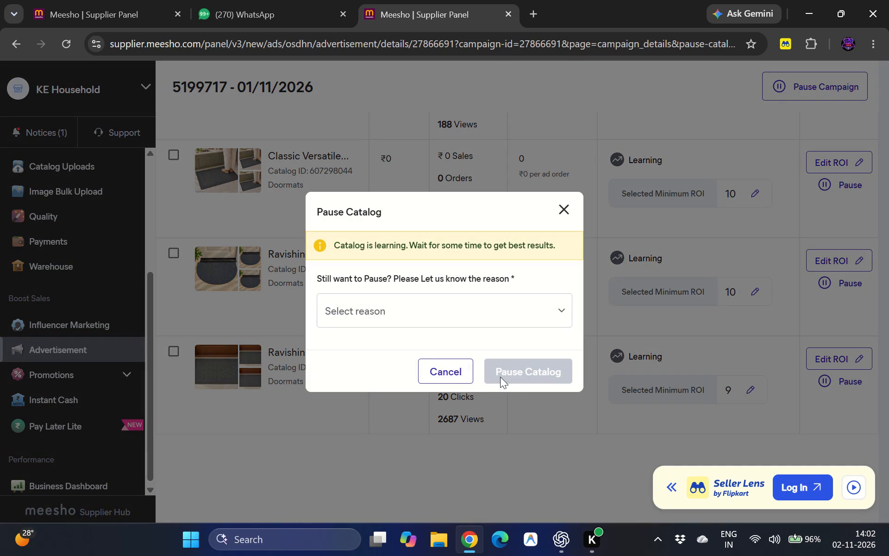
left_click(475, 318)
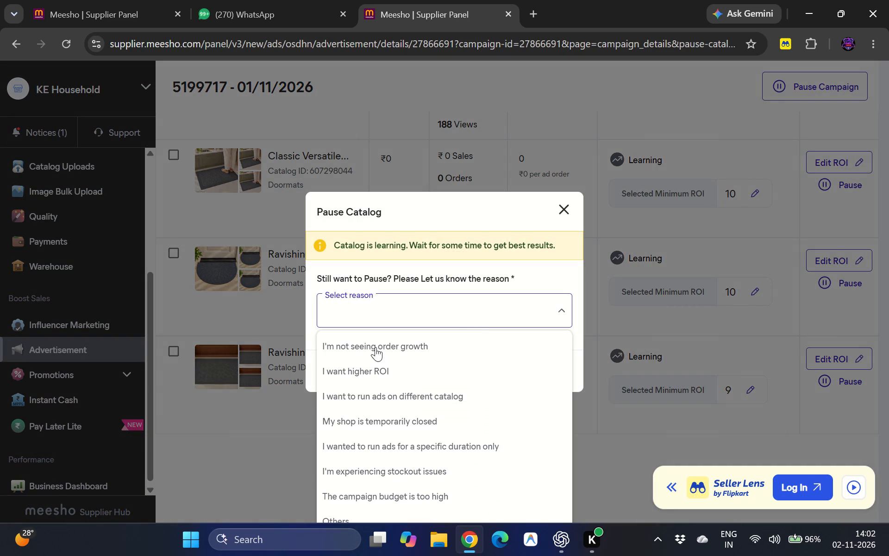
left_click(390, 396)
left_click(529, 365)
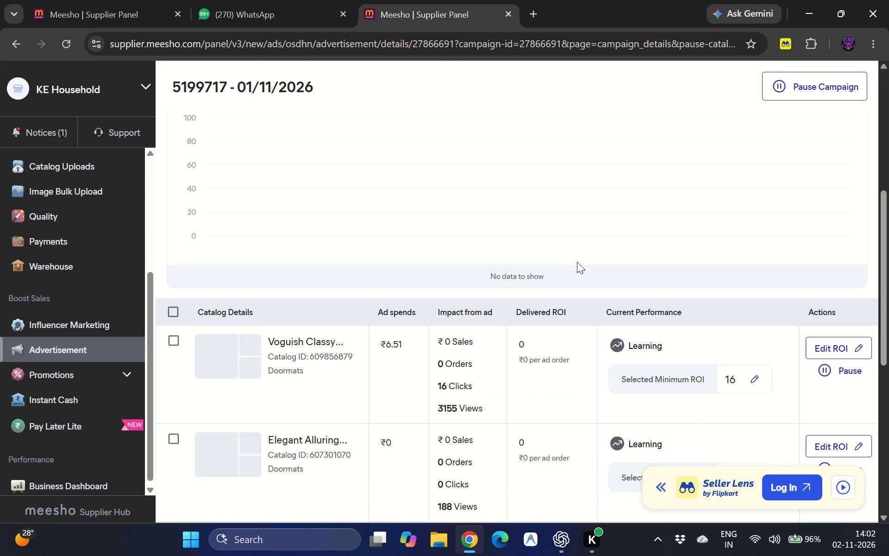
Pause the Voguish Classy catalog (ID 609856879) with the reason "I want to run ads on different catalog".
scroll(542, 357, "down", 1)
left_click(840, 329)
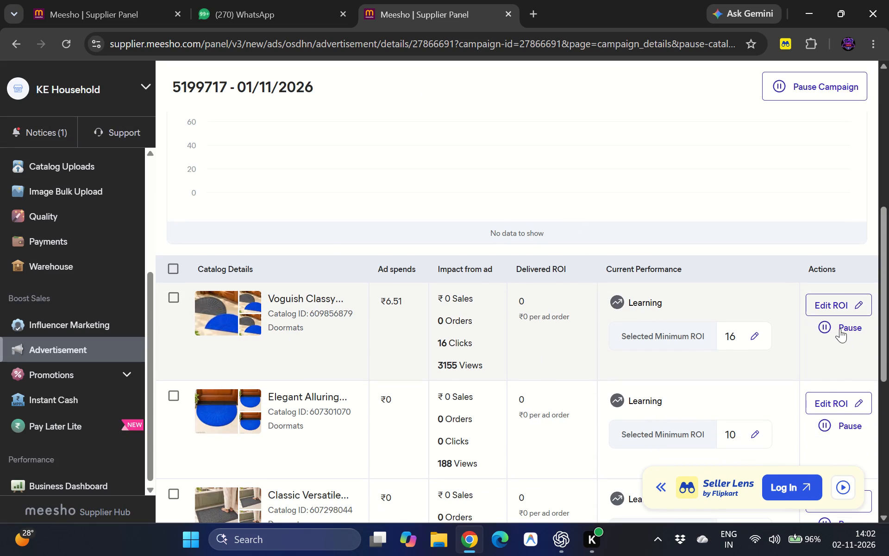
left_click(525, 316)
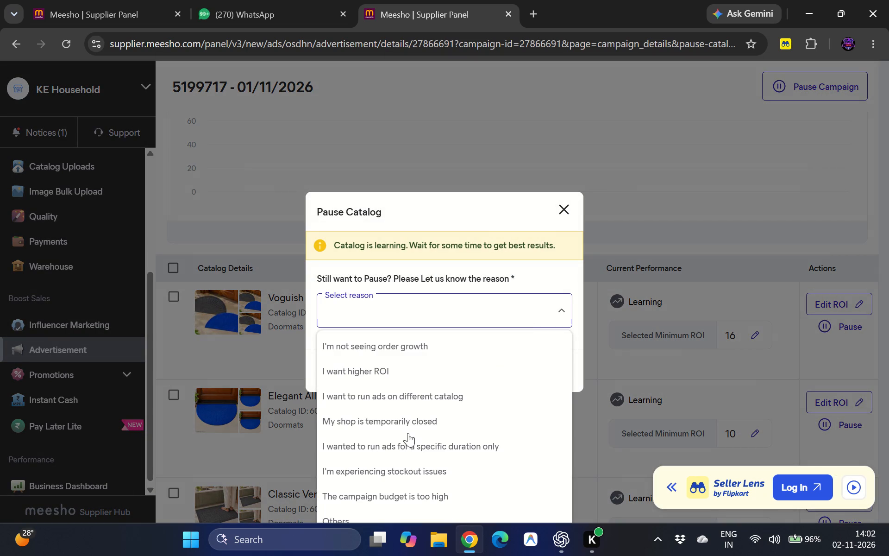
left_click(414, 398)
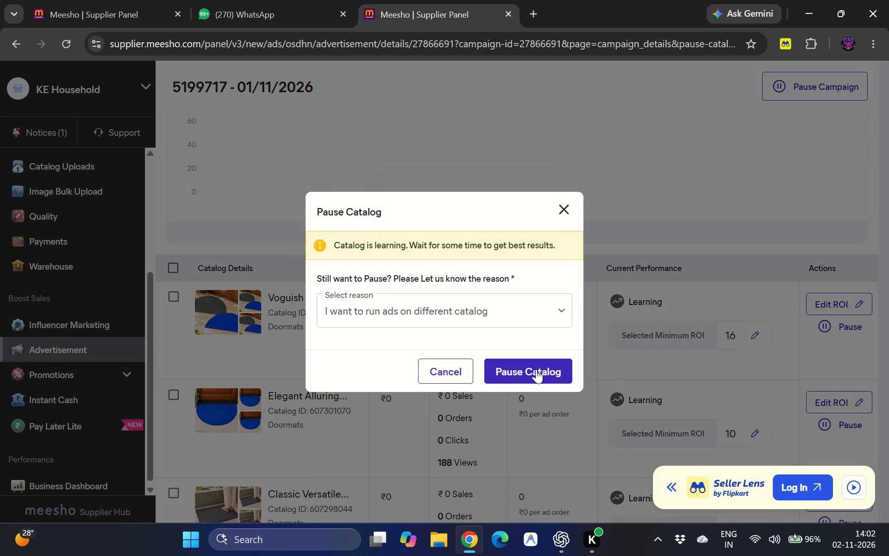
left_click(536, 369)
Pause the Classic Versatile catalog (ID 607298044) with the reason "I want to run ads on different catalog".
scroll(827, 399, "down", 1)
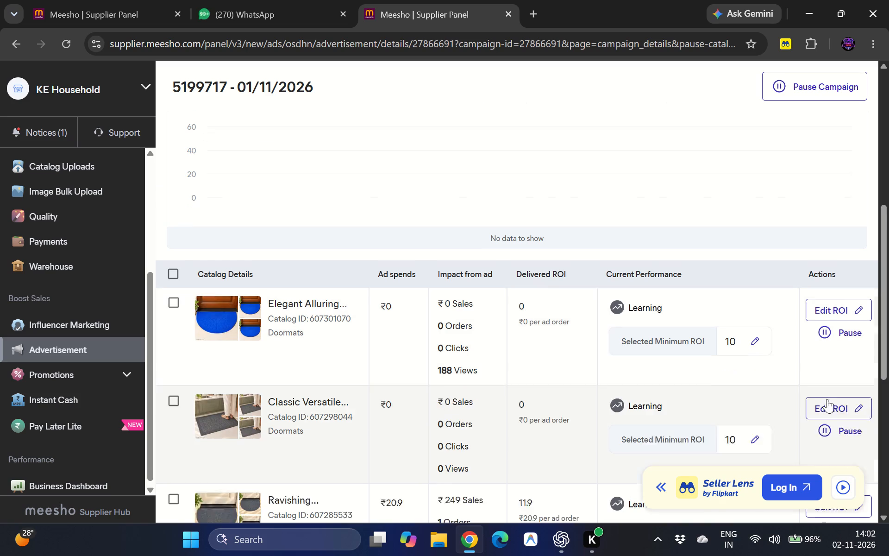
scroll(827, 399, "down", 1)
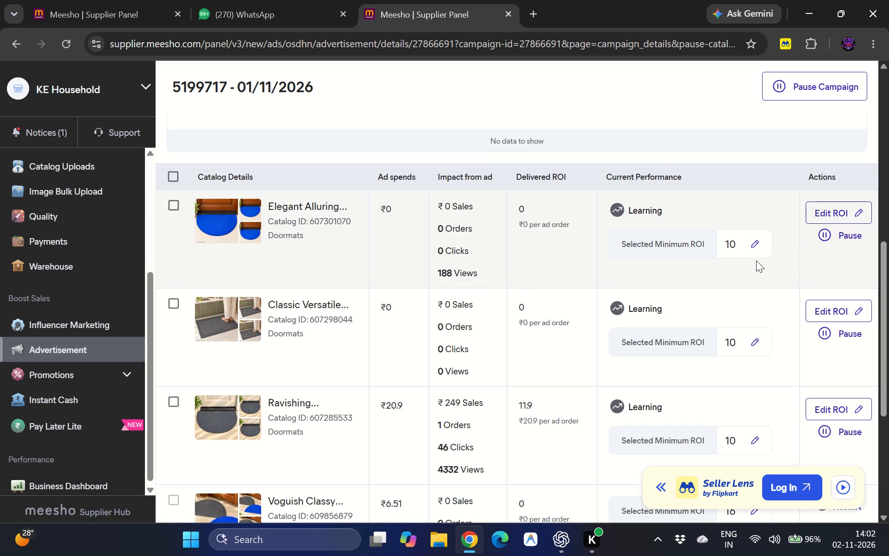
scroll(739, 273, "down", 1)
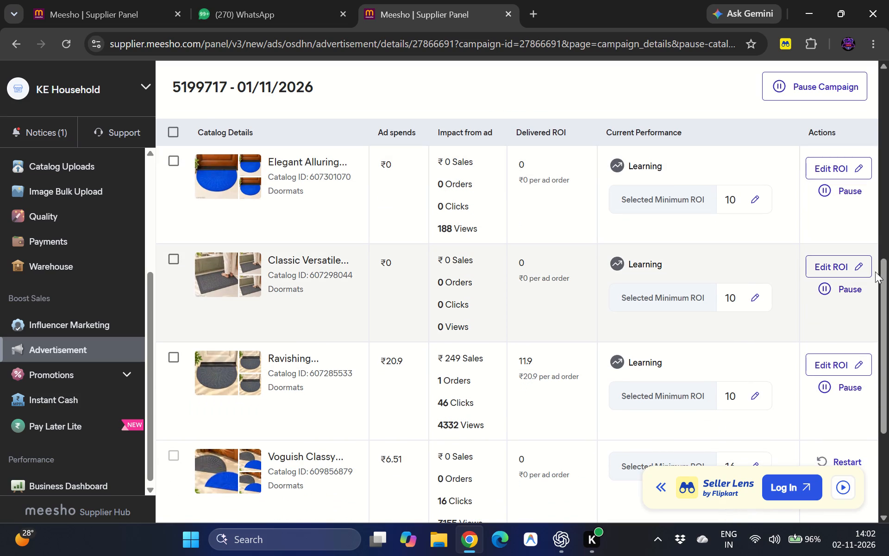
left_click(853, 283)
left_click(544, 309)
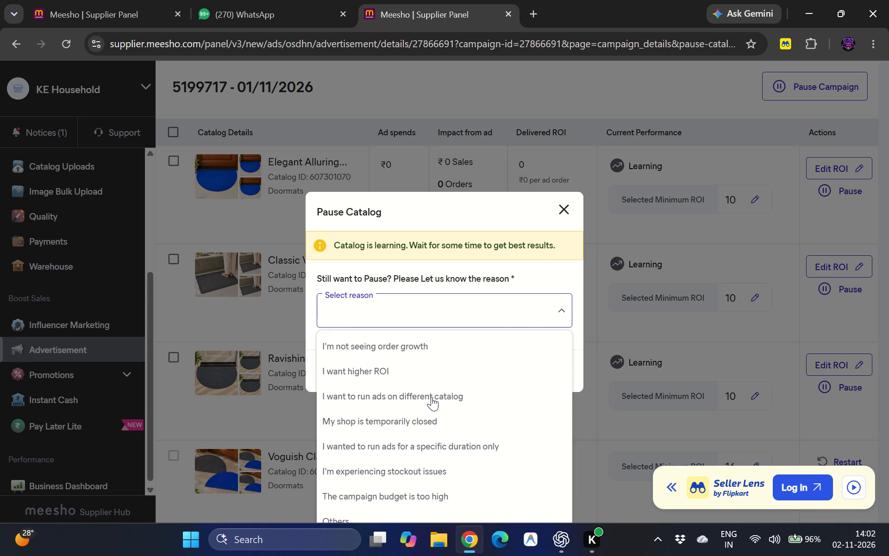
left_click(432, 397)
left_click(514, 367)
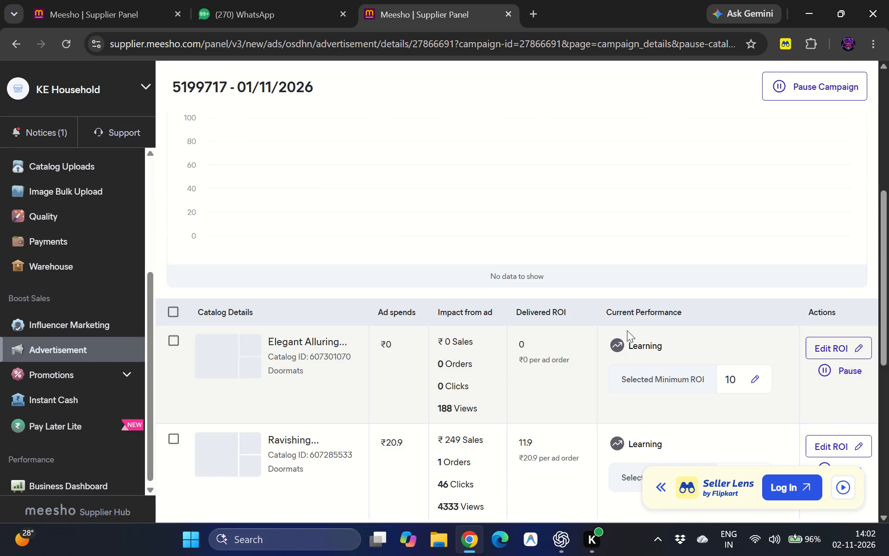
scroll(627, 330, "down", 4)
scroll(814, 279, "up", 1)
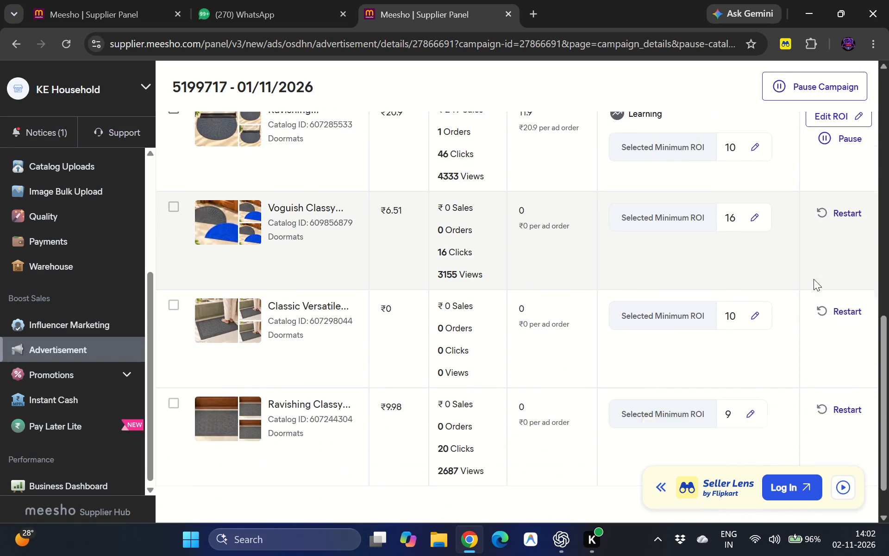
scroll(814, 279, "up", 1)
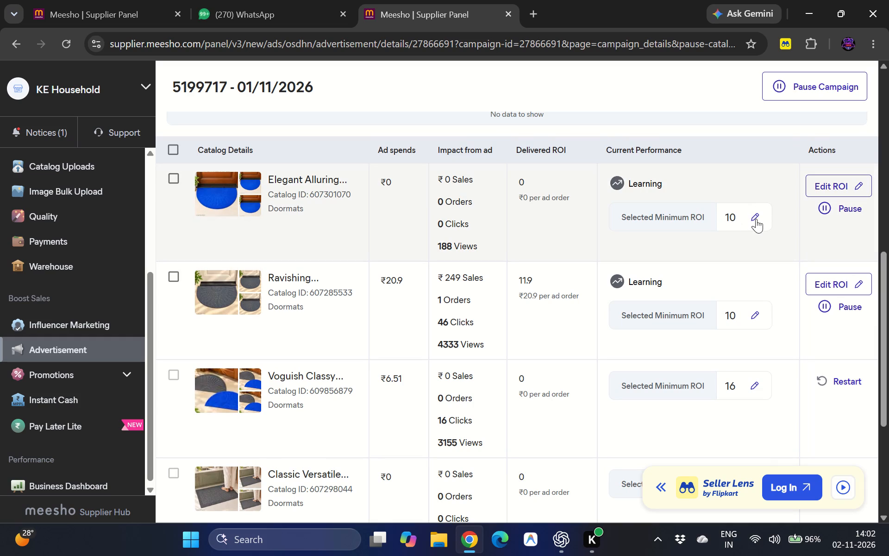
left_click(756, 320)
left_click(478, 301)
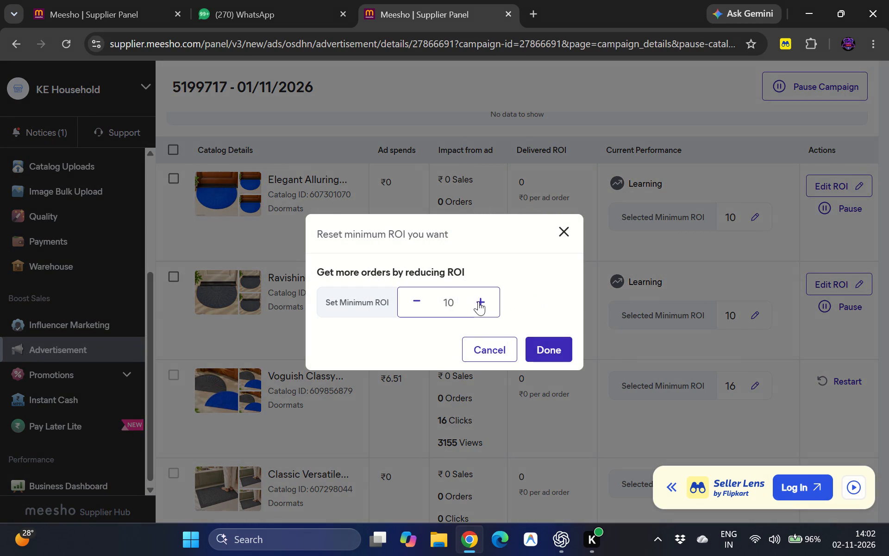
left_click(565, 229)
Set the campaign overview to the Till Date range and review its ad spend, revenue, ROI, views, clicks and orders.
scroll(519, 295, "down", 2)
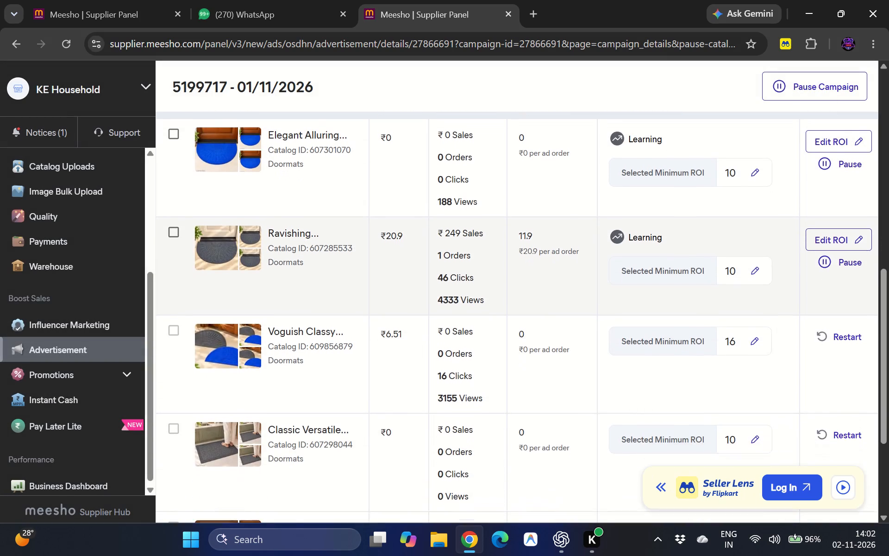
scroll(519, 295, "down", 3)
scroll(519, 295, "up", 5)
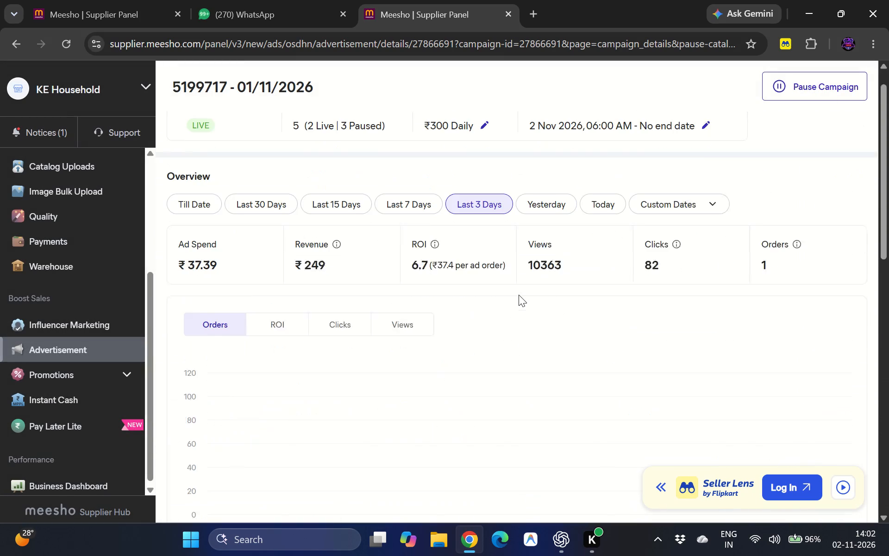
left_click(204, 230)
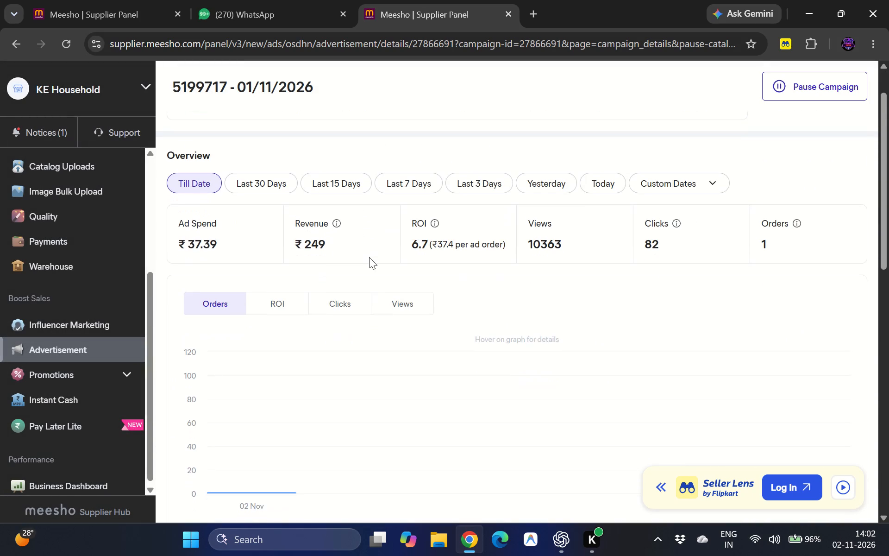
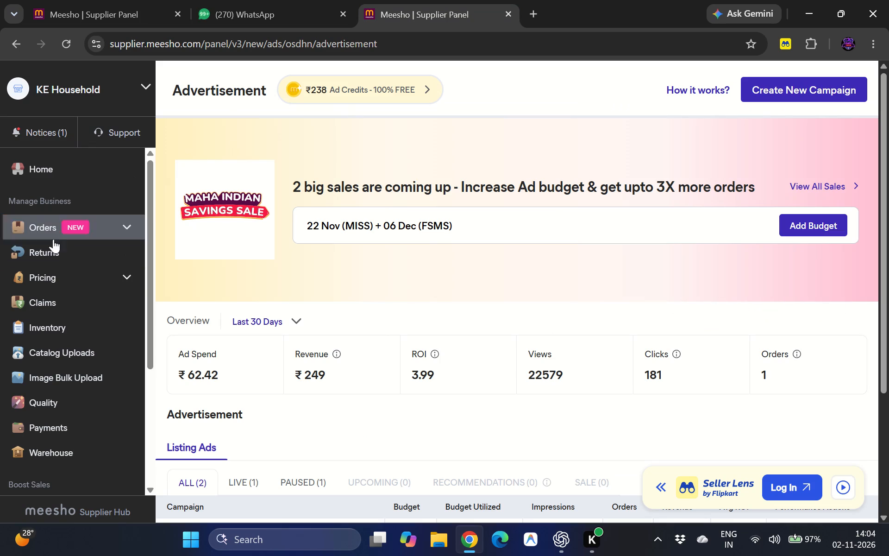
left_click(57, 317)
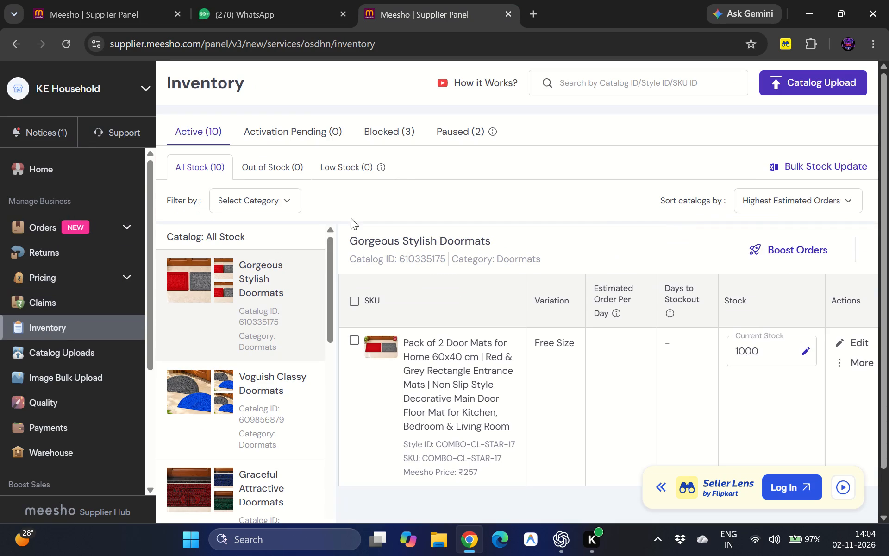
left_click(801, 73)
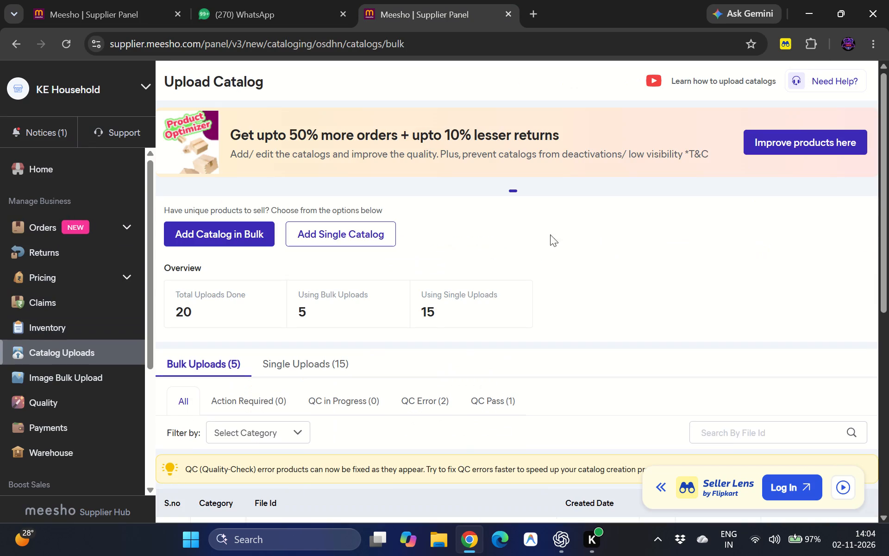
left_click(341, 235)
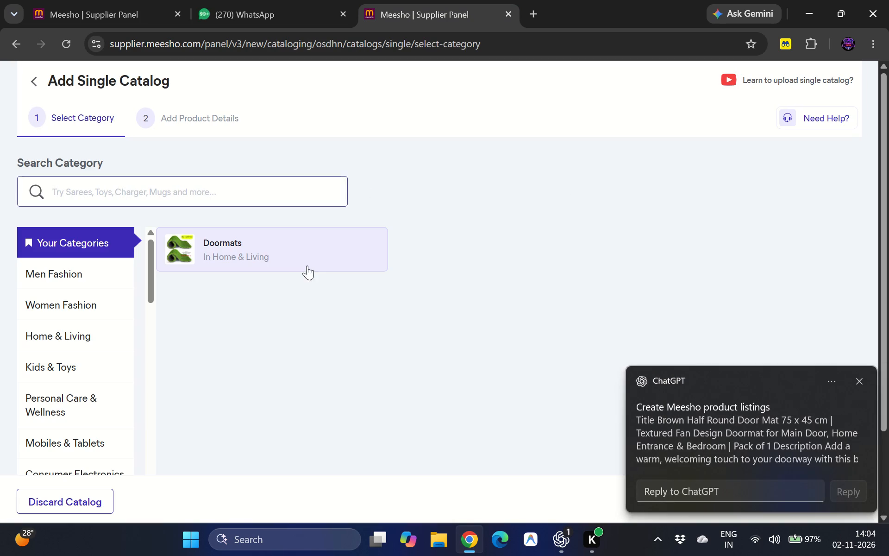
left_click(159, 198)
type("doorm")
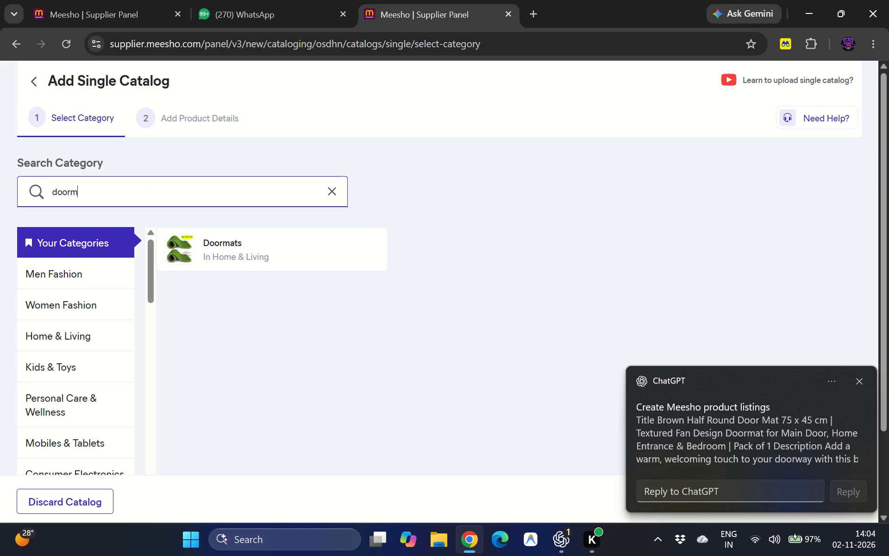
type("at")
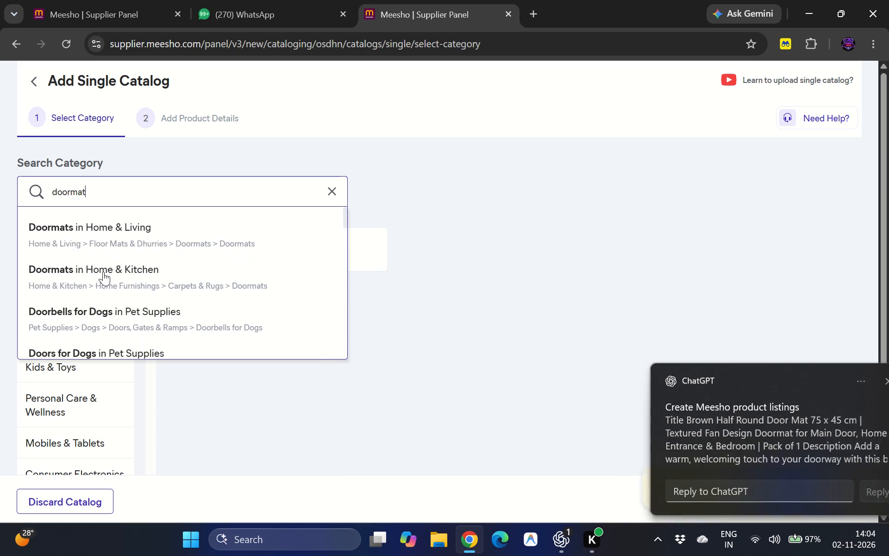
left_click(103, 272)
Add the 01-entrance image from the maroon half-round doormat output folder as the front image and continue to product details.
scroll(741, 436, "down", 2)
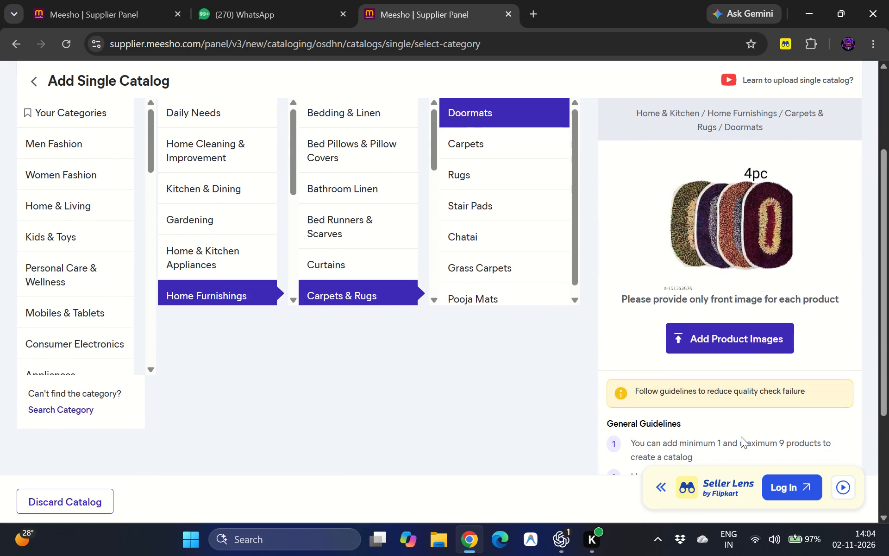
left_click(734, 335)
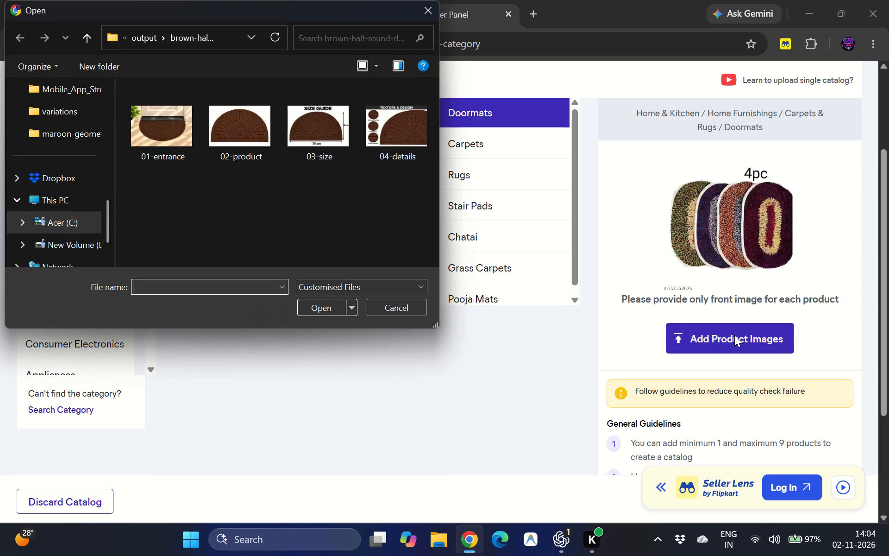
left_click(144, 44)
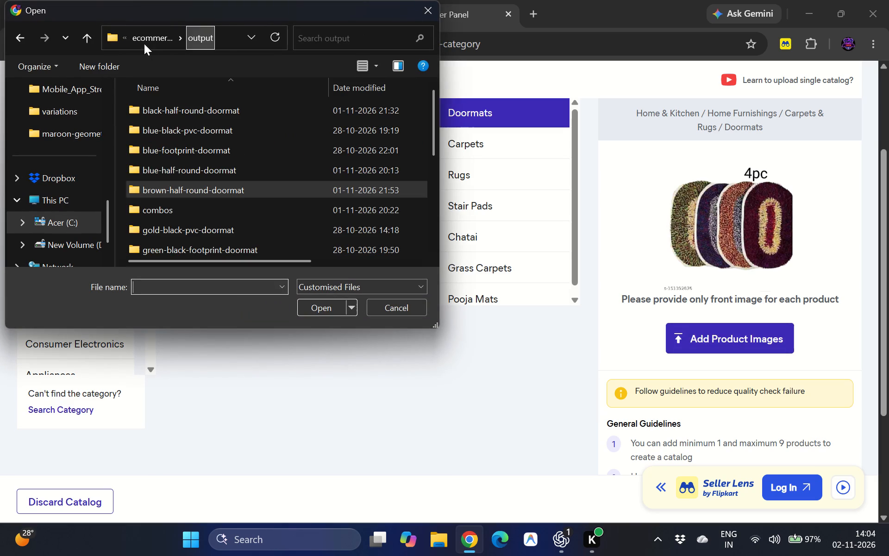
scroll(194, 185, "down", 1)
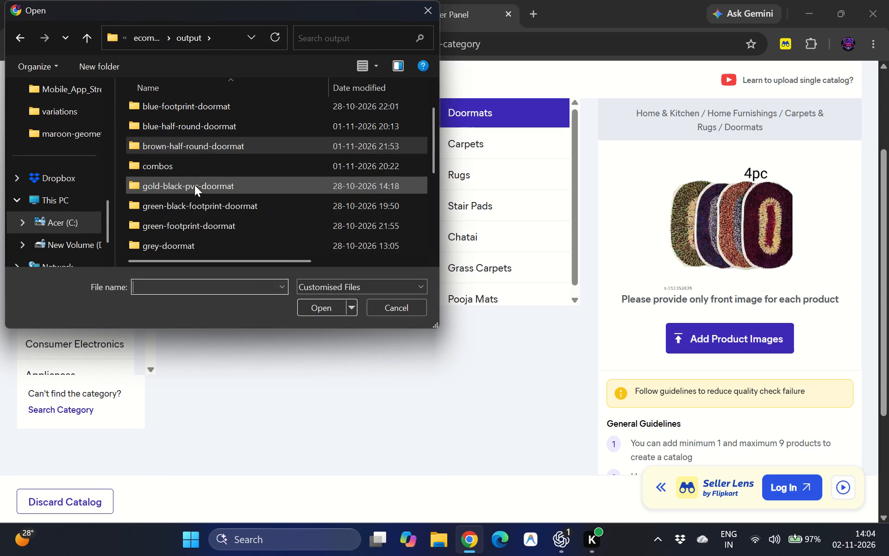
scroll(194, 185, "down", 1)
double_click(188, 243)
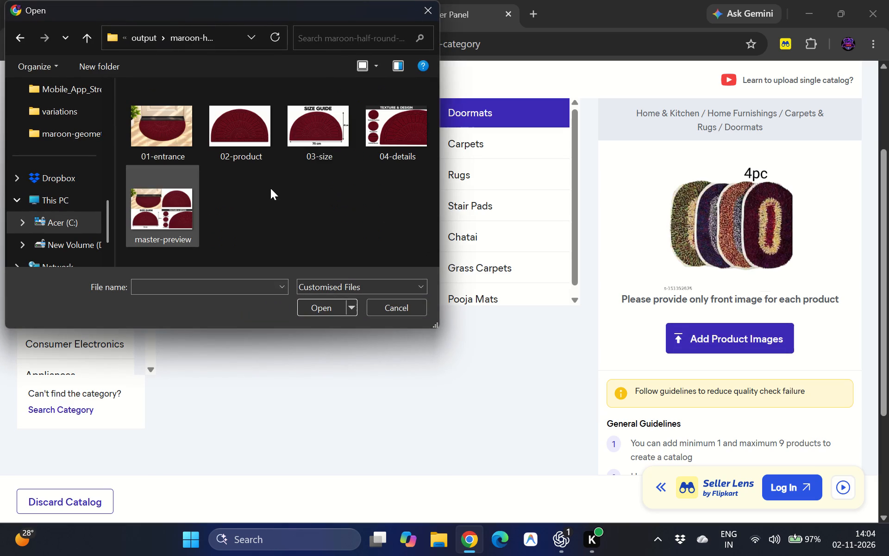
double_click(174, 140)
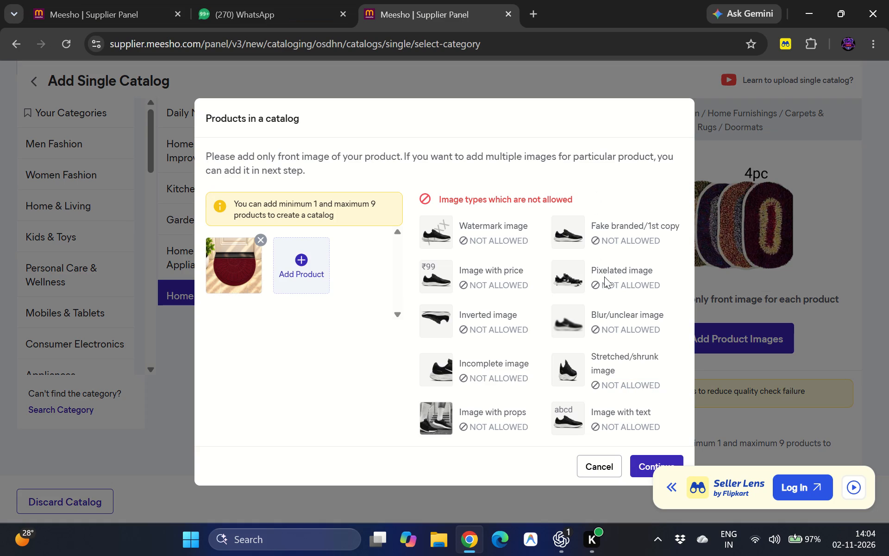
scroll(602, 297, "down", 1)
left_click(638, 468)
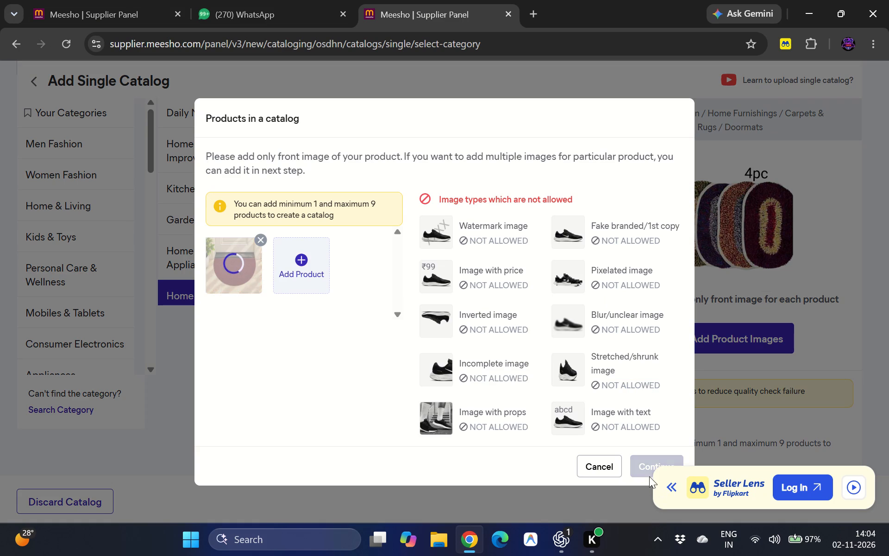
left_click(669, 489)
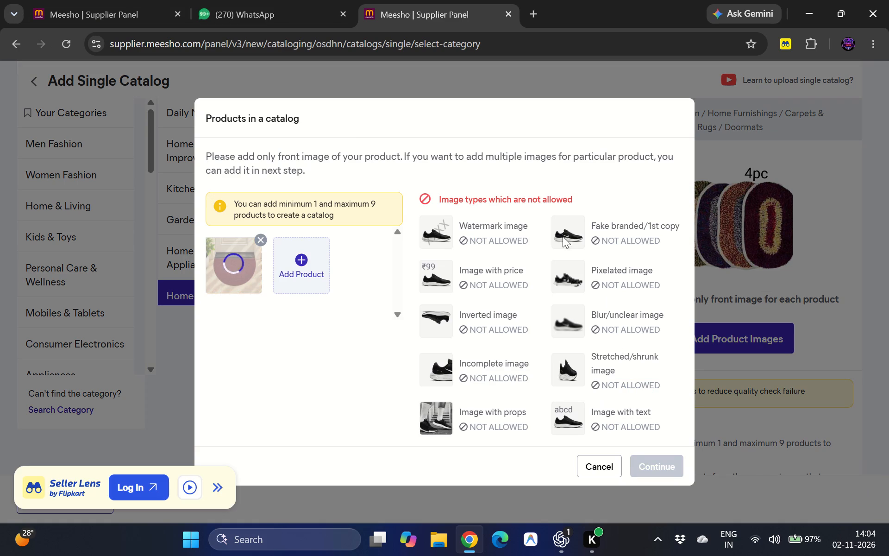
Set the maroon doormat's GST to 5, HSN code to 570500 and net weight to 850 grams.
scroll(351, 283, "down", 1)
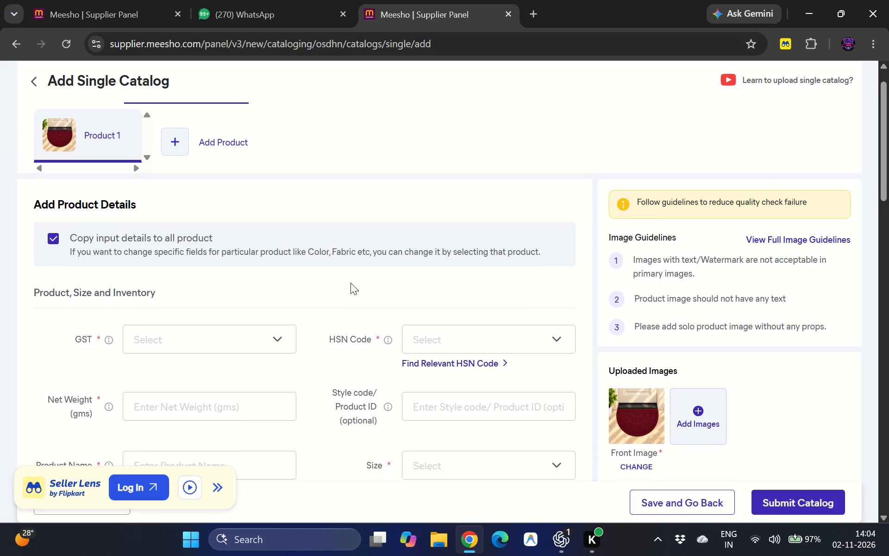
scroll(351, 283, "down", 1)
left_click(256, 312)
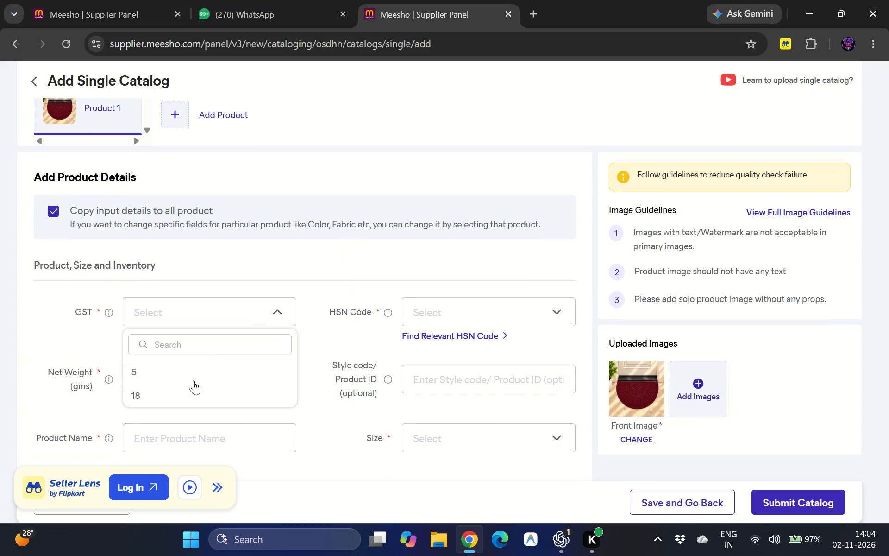
left_click(194, 380)
left_click(453, 315)
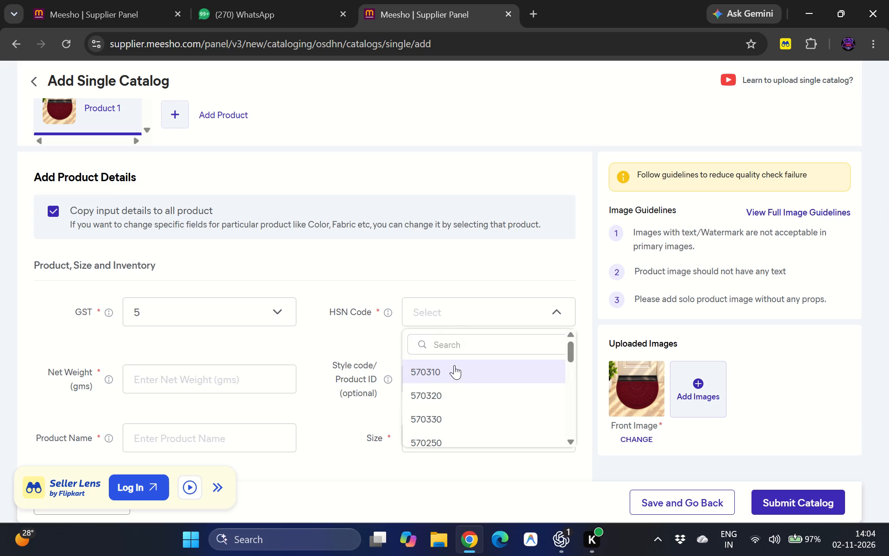
left_click(447, 345)
key("6")
key("BackSpace")
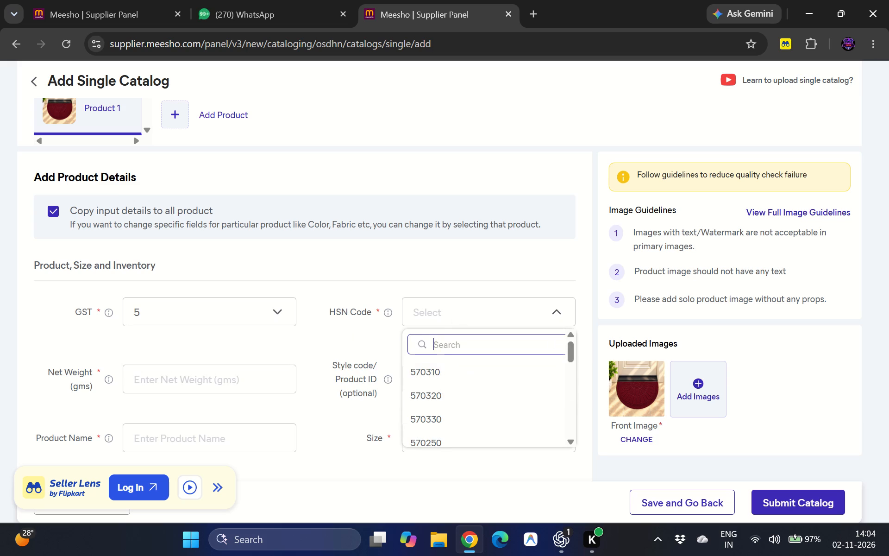
type("570")
key("5")
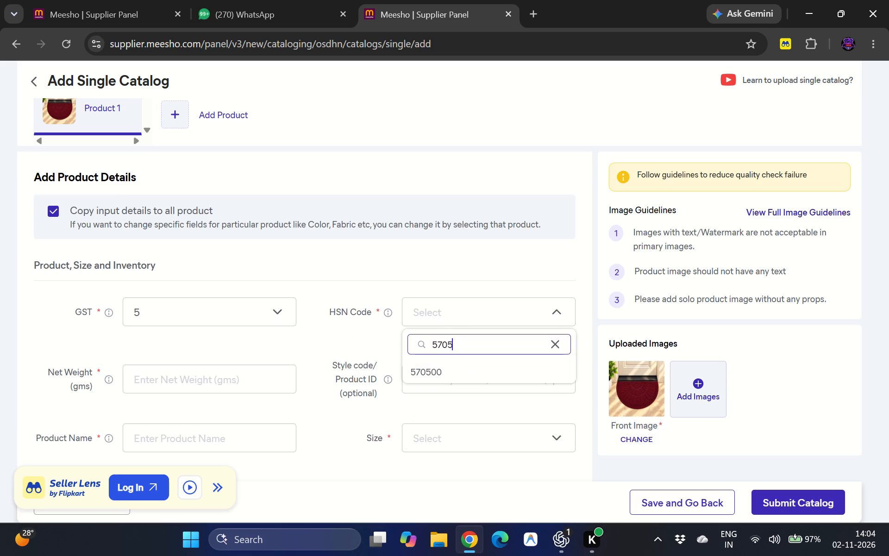
left_click(489, 368)
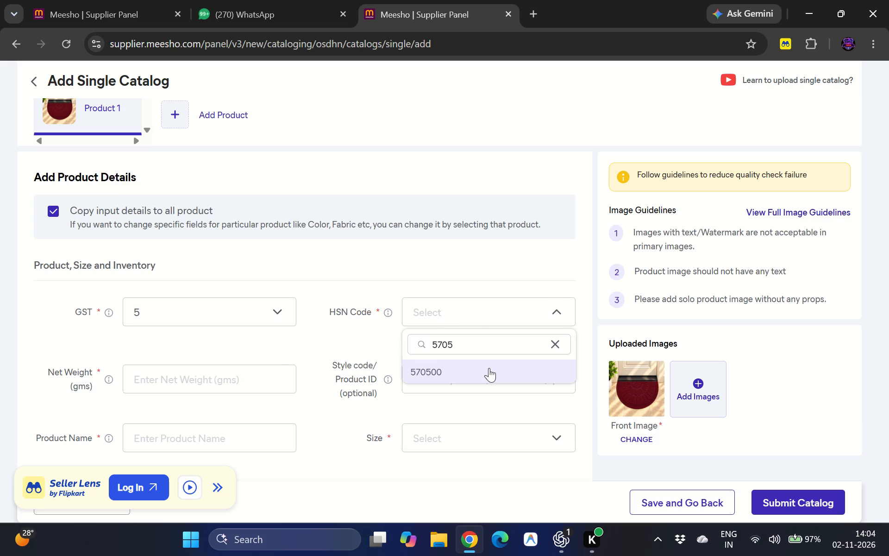
left_click(160, 383)
type("850")
Enter CL-D-21 as the maroon doormat's style code.
scroll(438, 392, "down", 1)
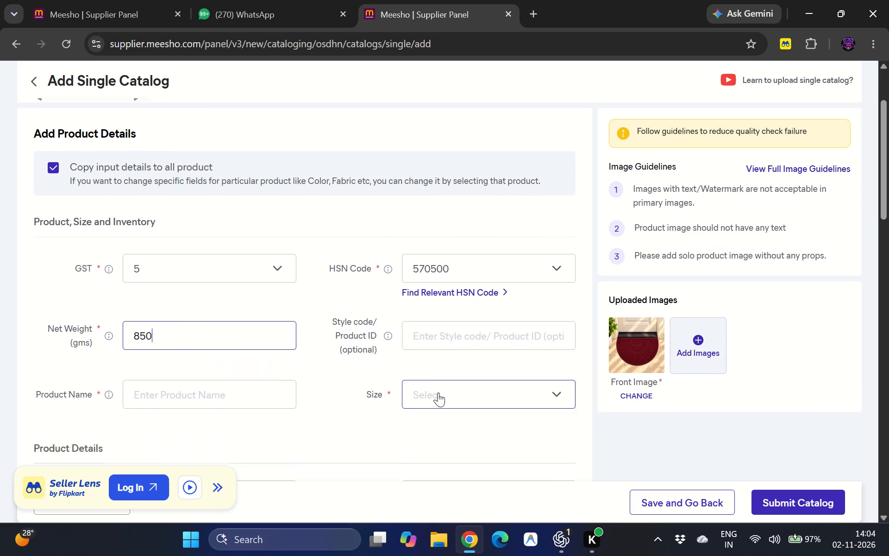
scroll(438, 392, "down", 1)
left_click(427, 323)
scroll(427, 323, "down", 1)
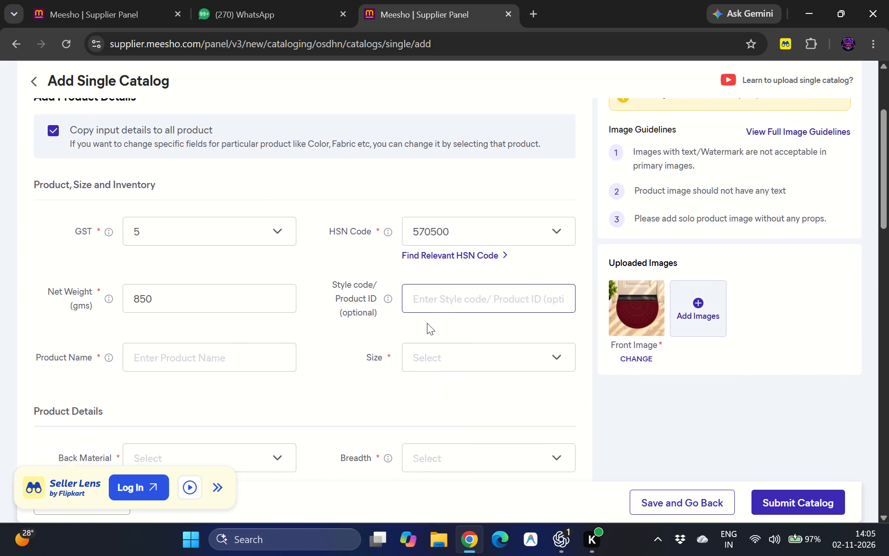
scroll(427, 323, "down", 1)
left_click(424, 288)
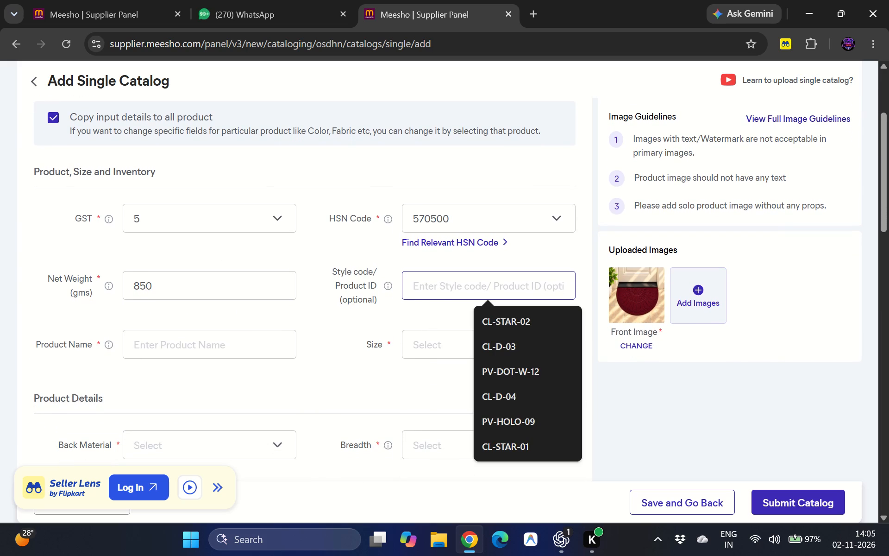
key("ctrl+v")
key("BackSpace")
key("1")
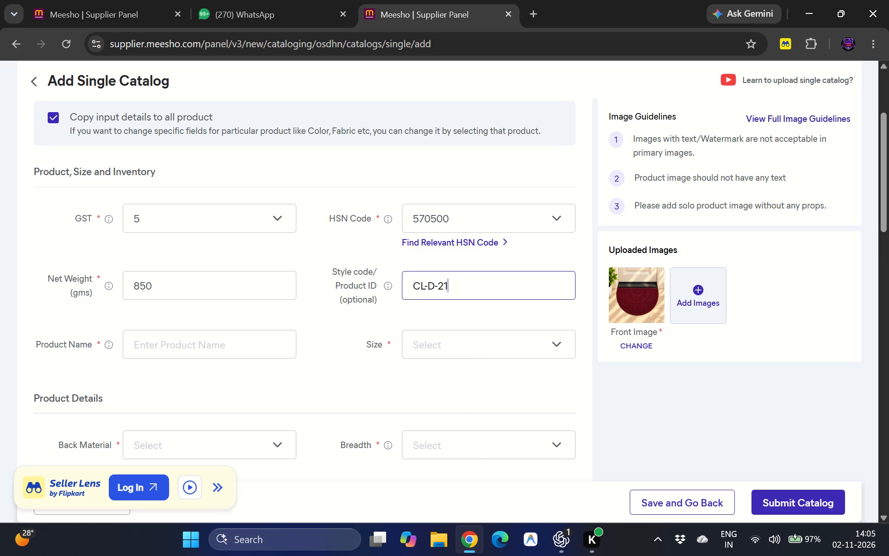
Apply Free Size as the maroon doormat's size.
scroll(414, 297, "down", 1)
scroll(353, 336, "down", 1)
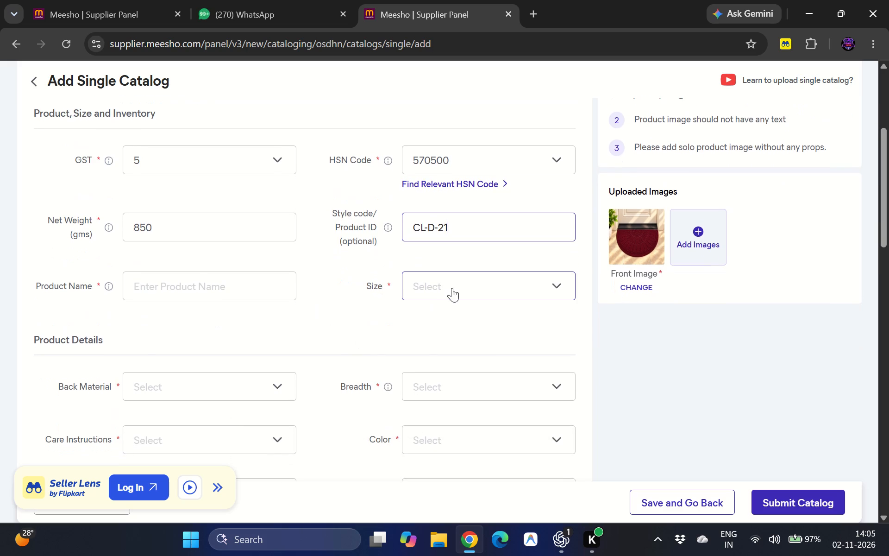
left_click(452, 288)
left_click(425, 323)
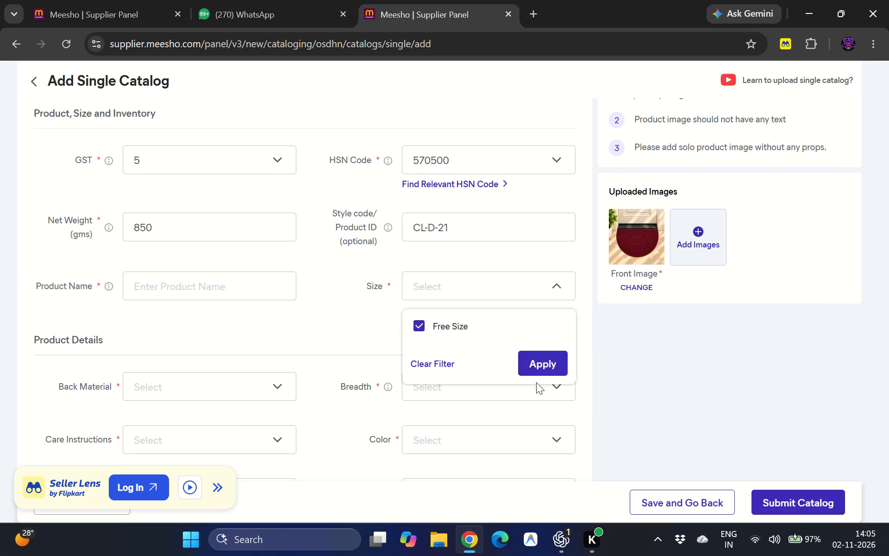
left_click(536, 363)
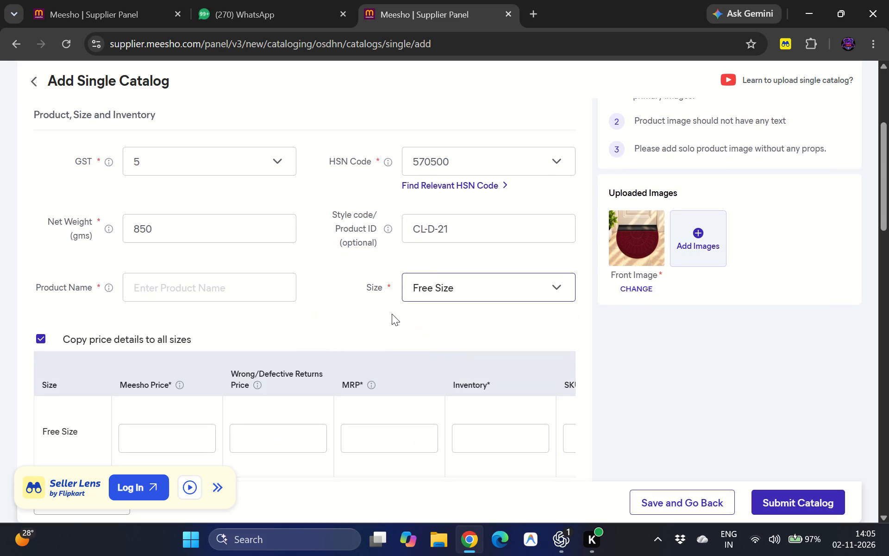
Switch to the brown doormat listing's browser tab and apply Free Size as its size.
left_click(95, 0)
left_click(423, 328)
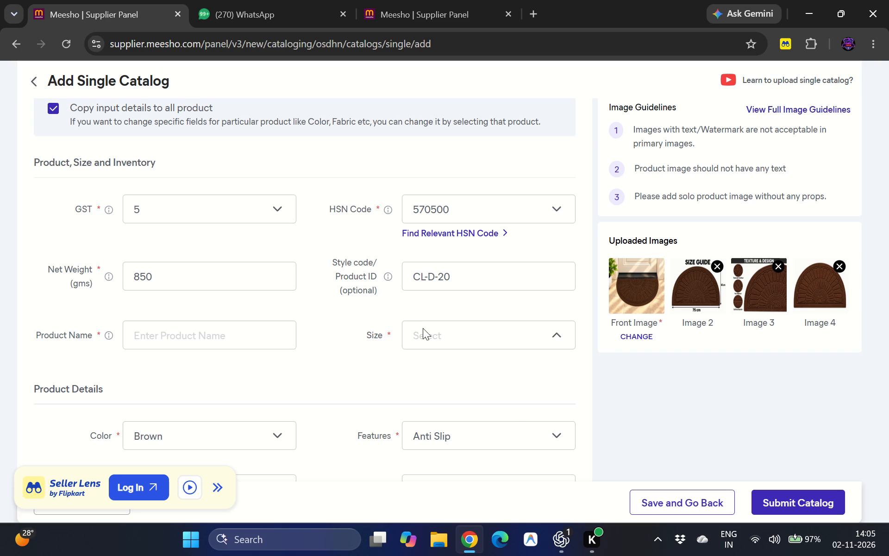
left_click(419, 373)
left_click(537, 406)
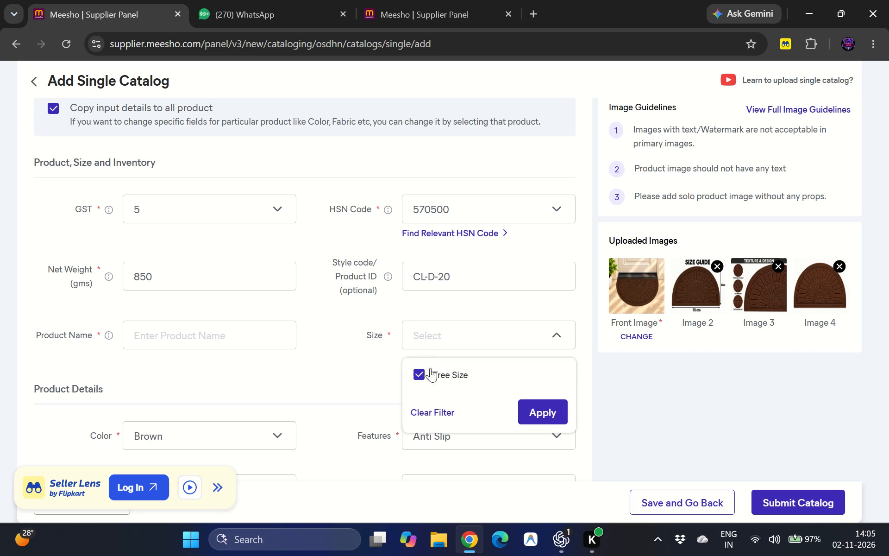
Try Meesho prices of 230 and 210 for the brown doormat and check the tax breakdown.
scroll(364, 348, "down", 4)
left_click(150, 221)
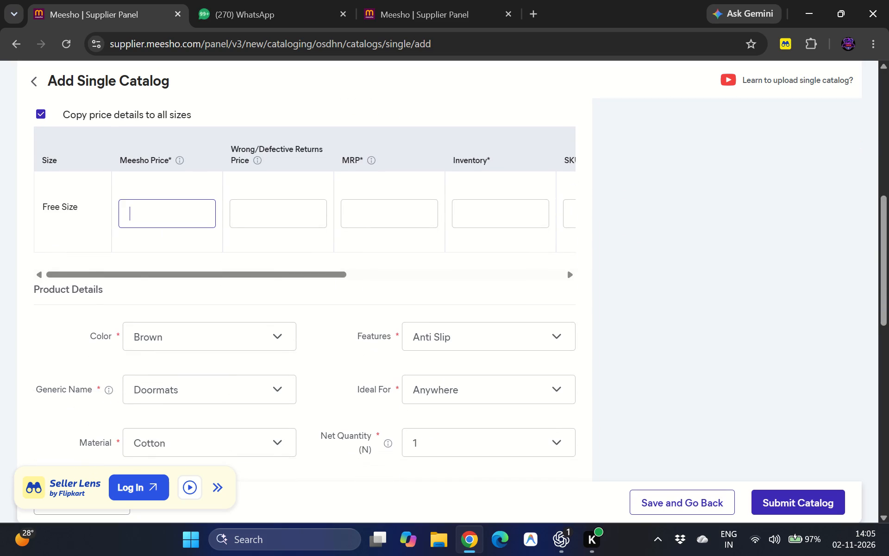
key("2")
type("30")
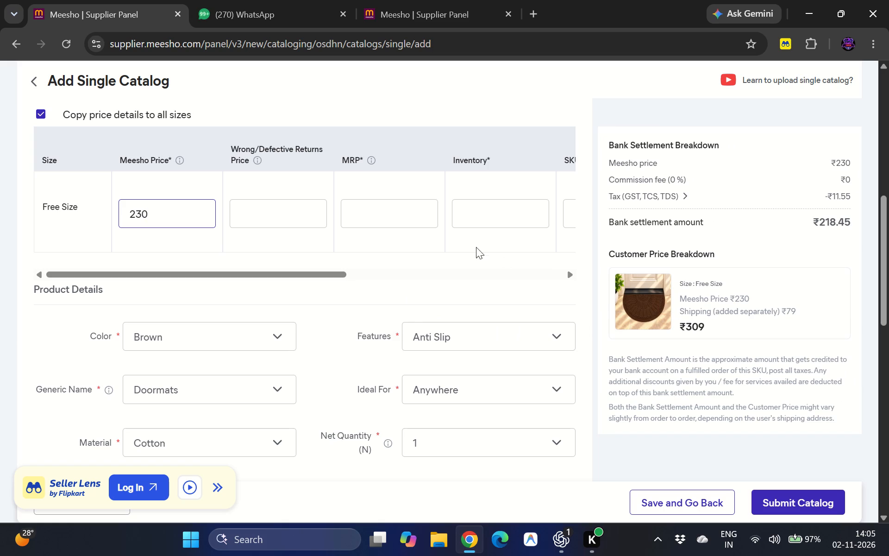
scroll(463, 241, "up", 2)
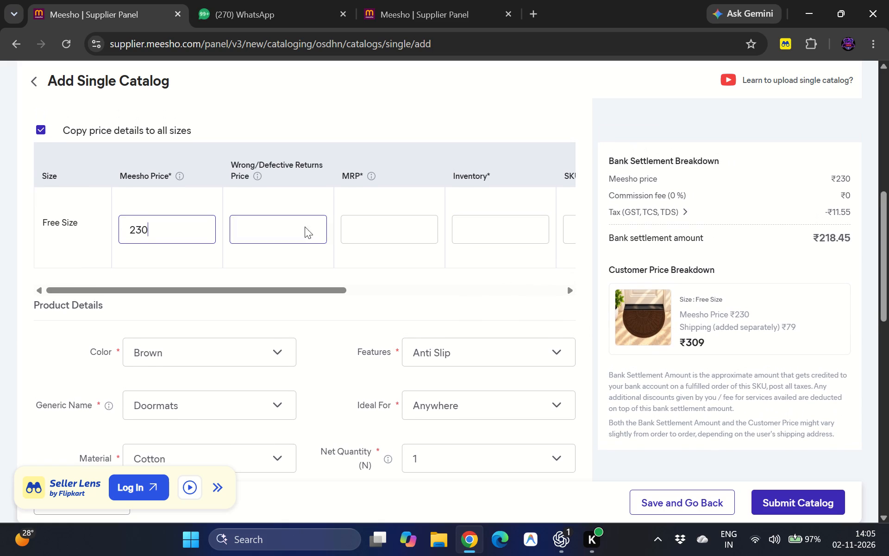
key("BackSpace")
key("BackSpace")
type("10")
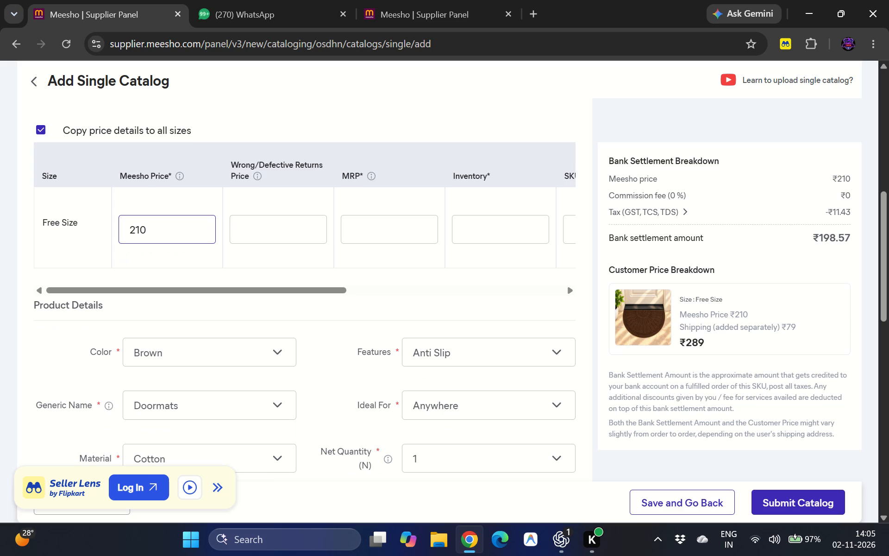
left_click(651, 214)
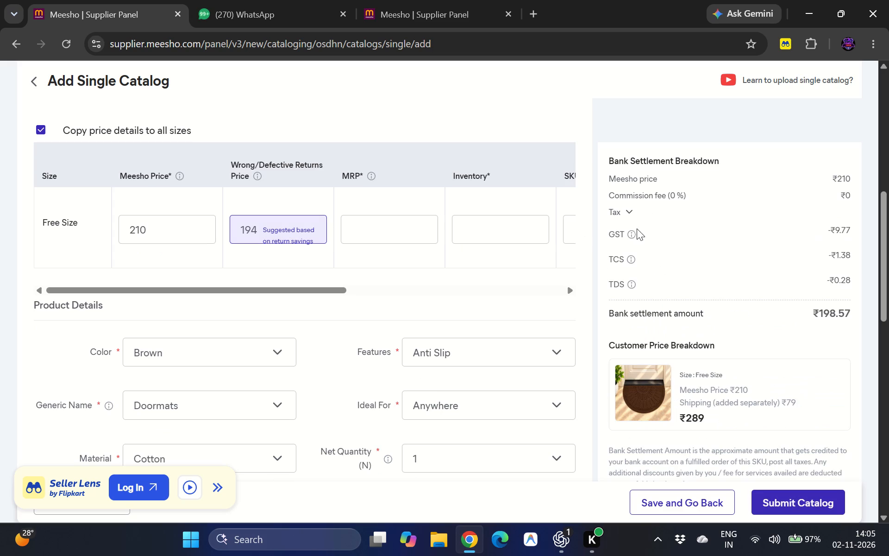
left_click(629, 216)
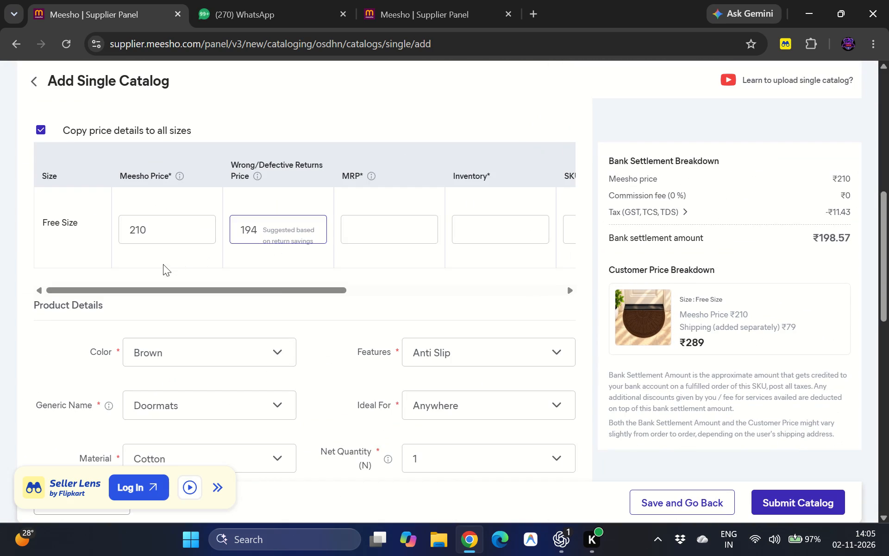
Set the brown doormat's Meesho price to 215, MRP to 799 and inventory to 100 in the Free Size row.
left_click(170, 234)
key("BackSpace")
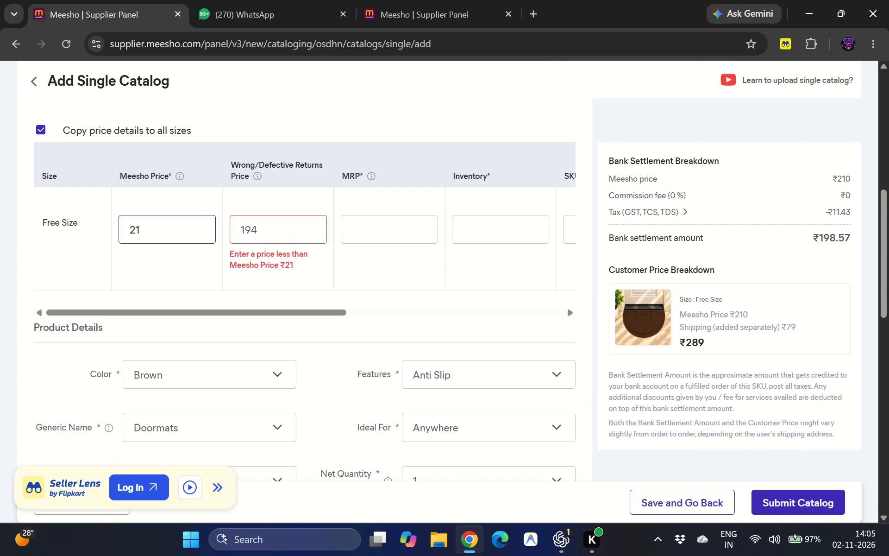
key("5")
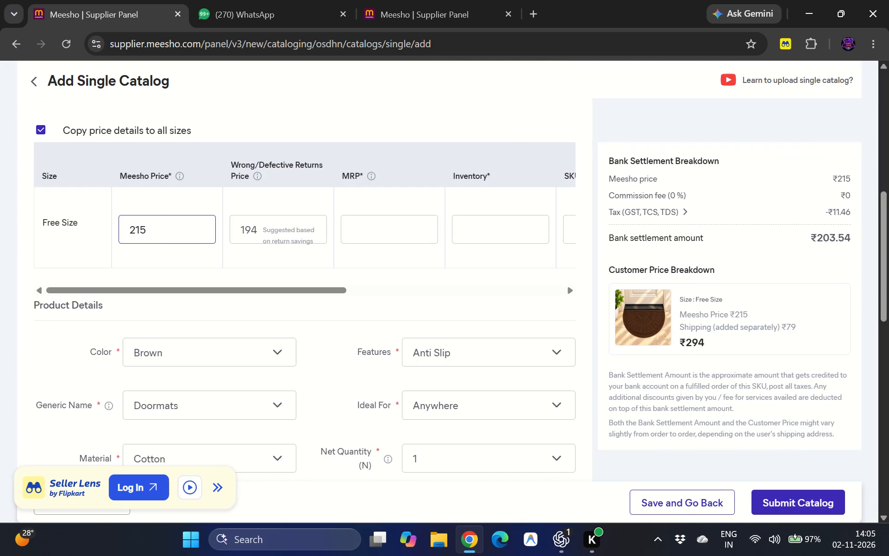
left_click(244, 267)
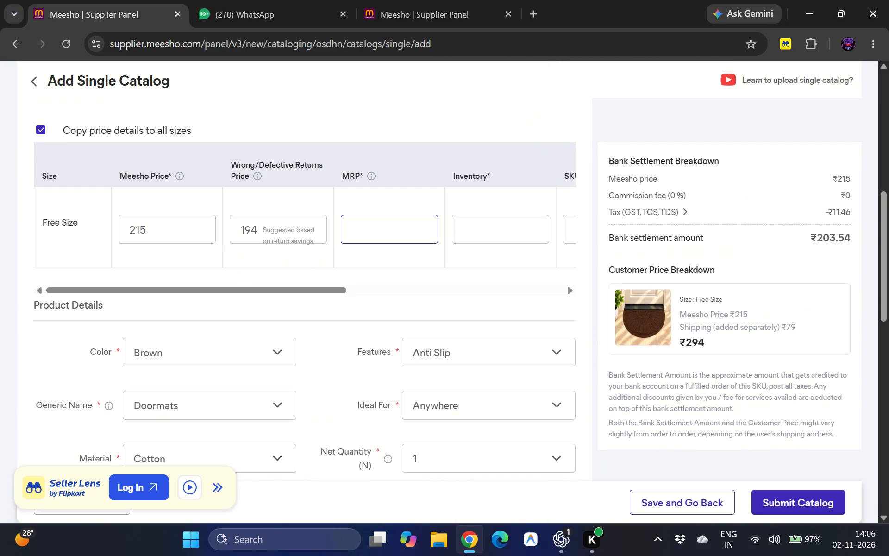
left_click(372, 227)
type("799")
left_click(479, 227)
type("100")
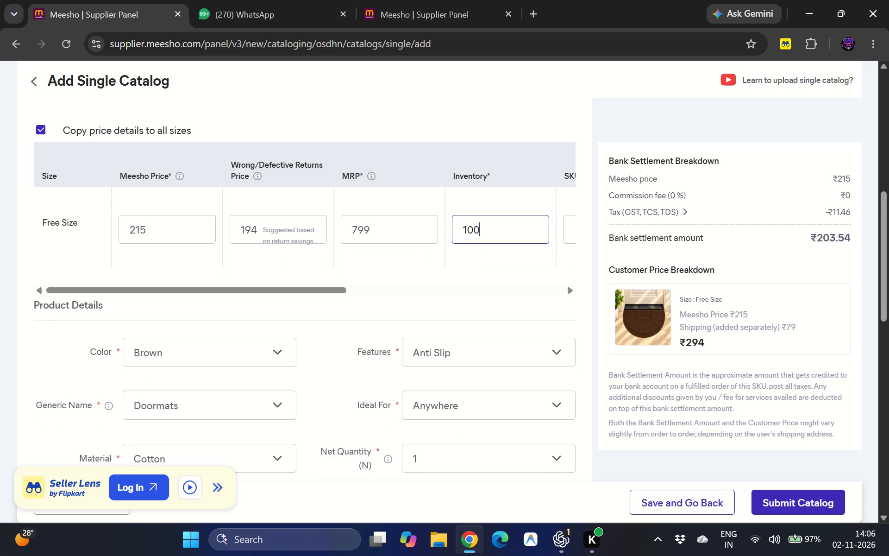
Copy the brown doormat's style code CL-D-20 into the SKU ID of its Free Size row.
scroll(479, 227, "left", 7)
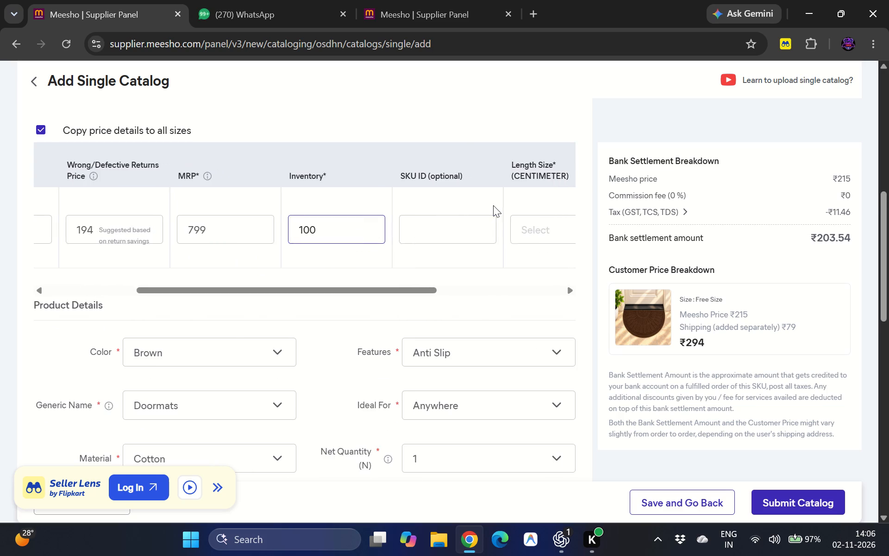
scroll(464, 143, "up", 2)
left_click_drag(460, 139, 397, 142)
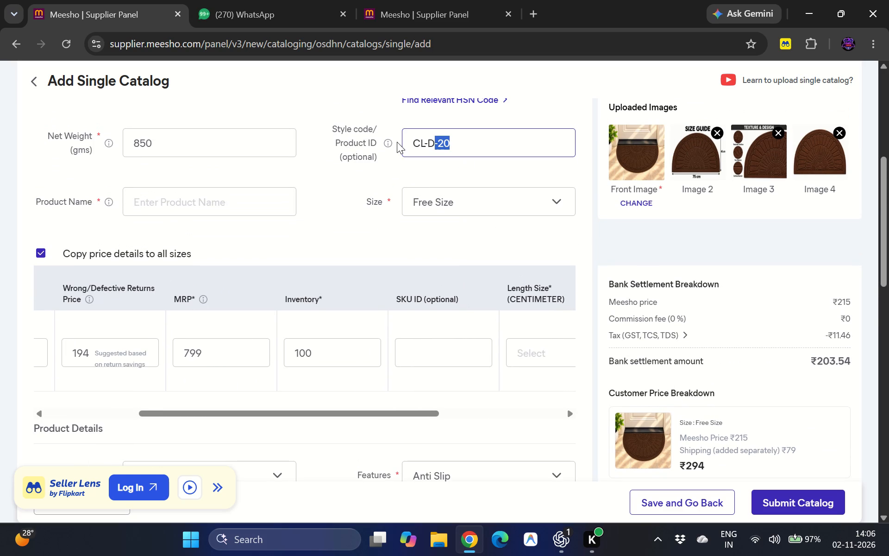
key("ctrl+c")
left_click(432, 366)
key("ctrl+v")
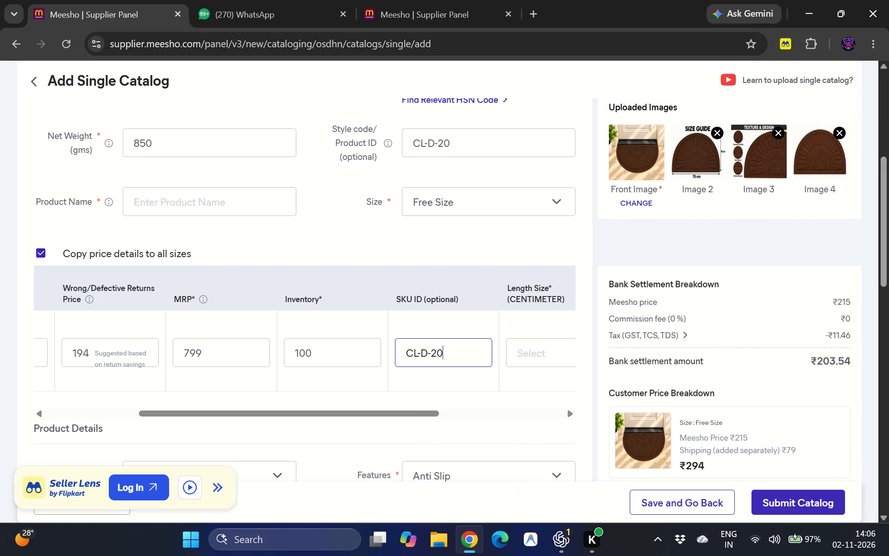
Set the brown doormat's length size to 75 cm and width size to 45 cm.
scroll(434, 297, "down", 1)
scroll(397, 345, "left", 1)
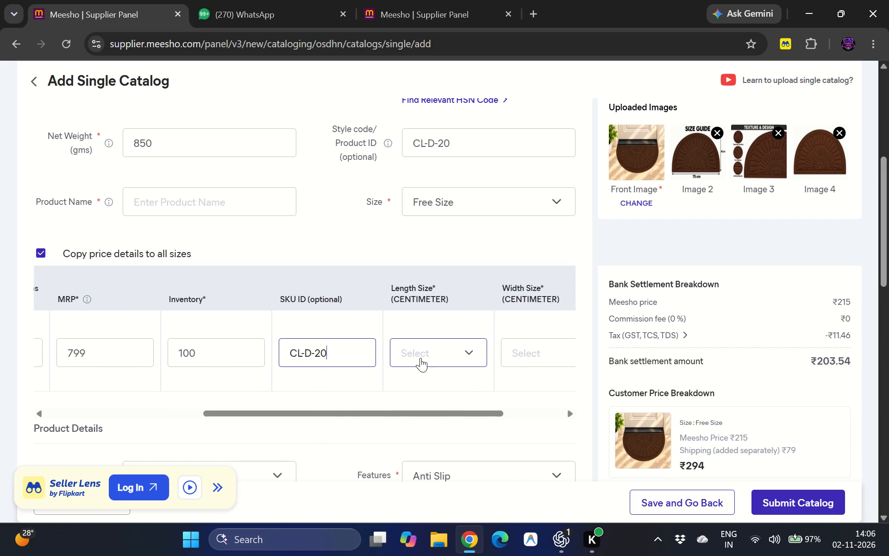
left_click(420, 358)
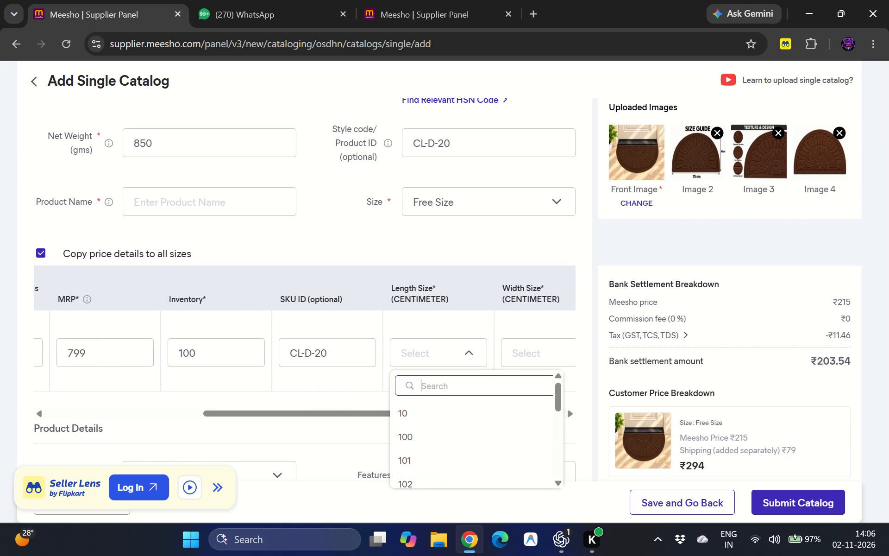
left_click(442, 391)
type("75")
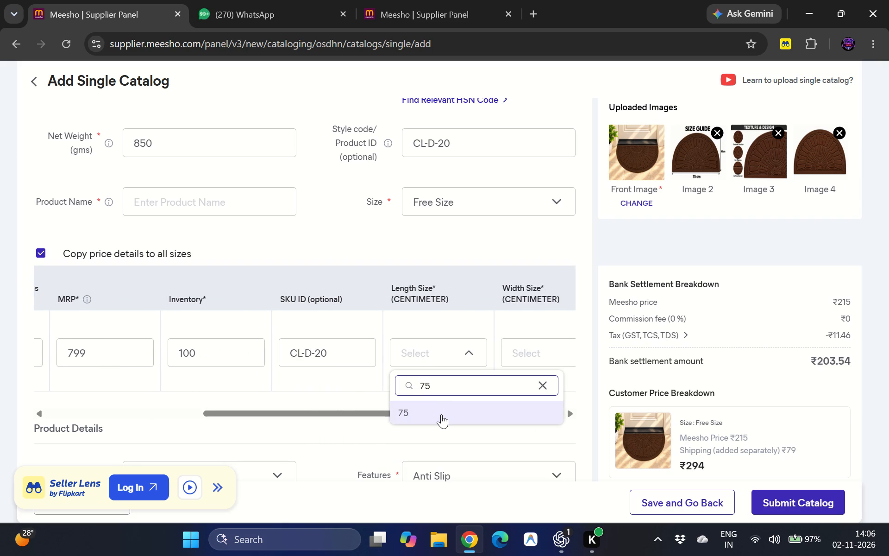
left_click(441, 414)
left_click(512, 347)
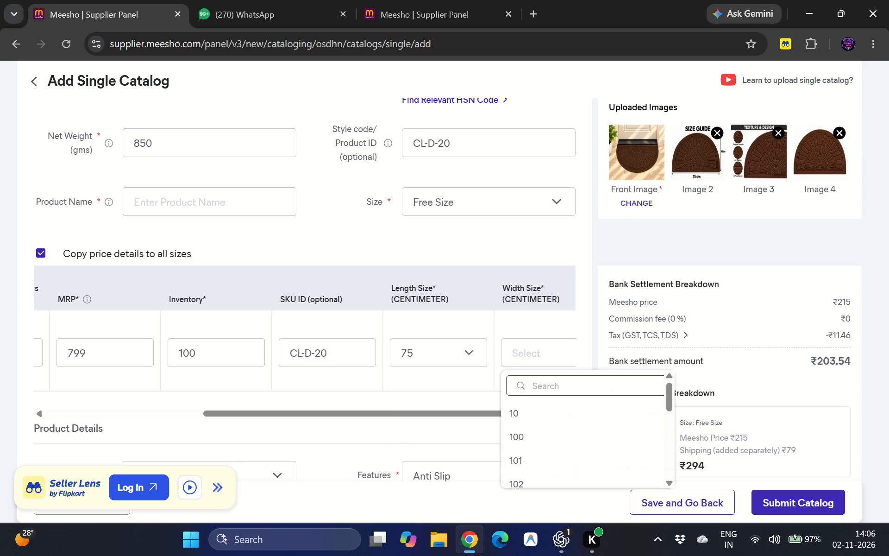
left_click(527, 393)
type("45")
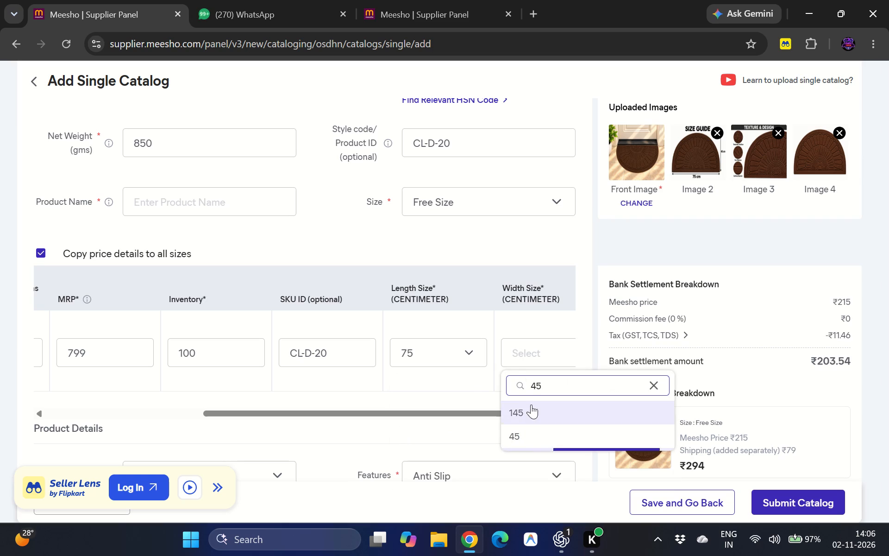
left_click(538, 430)
scroll(507, 321, "left", 4)
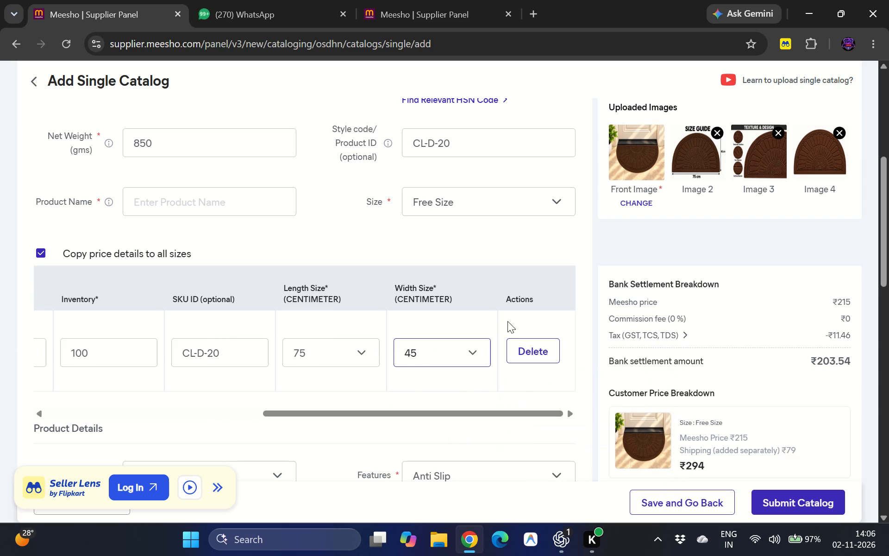
scroll(507, 321, "right", 5)
scroll(507, 321, "down", 3)
scroll(398, 283, "down", 1)
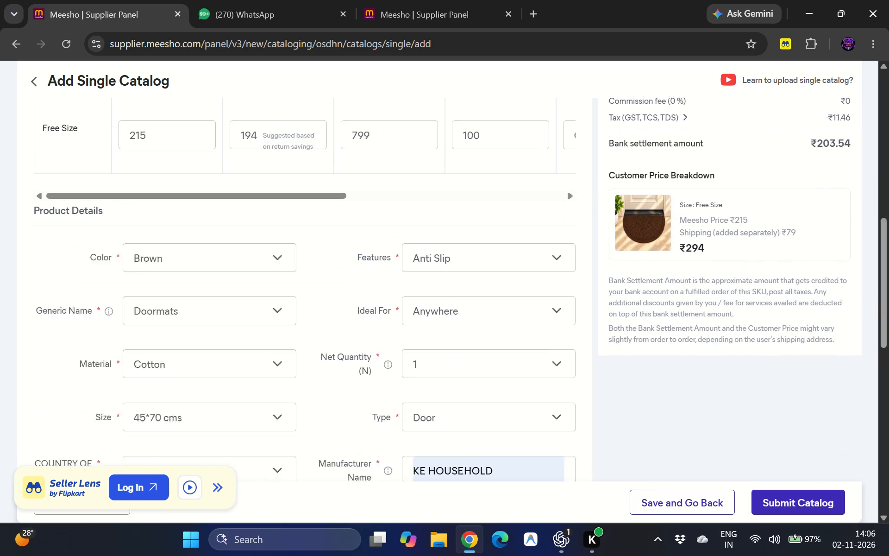
scroll(398, 283, "down", 3)
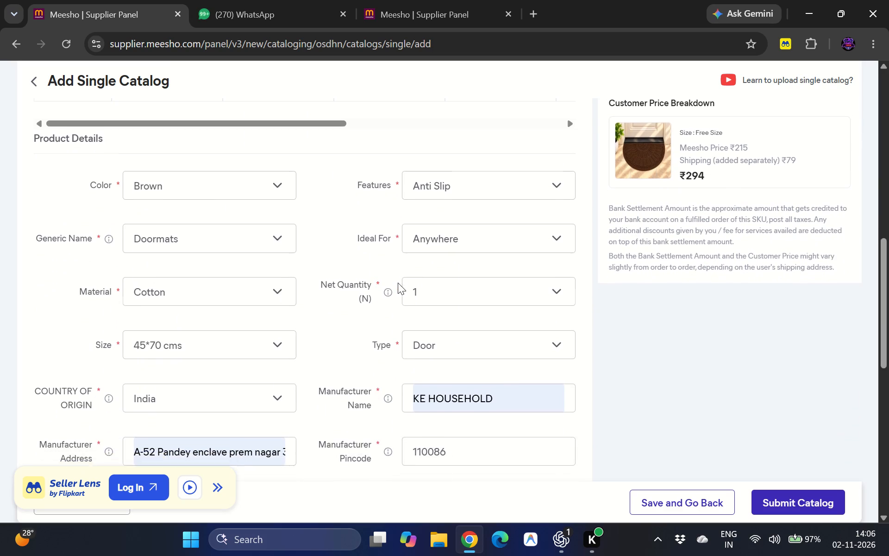
scroll(398, 283, "down", 4)
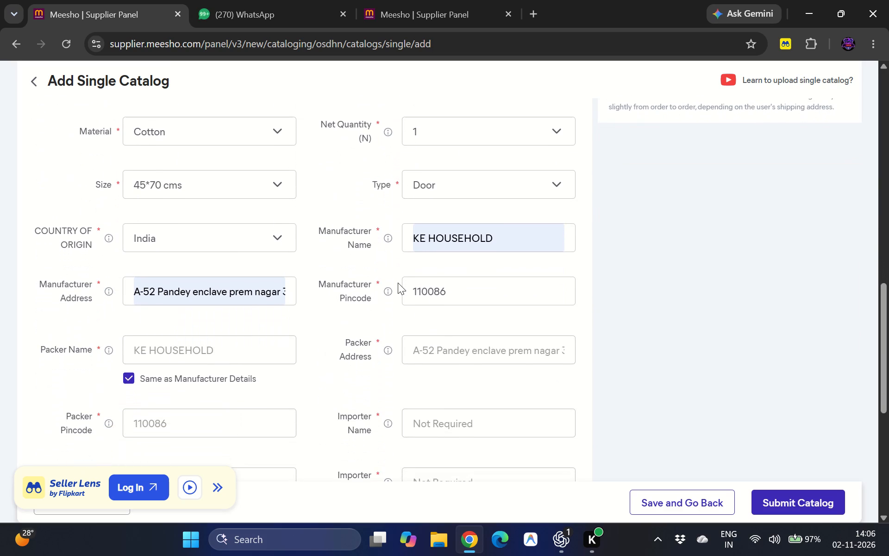
scroll(398, 283, "down", 3)
scroll(388, 305, "up", 1)
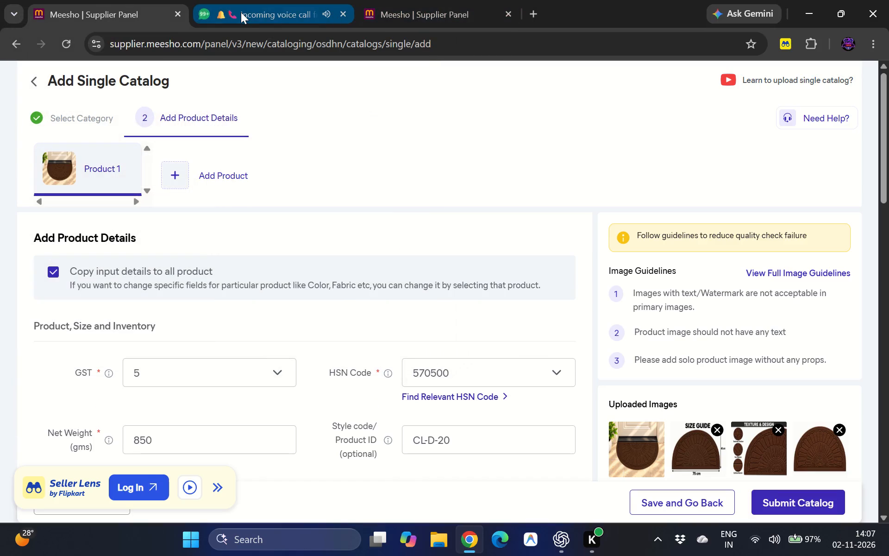
Switch to WhatsApp to attend to the incoming voice call.
left_click(241, 12)
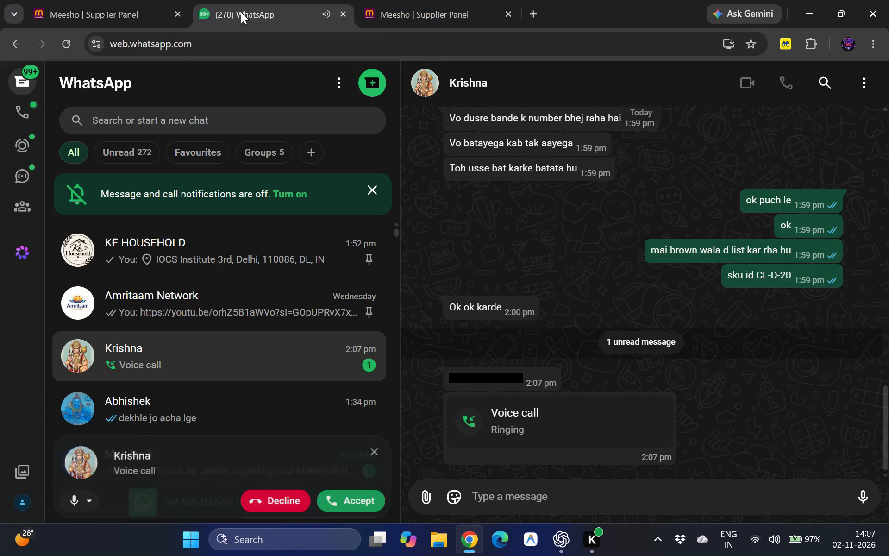
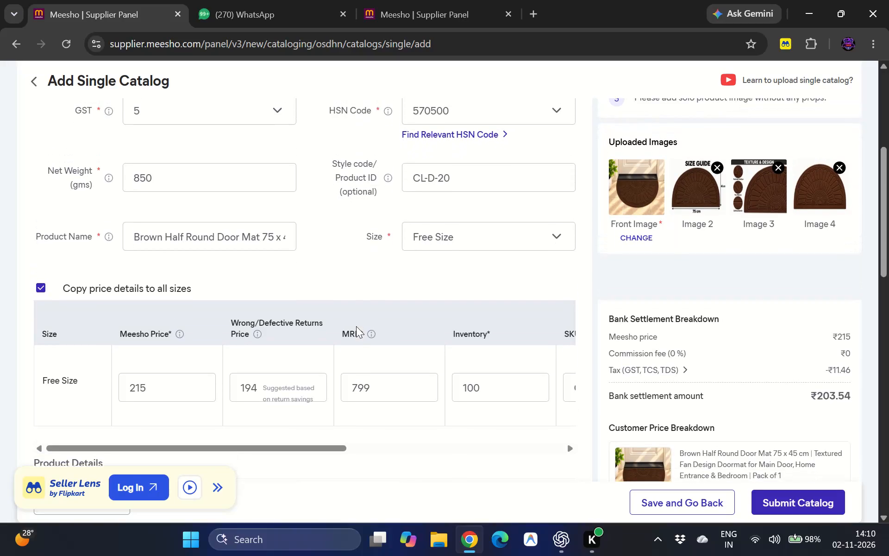
Review the brown doormat listing and examine the Design Type and Print or Pattern Type options under Other Attributes.
scroll(356, 326, "down", 3)
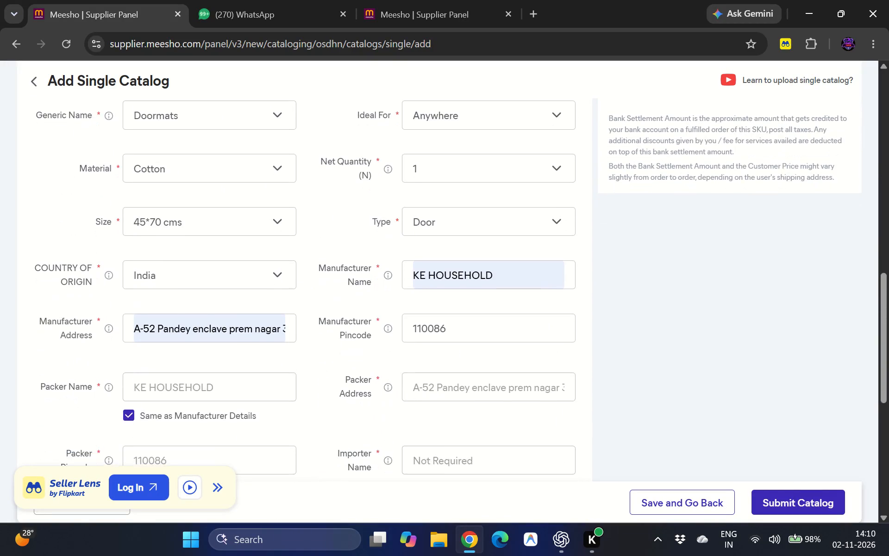
scroll(356, 326, "down", 2)
scroll(356, 326, "right", 1)
scroll(356, 329, "up", 1)
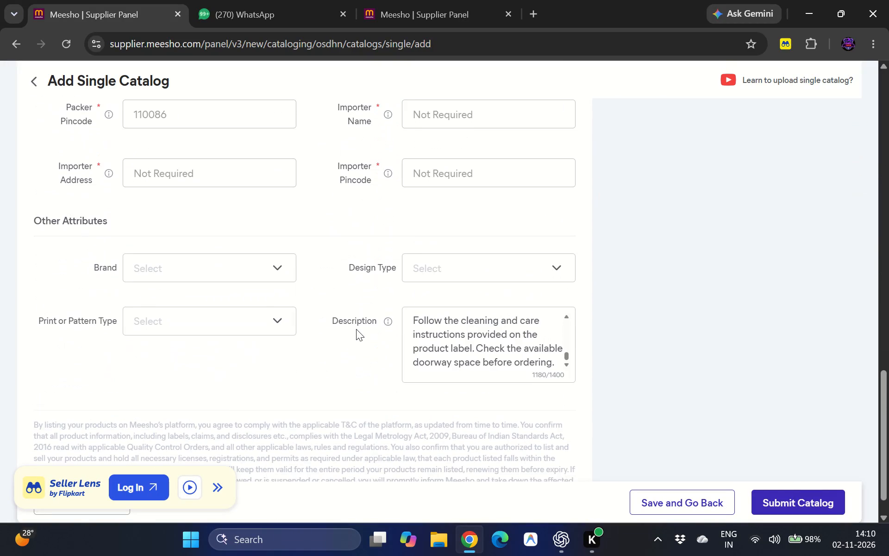
scroll(356, 329, "up", 1)
left_click(513, 265)
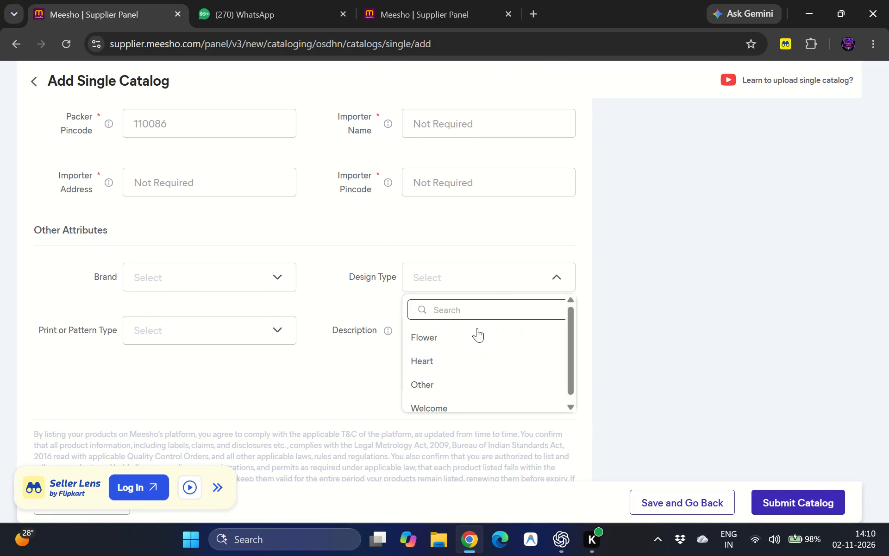
scroll(477, 328, "down", 1)
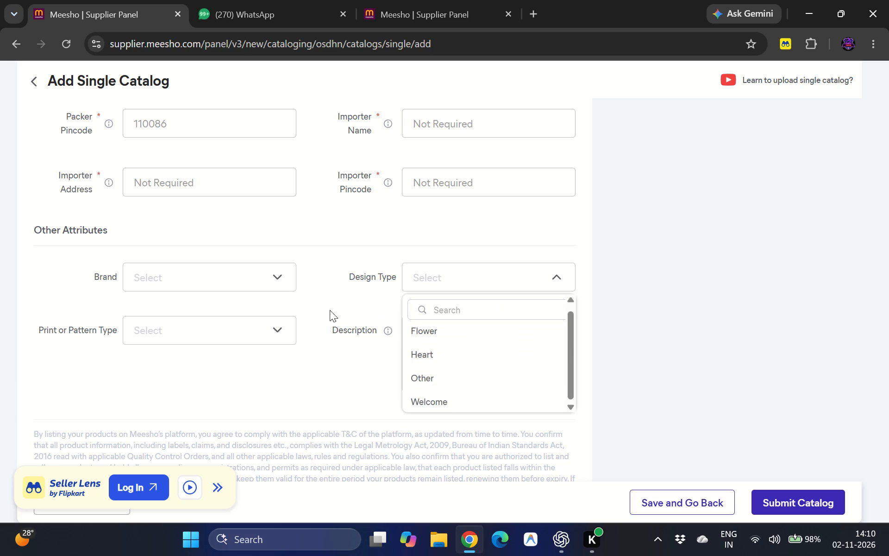
left_click(258, 324)
left_click(258, 324)
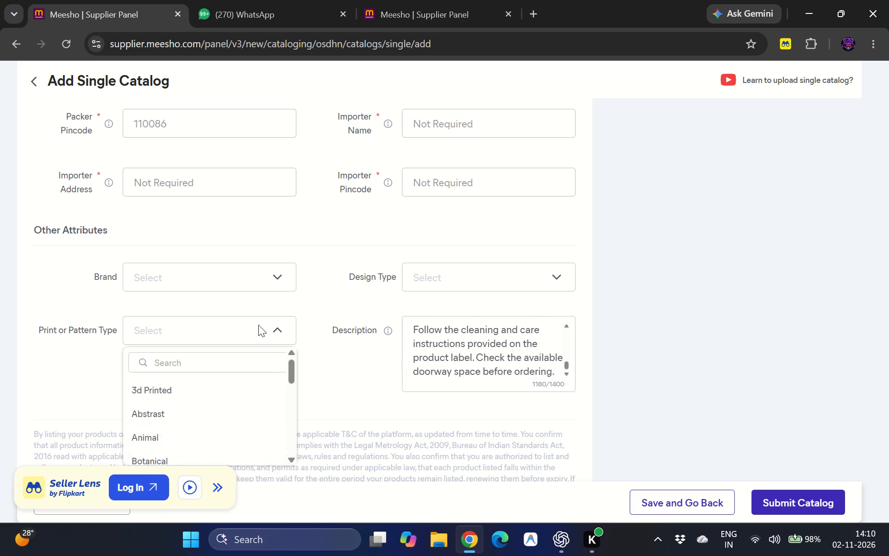
scroll(190, 424, "right", 1)
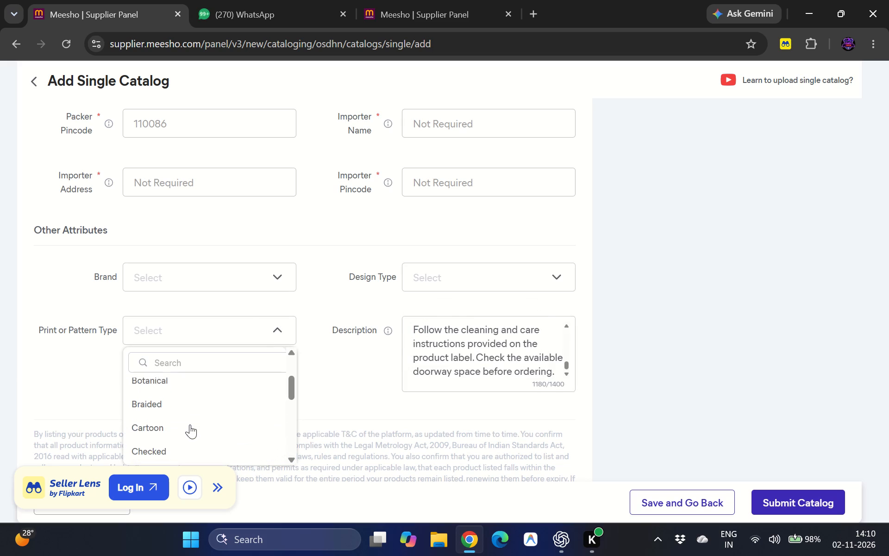
scroll(190, 424, "right", 1)
left_click(154, 380)
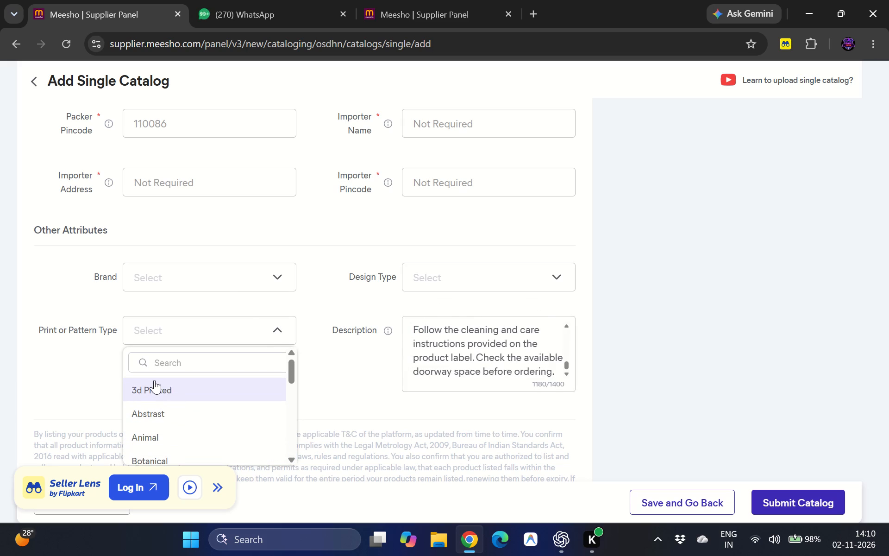
Search the Brand options under Other Attributes for "tic".
left_click(222, 281)
left_click(377, 226)
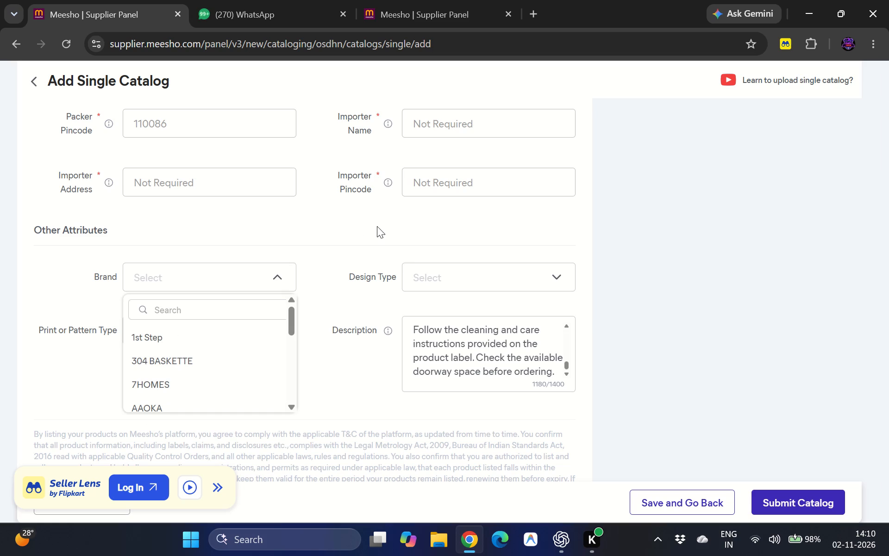
left_click(249, 272)
key("t")
left_click(229, 301)
type("ti")
key("c")
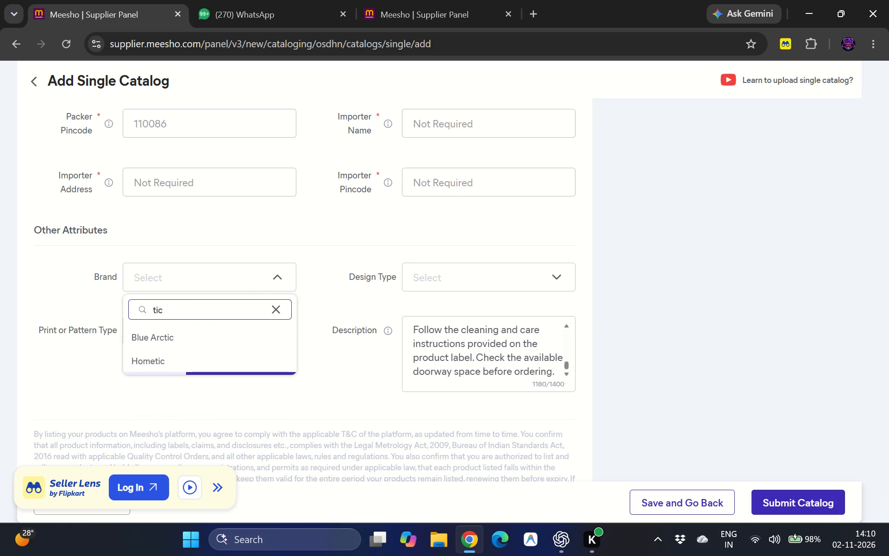
key("BackSpace")
key("BackSpace")
key("BackSpace")
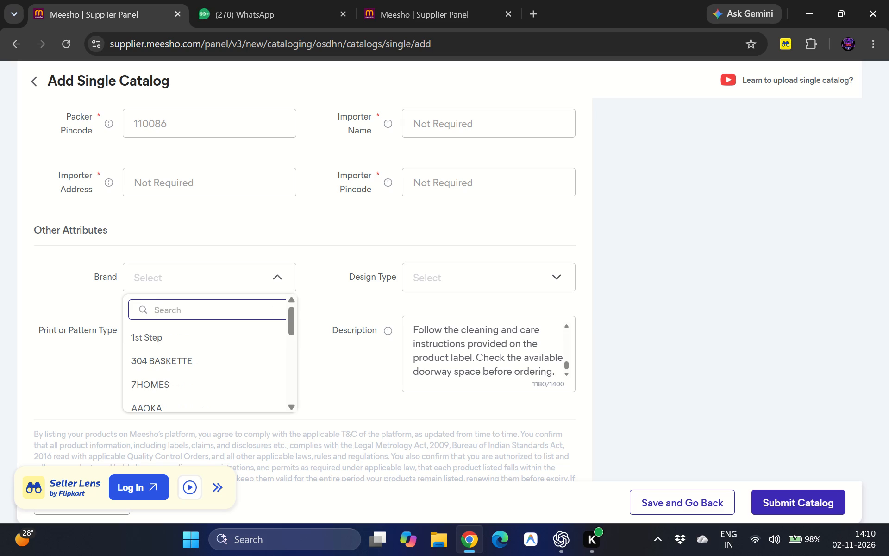
left_click(322, 236)
Search Google for "grouping of products in listing help ?" and return to the catalog.
scroll(322, 236, "up", 5)
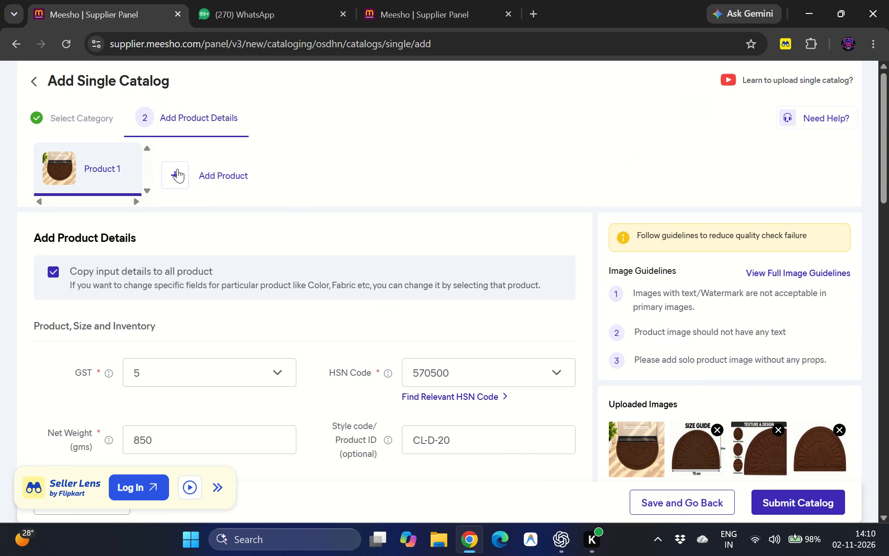
left_click(540, 15)
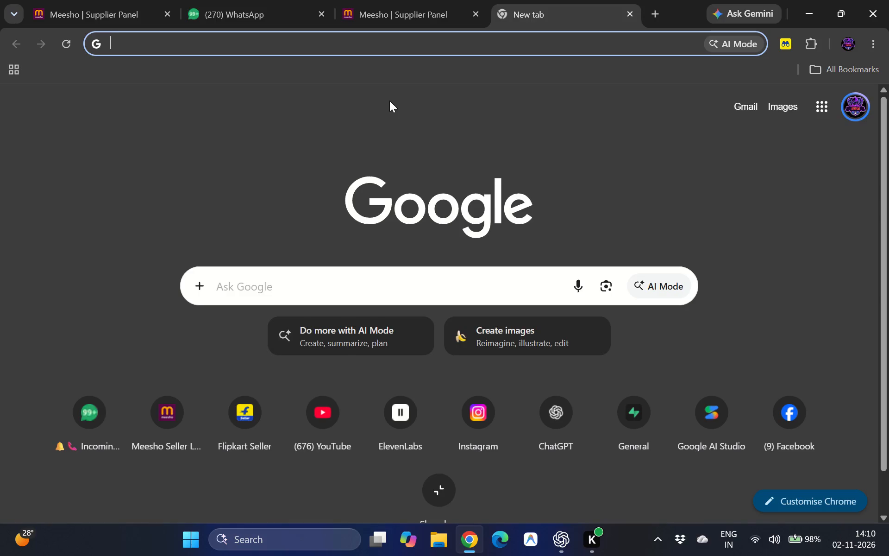
type("grouping of producy")
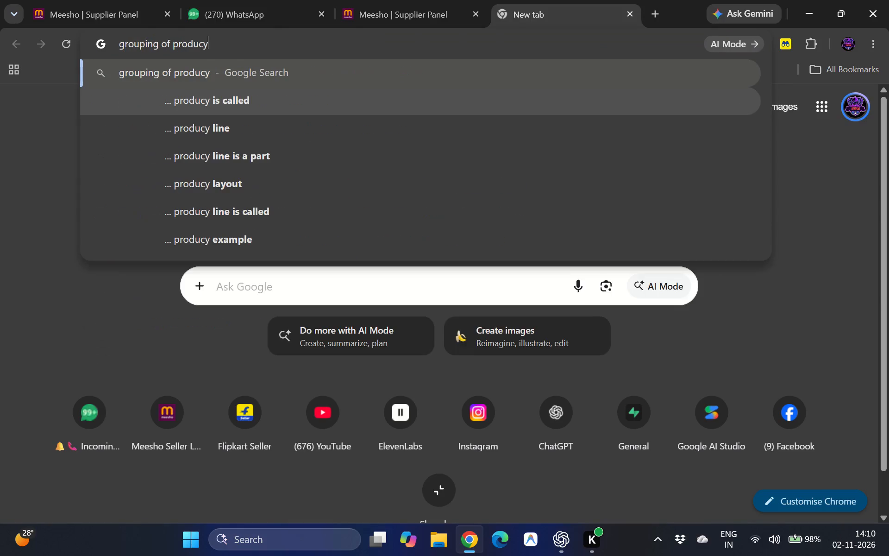
key("BackSpace")
type("ts in listing help")
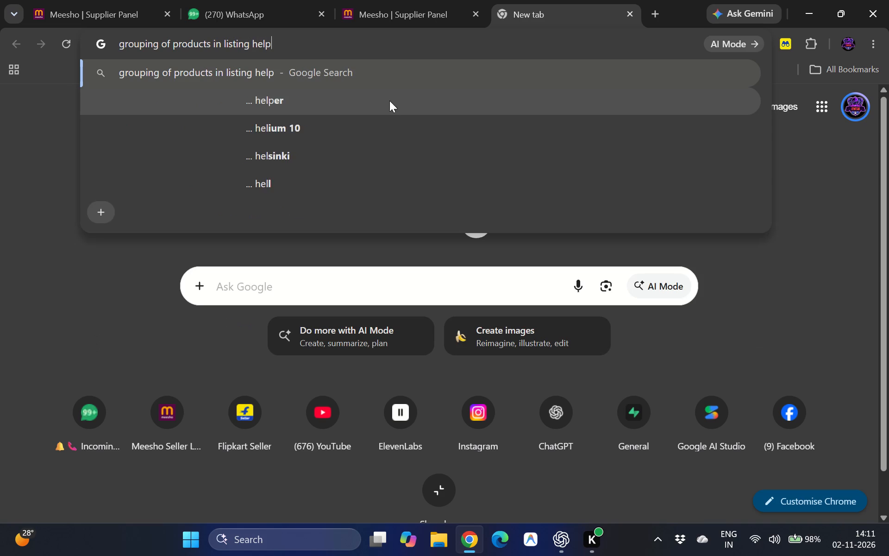
key("space")
key("shift+question")
key("Return")
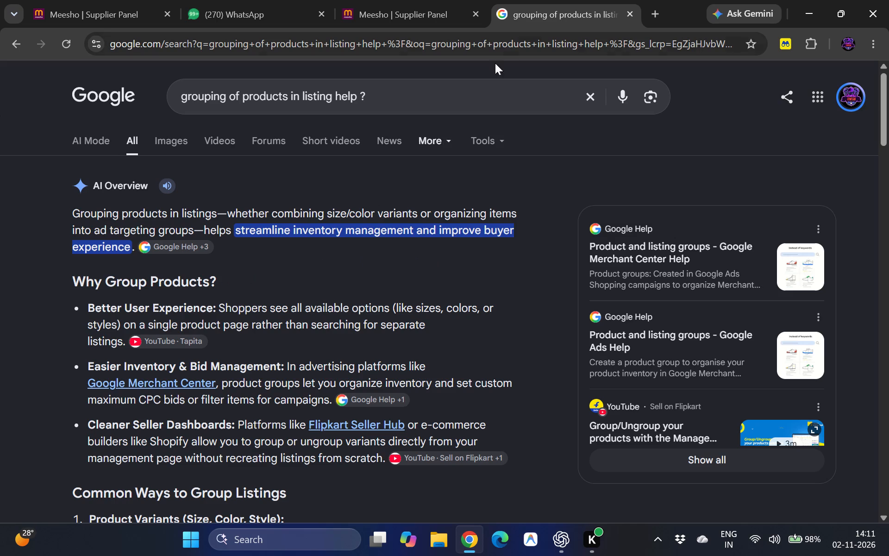
left_click(627, 14)
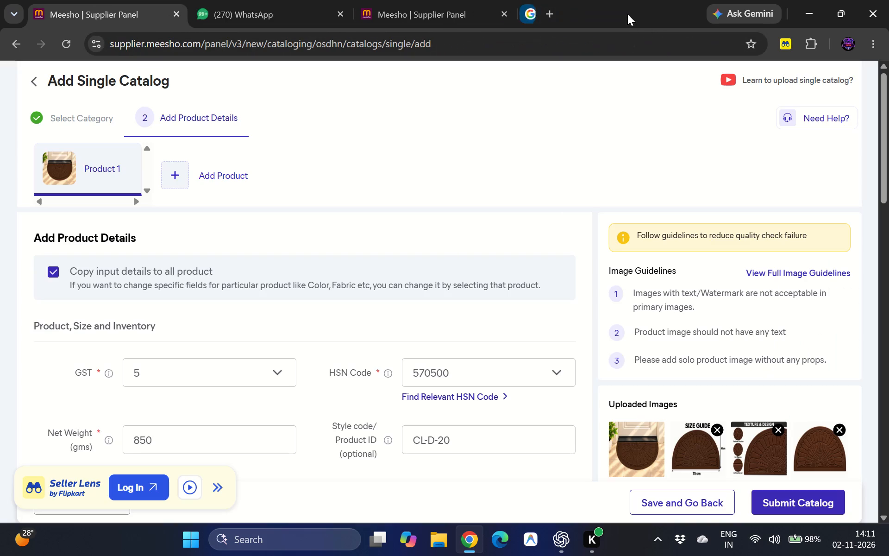
Add a second product to the brown doormat's catalog using the maroon half-round doormat front image.
left_click(182, 177)
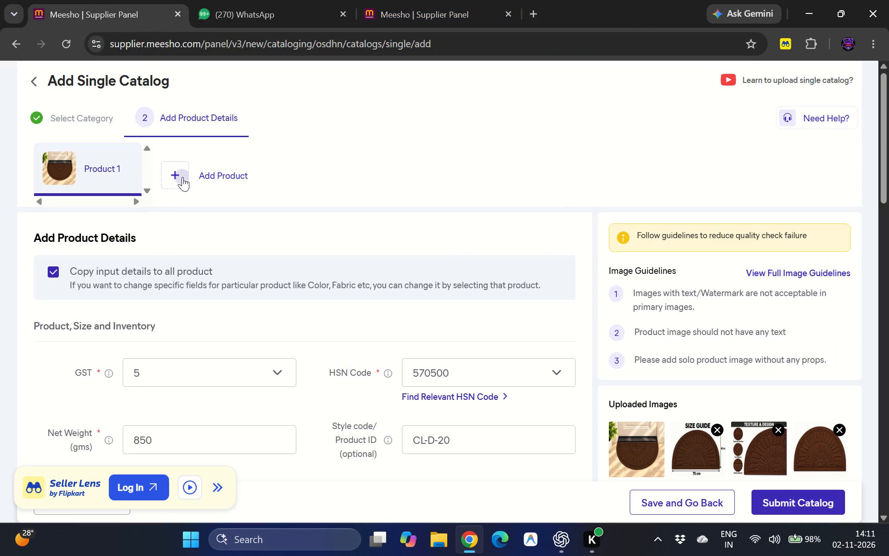
double_click(166, 145)
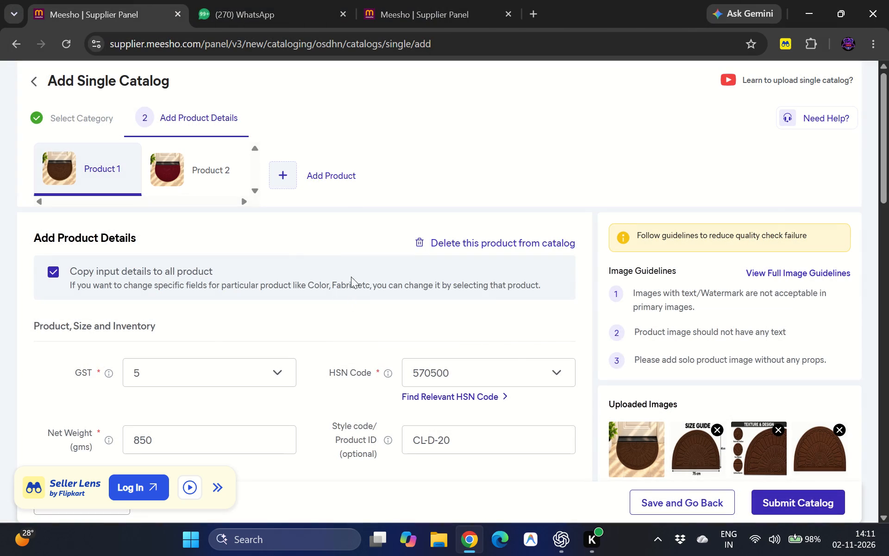
Set Product 2's GST to 5 and its HSN Code to 570500.
left_click(204, 175)
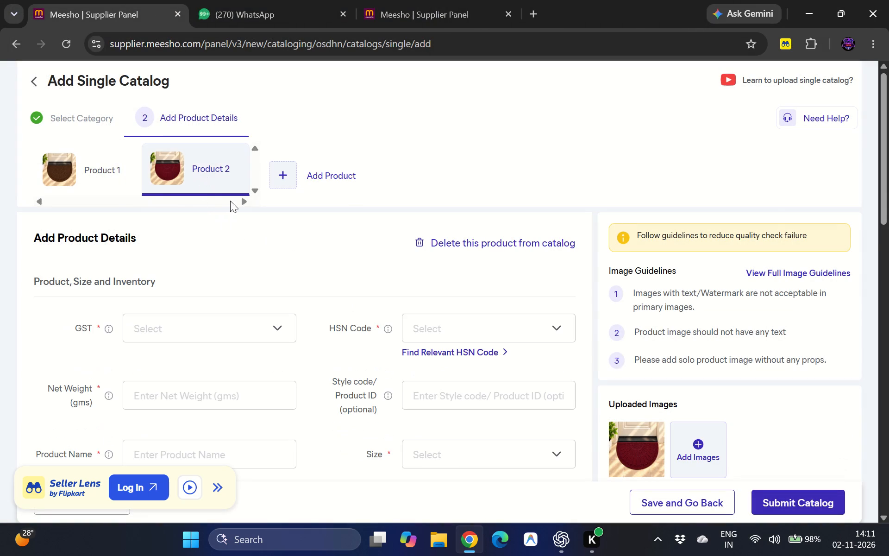
scroll(197, 261, "down", 1)
left_click(204, 236)
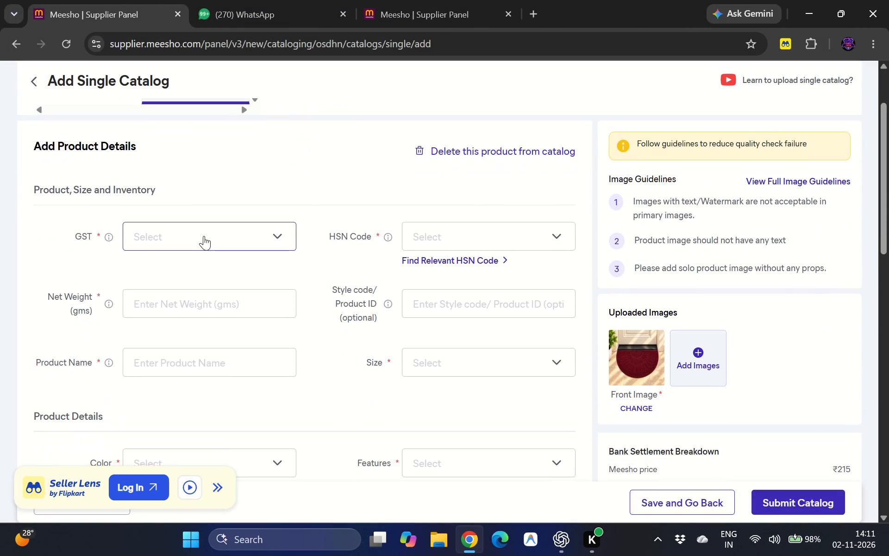
left_click(168, 304)
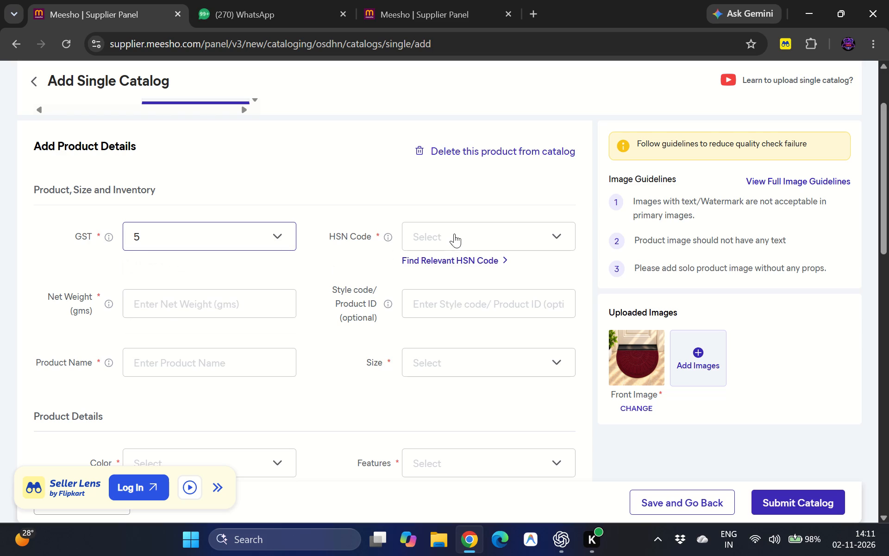
left_click(454, 234)
left_click(450, 270)
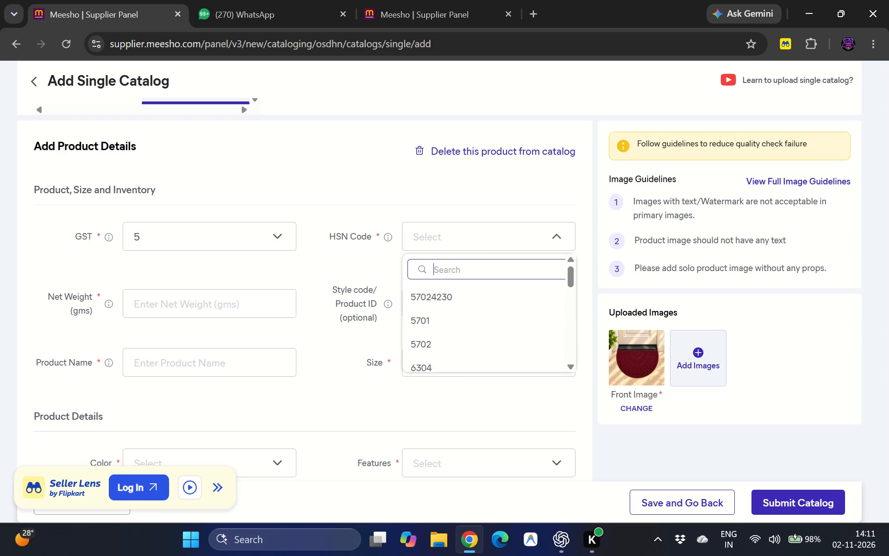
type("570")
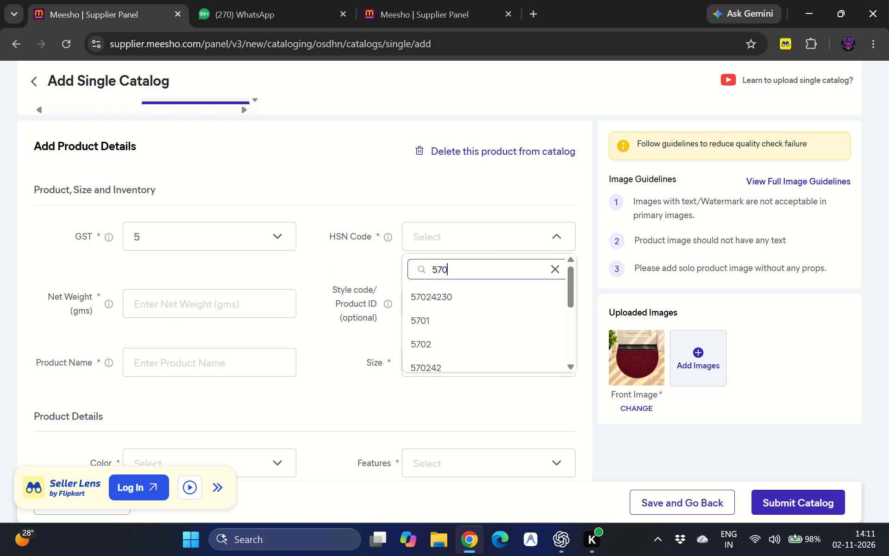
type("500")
left_click(484, 301)
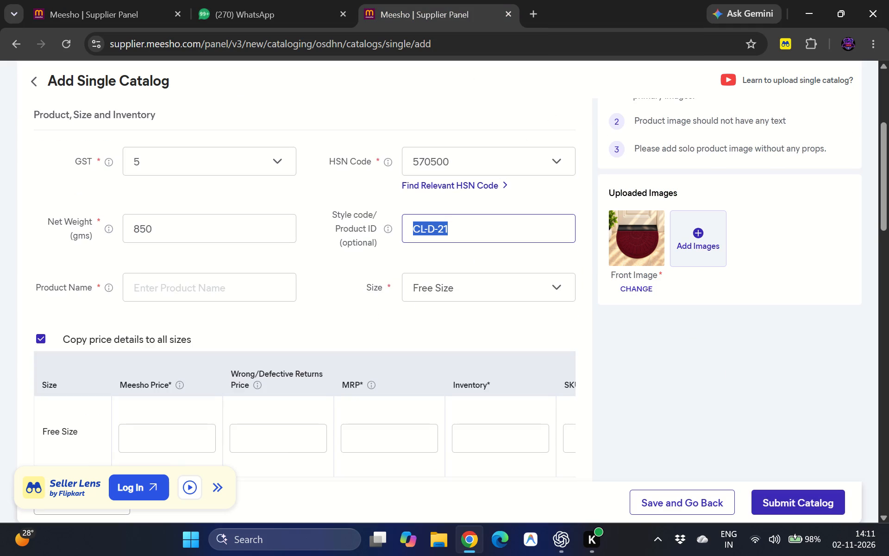
key("ctrl+c")
key("ctrl+c")
left_click(107, 0)
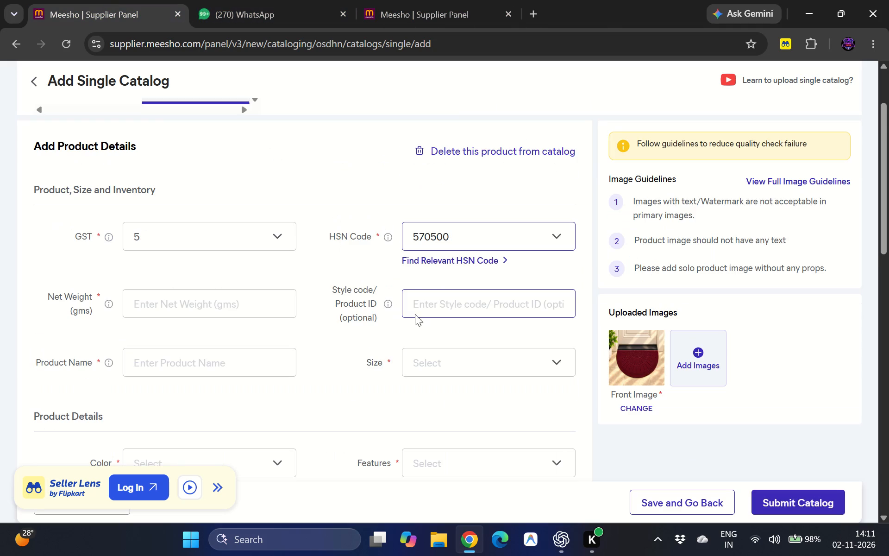
left_click(431, 314)
key("ctrl+v")
Set Product 2's Net Weight to 850 gms and its Size to Free Size.
left_click(212, 308)
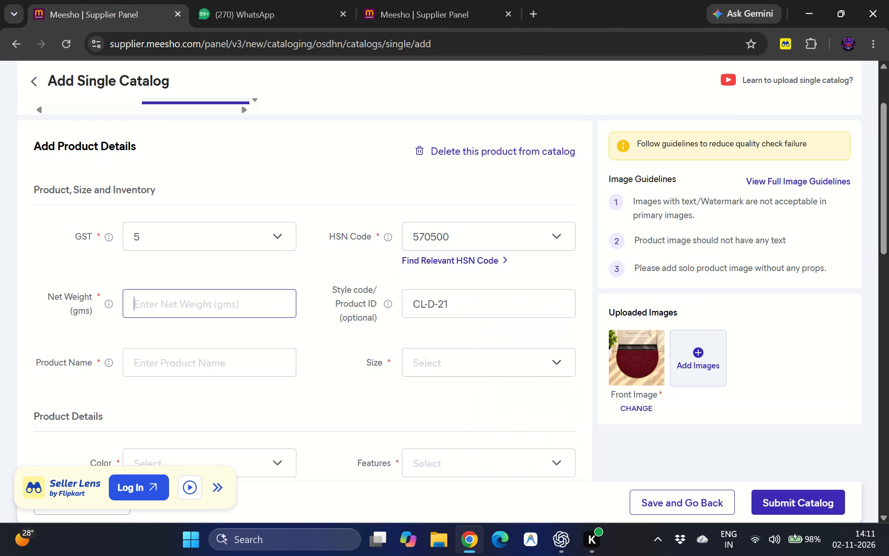
type("850")
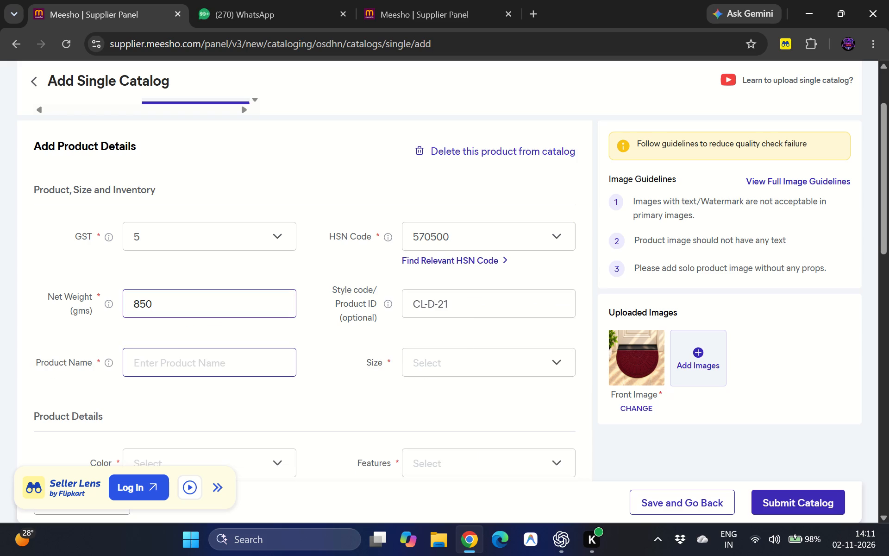
left_click(228, 360)
left_click(441, 358)
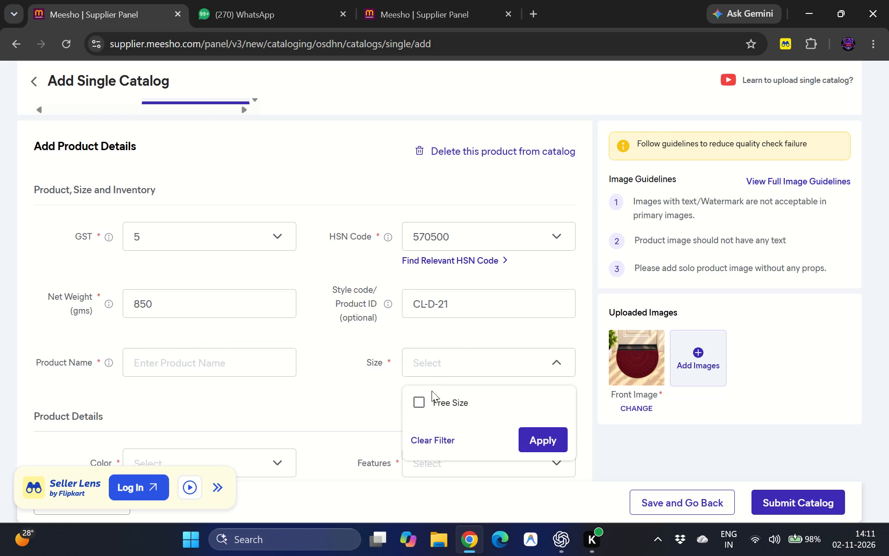
left_click(415, 408)
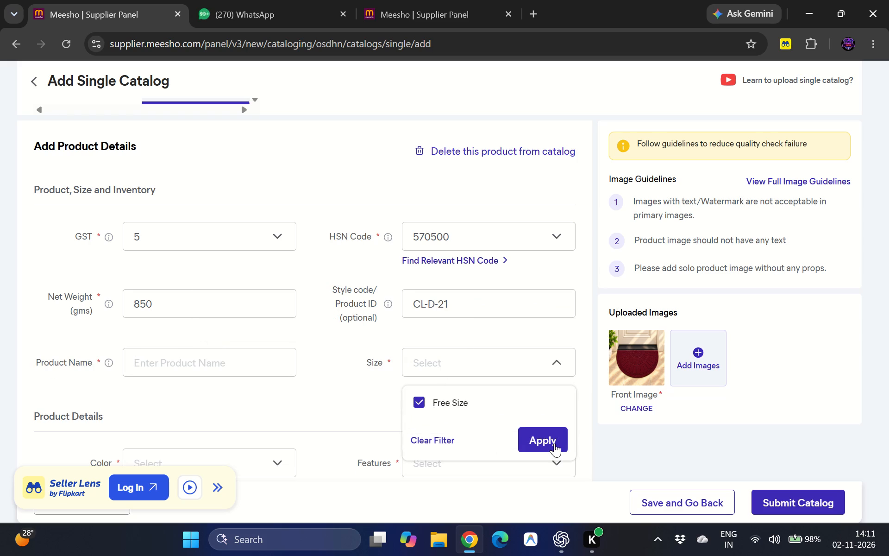
left_click(554, 443)
Set the Free Size Meesho Price to 230 and use the suggested Wrong/Defective Returns Price.
scroll(375, 301, "down", 1)
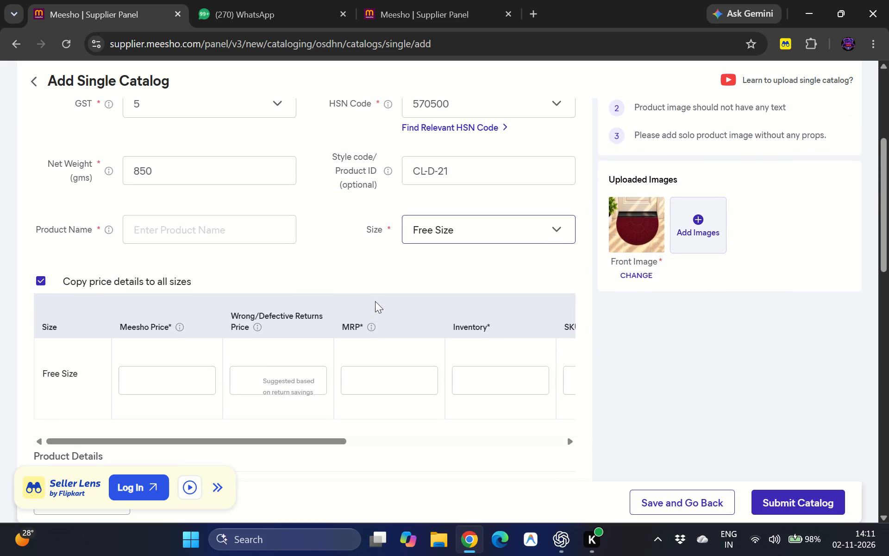
scroll(375, 301, "down", 1)
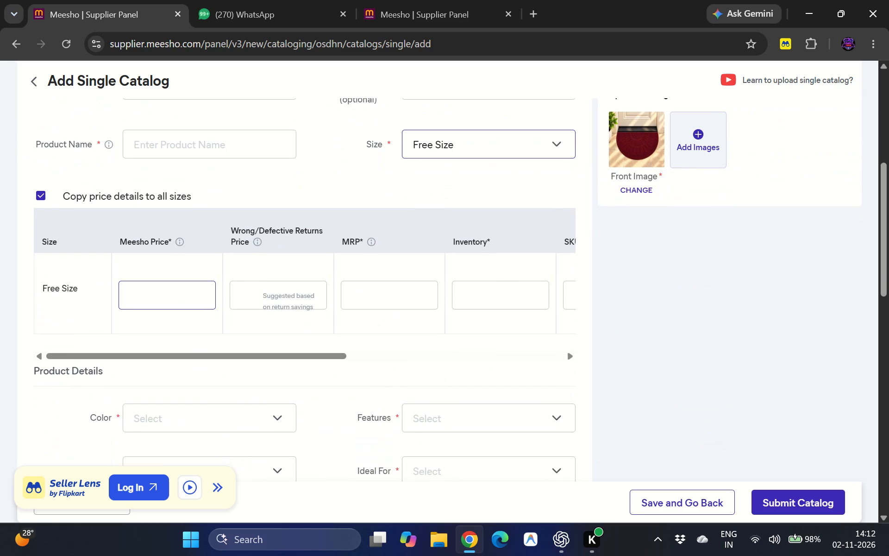
left_click(182, 309)
type("2230")
key("BackSpace")
key("BackSpace")
type("30")
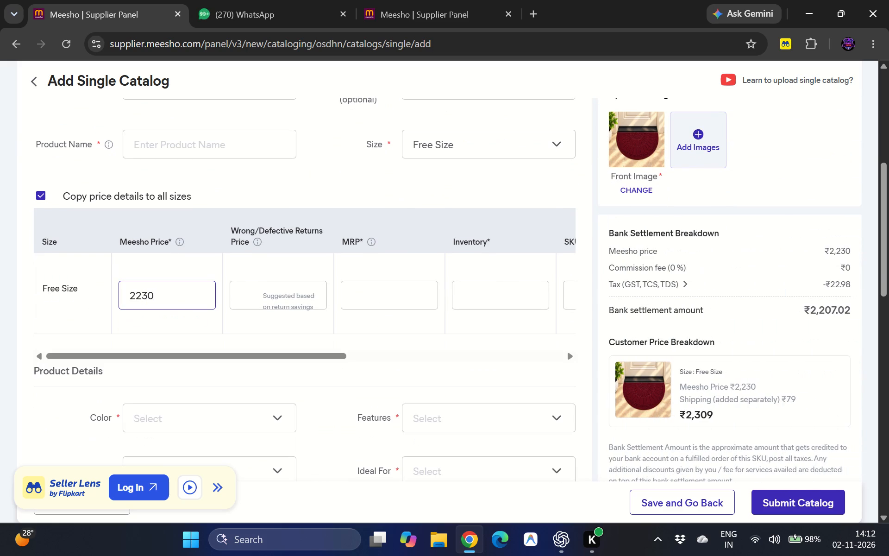
key("BackSpace")
key("BackSpace")
key("BackSpace")
type("30")
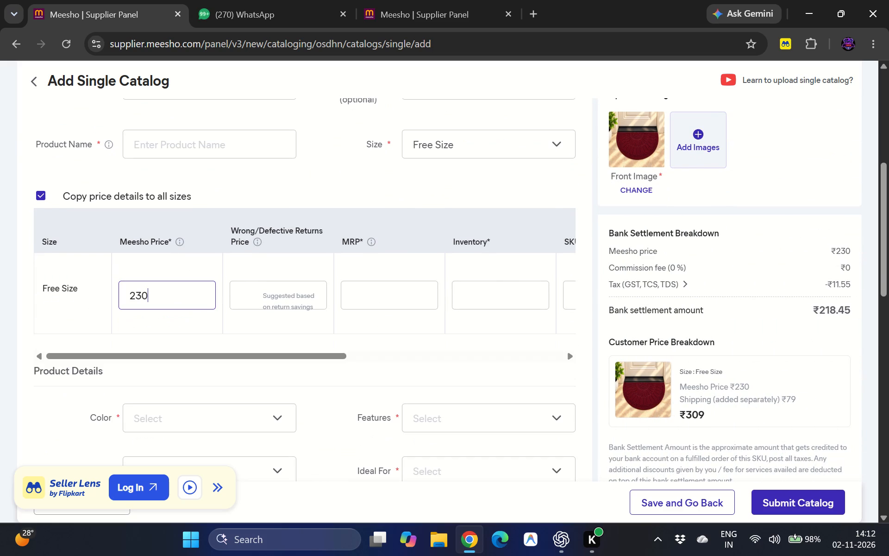
key("BackSpace")
key("BackSpace")
type("20")
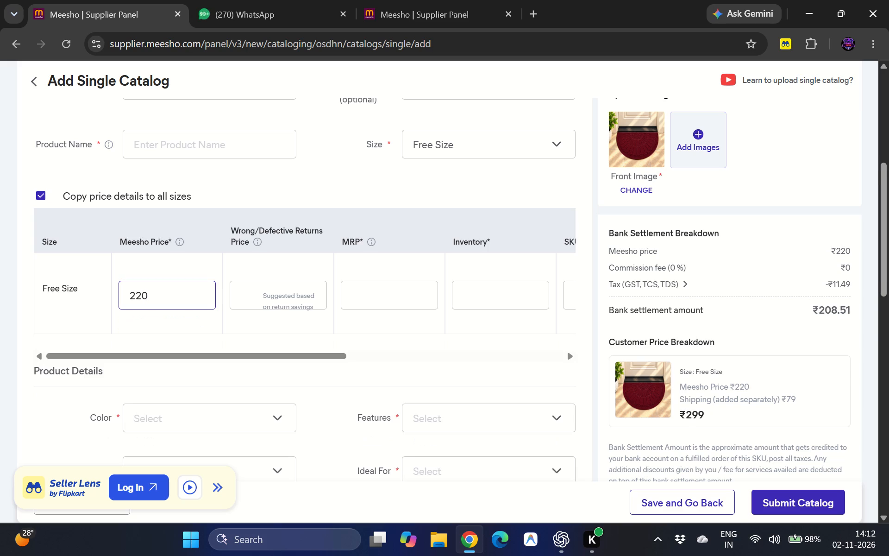
key("BackSpace")
key("BackSpace")
type("30")
left_click(268, 297)
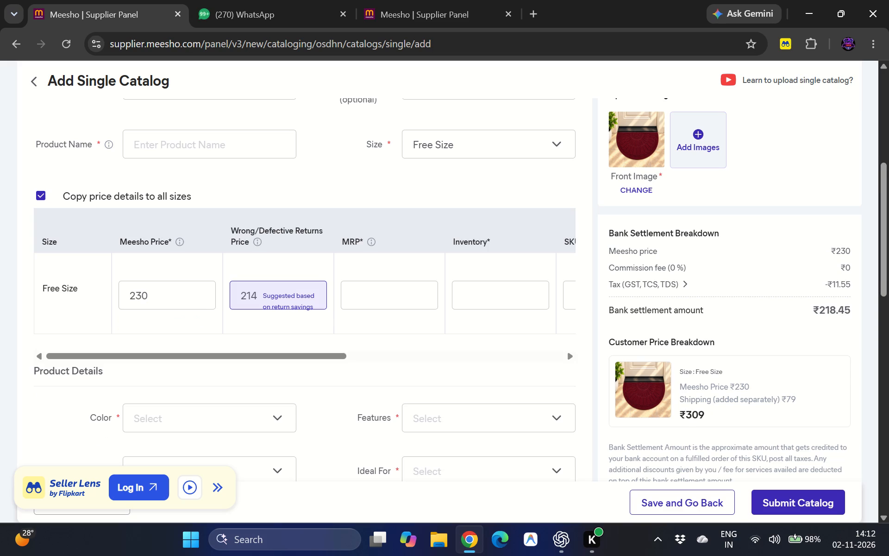
Set the Free Size MRP to 799 and the Inventory to 100.
left_click(364, 296)
type("799")
left_click(510, 298)
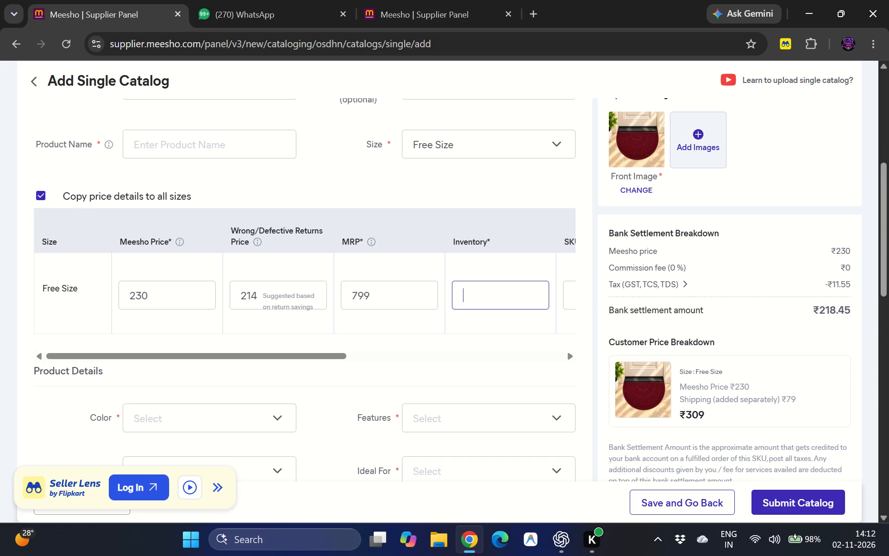
type("100")
Fill the Free Size SKU ID with the copied code CL-D-21.
scroll(510, 298, "left", 7)
left_click(389, 299)
key("ctrl+v")
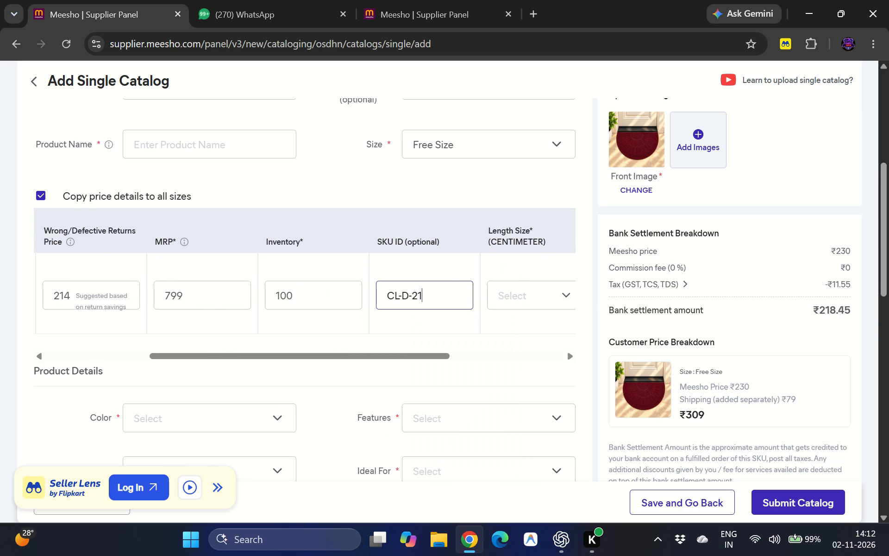
Set the Free Size Length Size to 75 cm and Width Size to 45 cm.
scroll(449, 275, "left", 2)
left_click(376, 298)
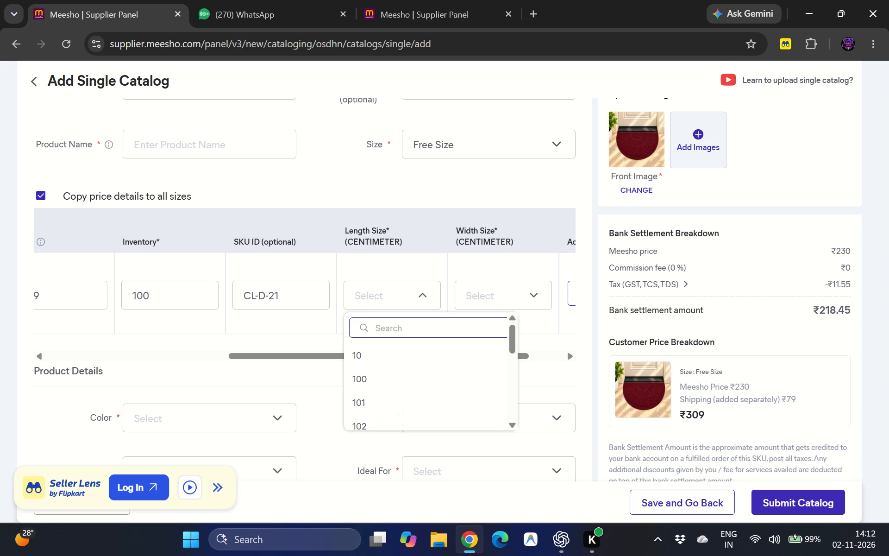
left_click(377, 330)
type("75")
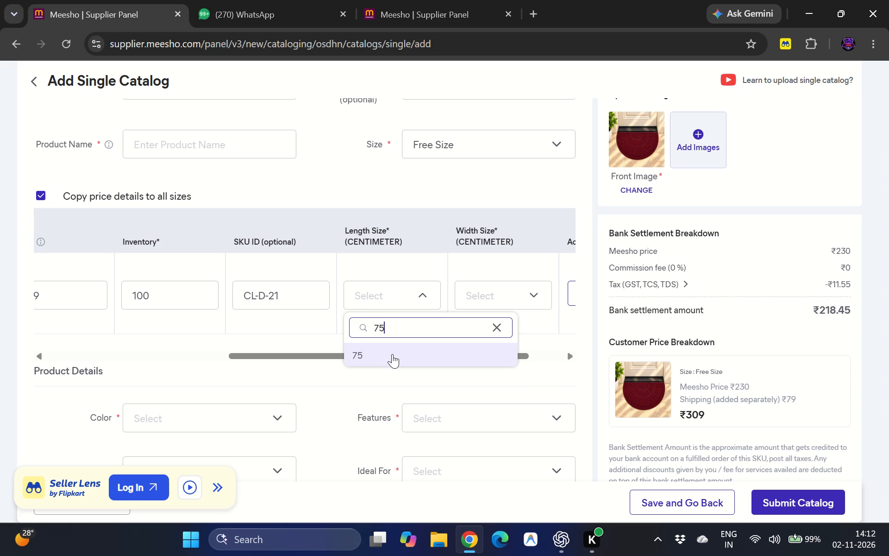
left_click(392, 354)
left_click(485, 309)
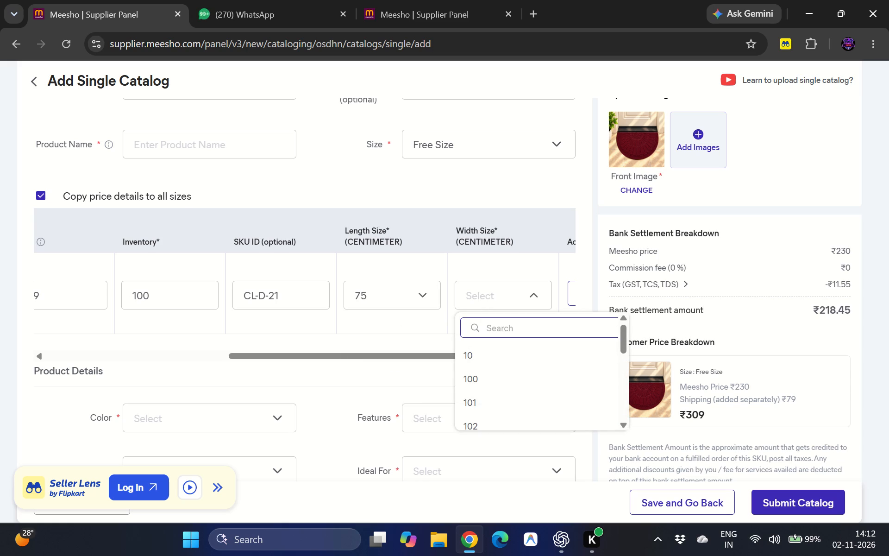
left_click(486, 331)
type("45")
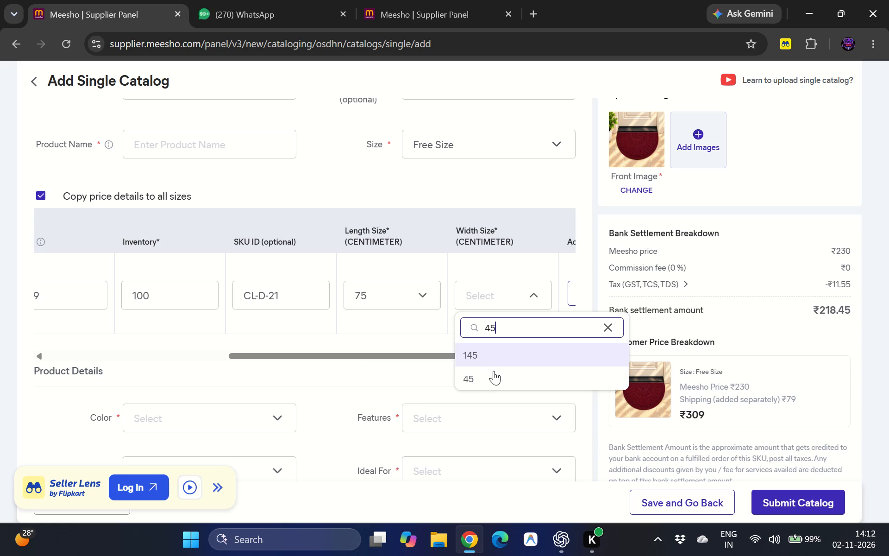
left_click(494, 373)
scroll(494, 297, "left", 4)
scroll(494, 297, "right", 7)
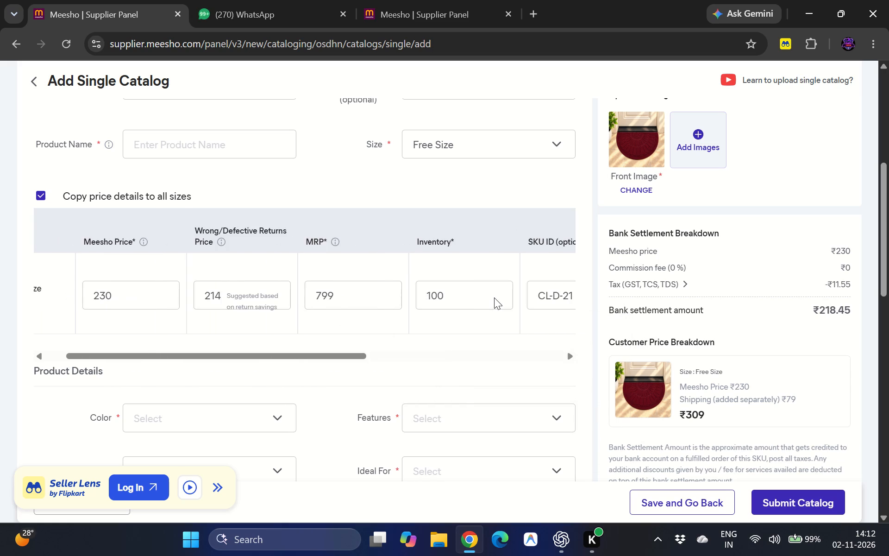
Set Product 2's Color to Maroon and its Features to Anti Slip.
scroll(347, 322, "down", 1)
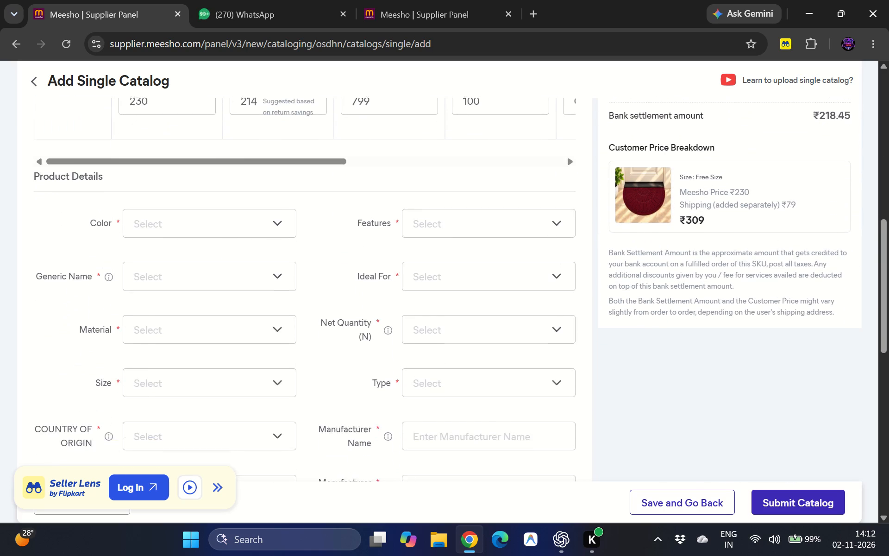
scroll(347, 322, "down", 1)
left_click(266, 194)
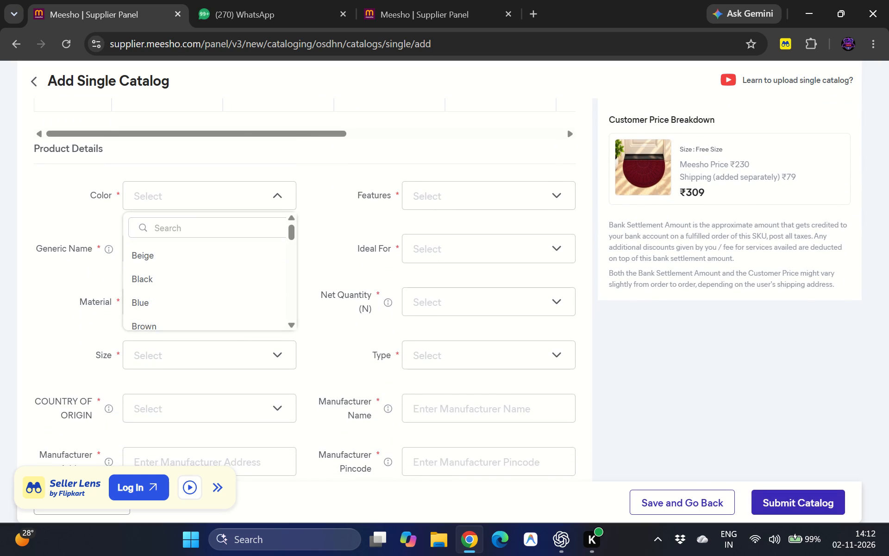
left_click(178, 233)
type("ma")
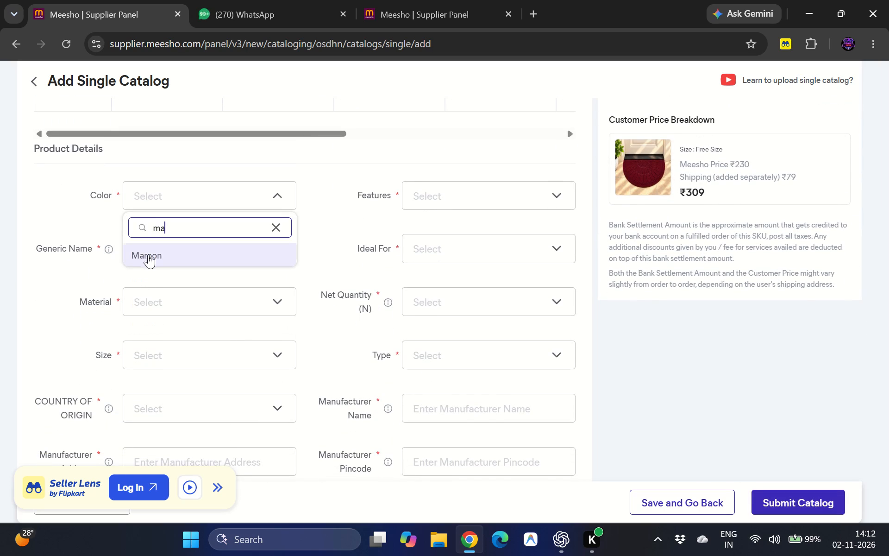
left_click(148, 253)
left_click(431, 193)
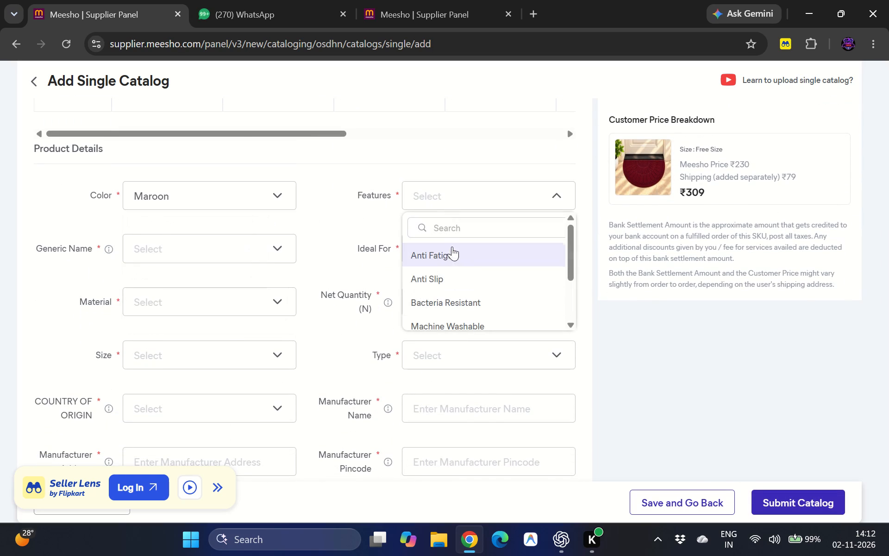
left_click(438, 267)
Set the Generic Name to Doormats and Ideal For to Anywhere.
left_click(256, 249)
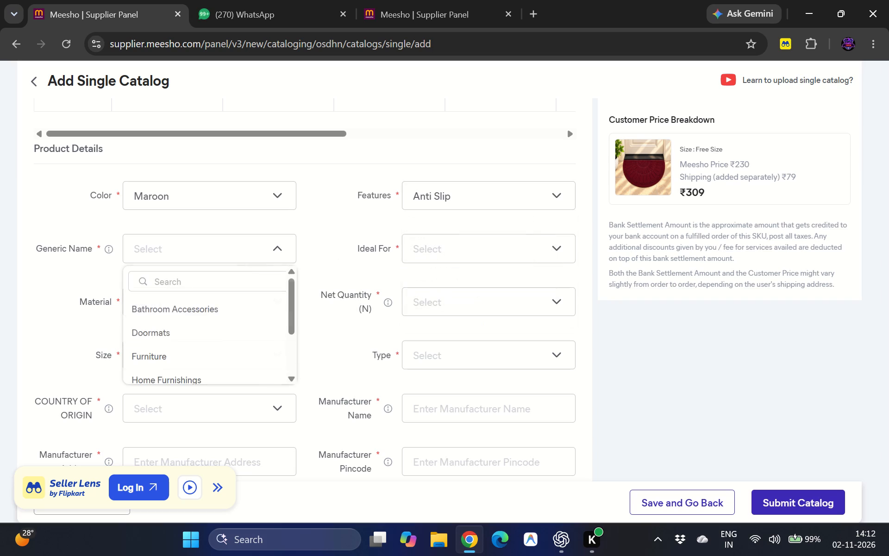
left_click(160, 329)
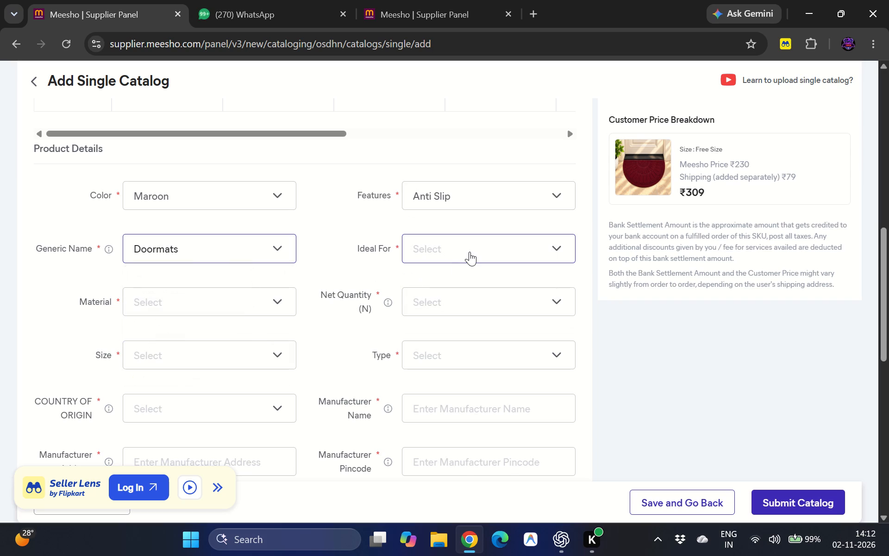
left_click(470, 252)
left_click(456, 303)
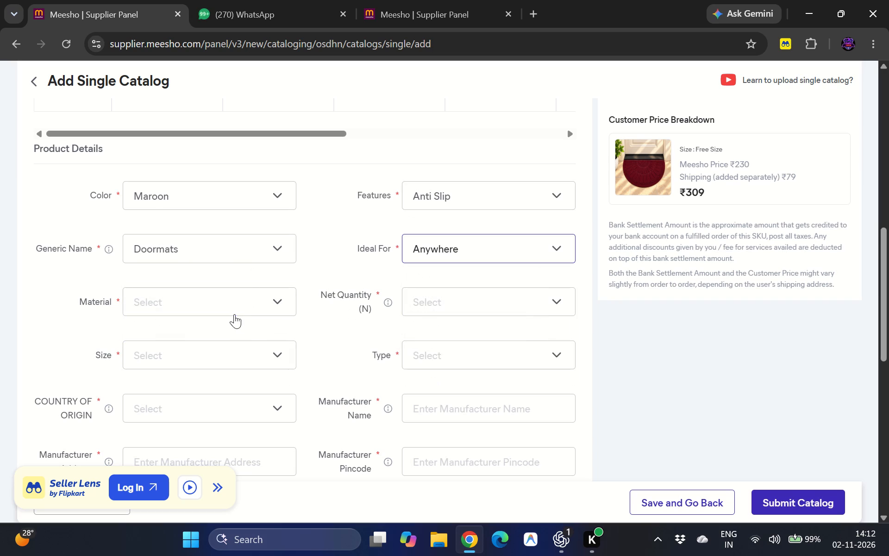
Set Product 2's Material to Cotton and its Net Quantity to 1.
left_click(234, 314)
left_click(224, 335)
type("cot")
left_click(220, 359)
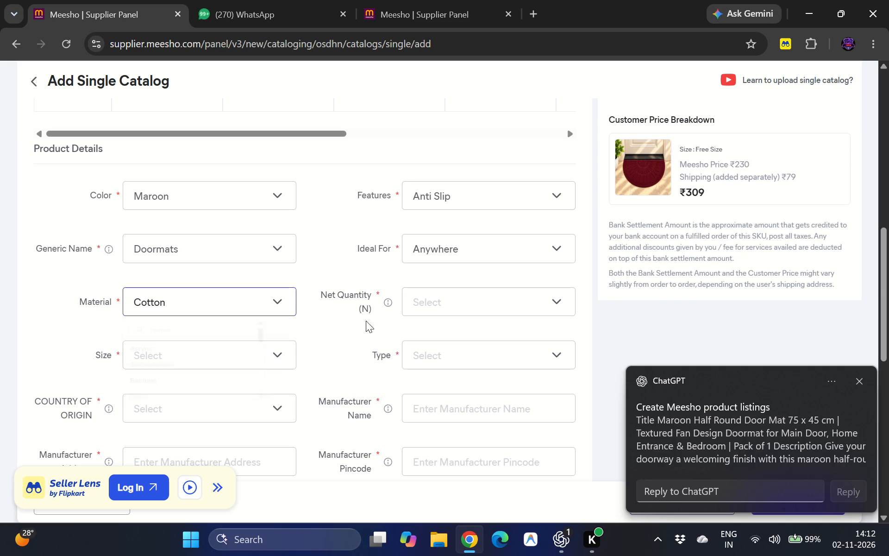
left_click(469, 310)
left_click(431, 356)
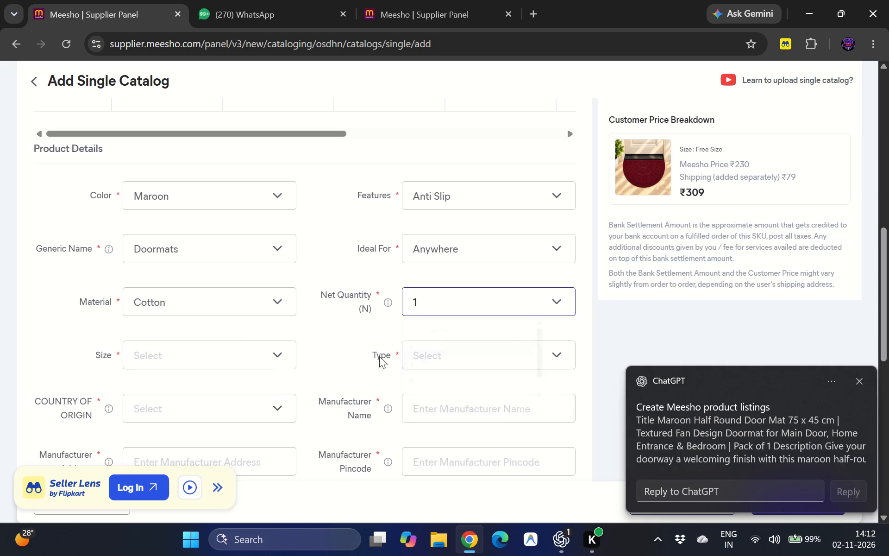
Set the product details Size to 45*70 cms and the Type to Door.
left_click(271, 360)
left_click(208, 385)
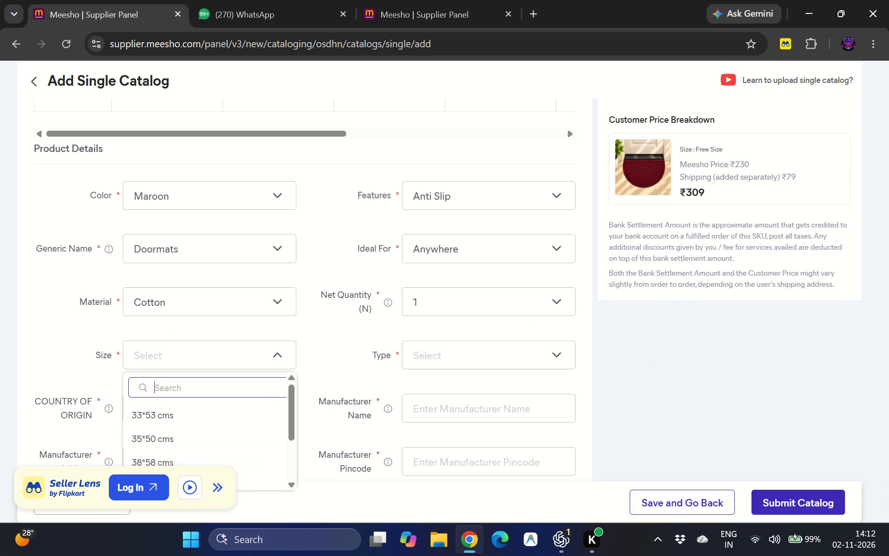
key("4")
left_click(178, 433)
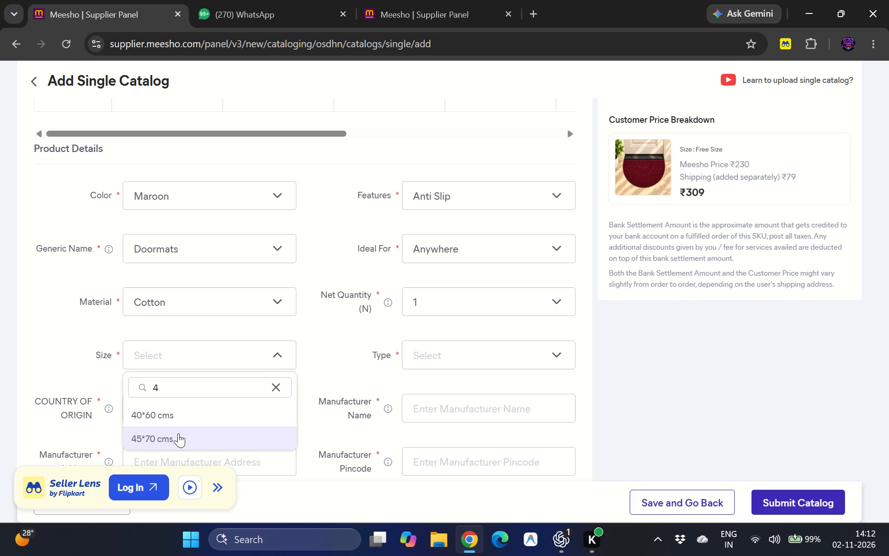
left_click(505, 348)
left_click_drag(450, 438, 298, 374)
scroll(298, 374, "down", 2)
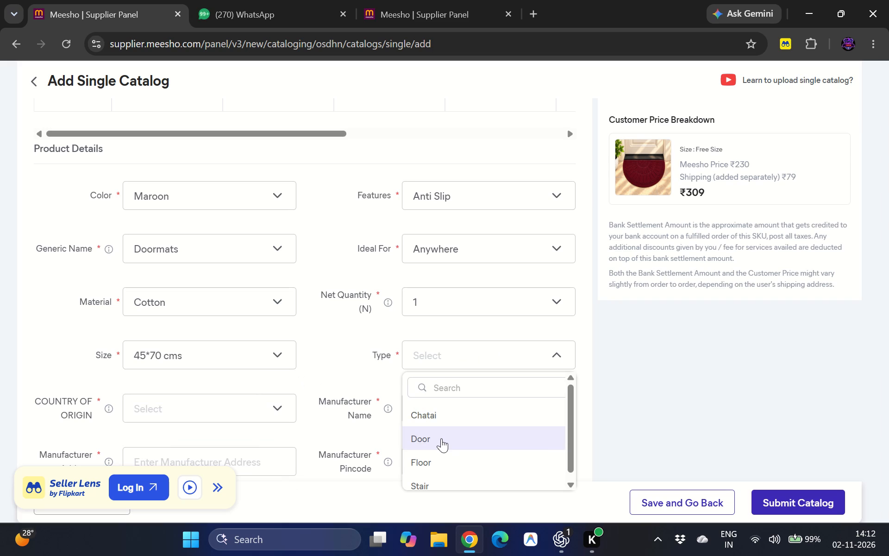
left_click(441, 438)
Set the Country of Origin to India and the Manufacturer Name to KE HOUSEHOLD.
scroll(352, 380, "down", 2)
left_click(270, 233)
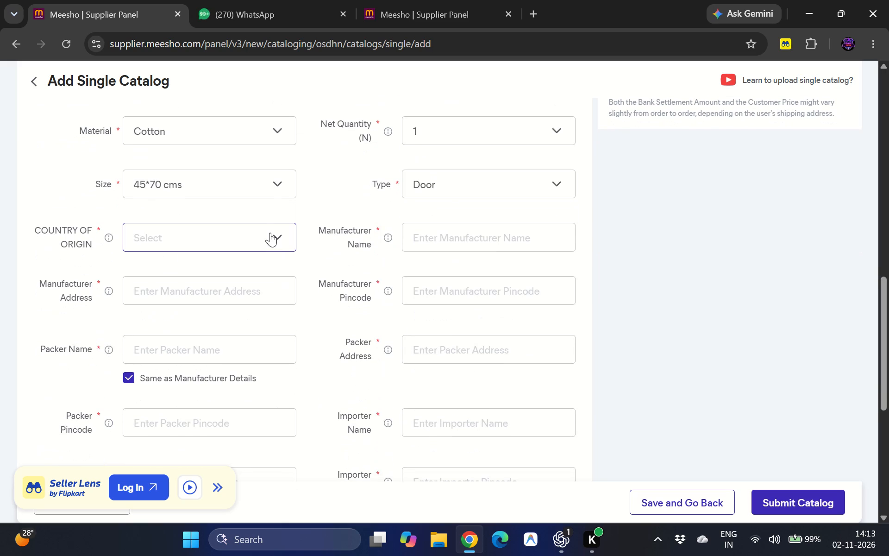
left_click(138, 303)
left_click(438, 250)
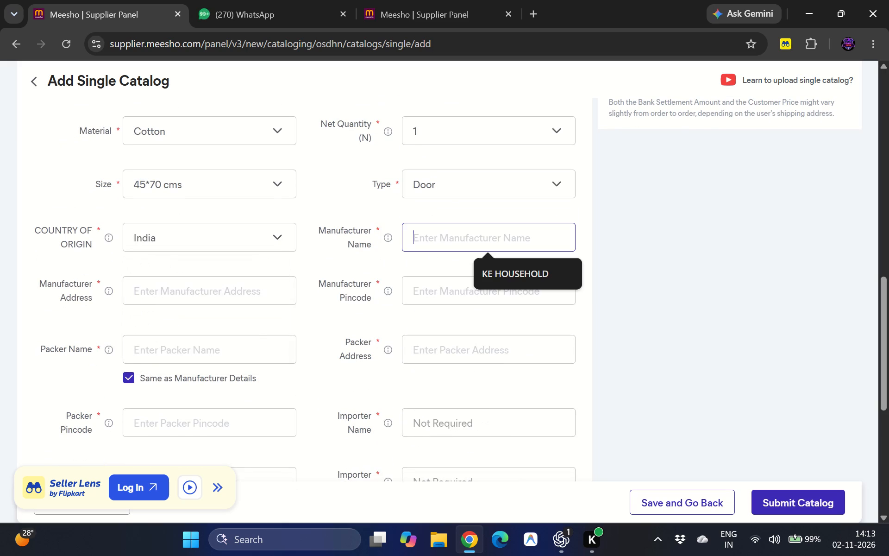
left_click(495, 266)
Enter Product 2's manufacturer pincode and fill in the saved manufacturer address.
left_click(463, 287)
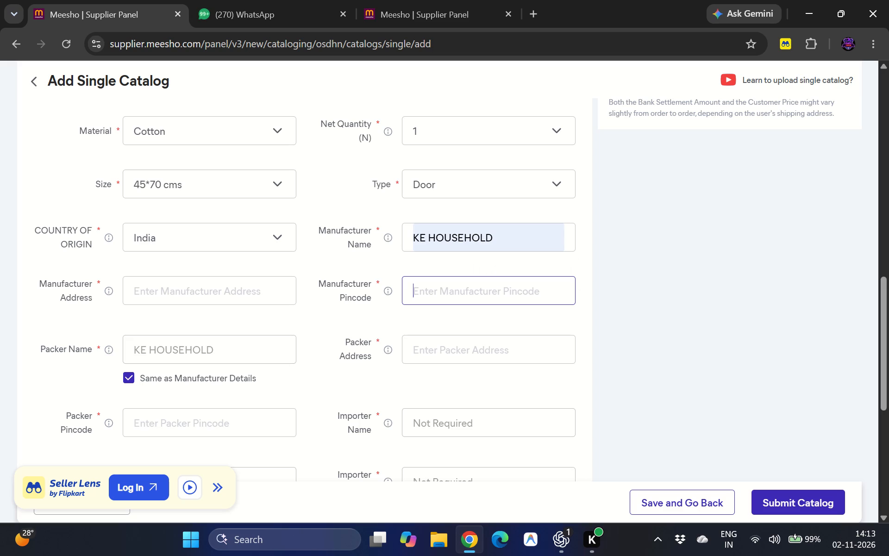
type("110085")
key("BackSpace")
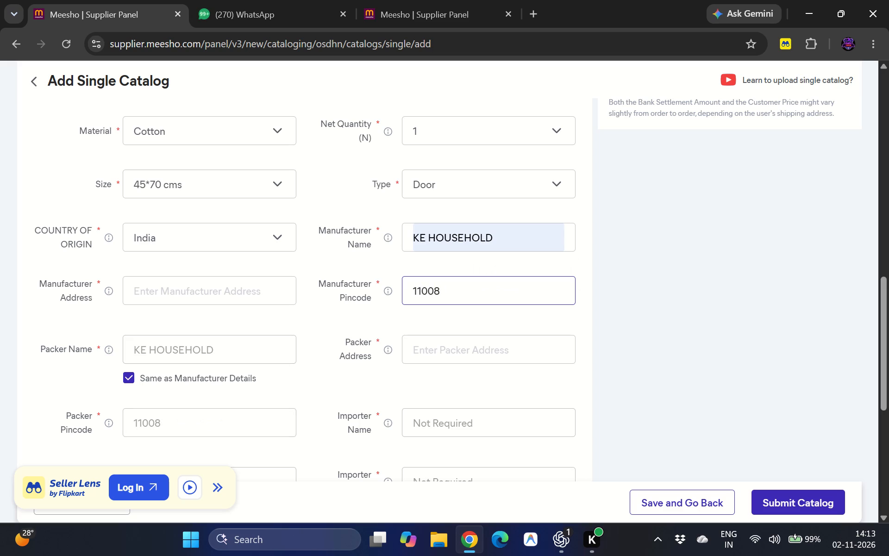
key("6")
left_click(460, 341)
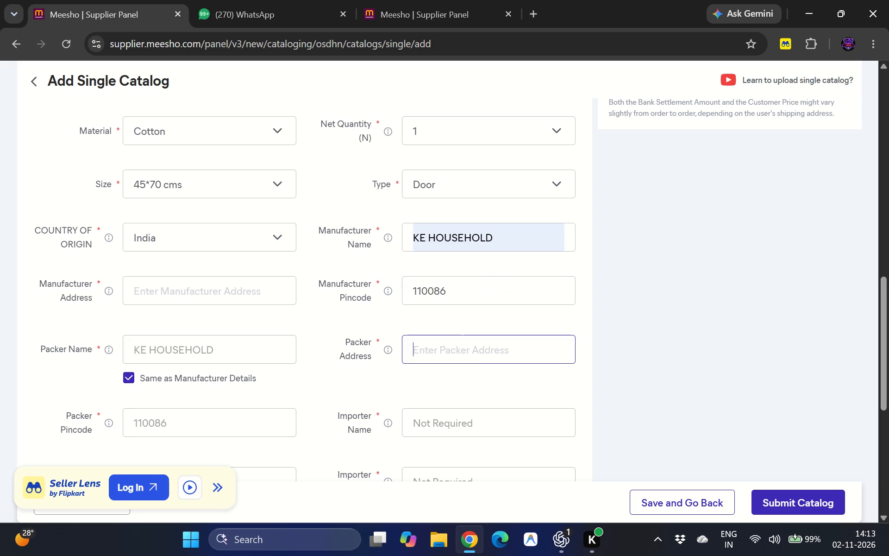
left_click(250, 299)
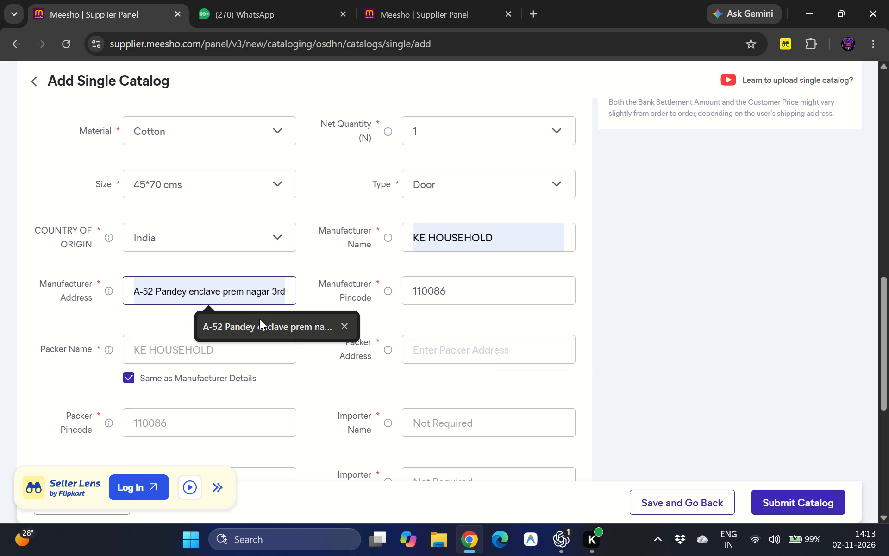
left_click(259, 319)
Set Product 2's Print or Pattern Type to 3d Printed.
scroll(304, 351, "down", 4)
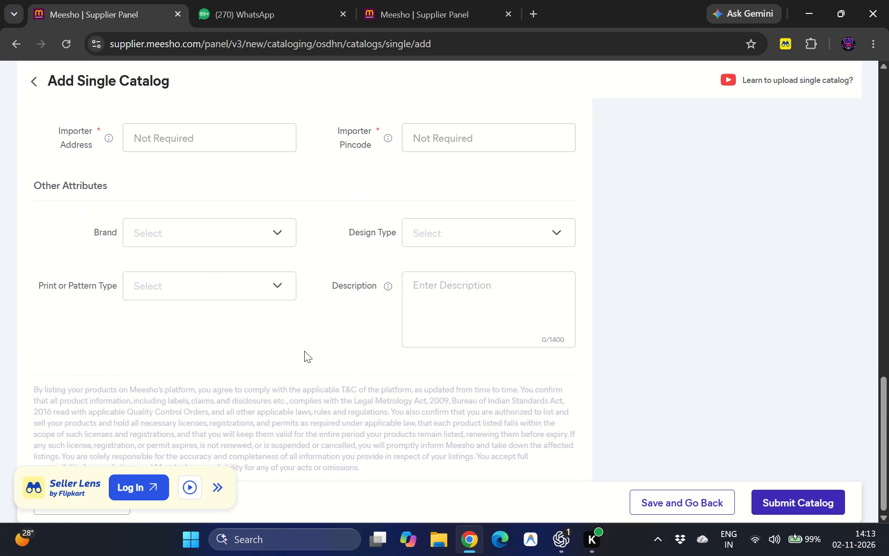
left_click(275, 283)
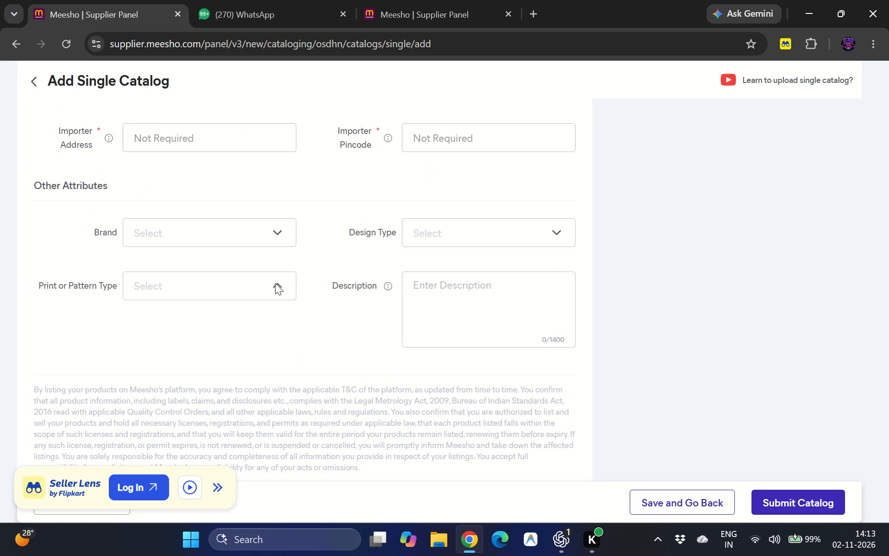
left_click(177, 343)
scroll(328, 265, "up", 4)
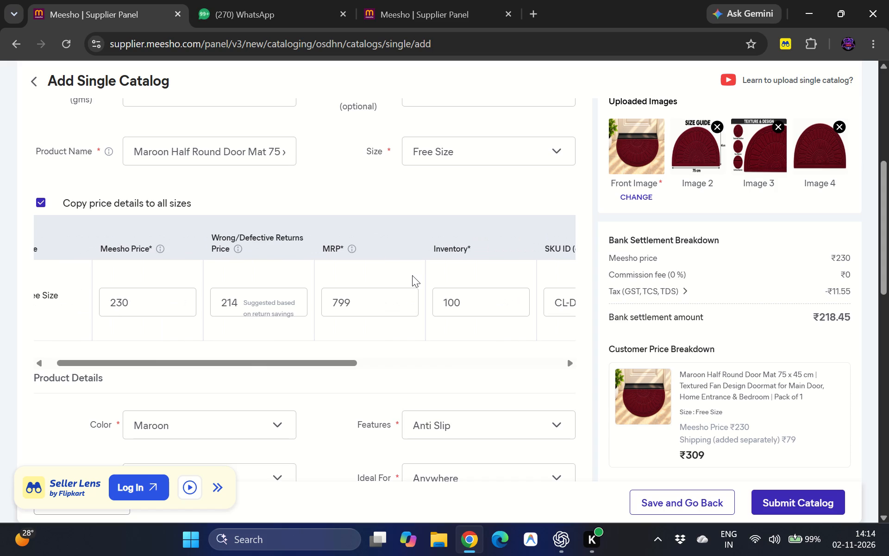
scroll(412, 275, "down", 5)
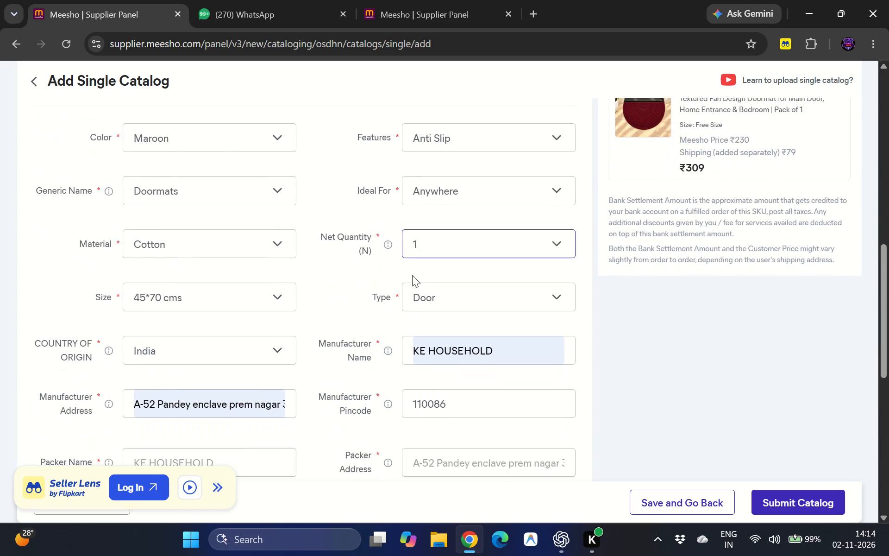
scroll(412, 275, "down", 1)
scroll(326, 291, "down", 2)
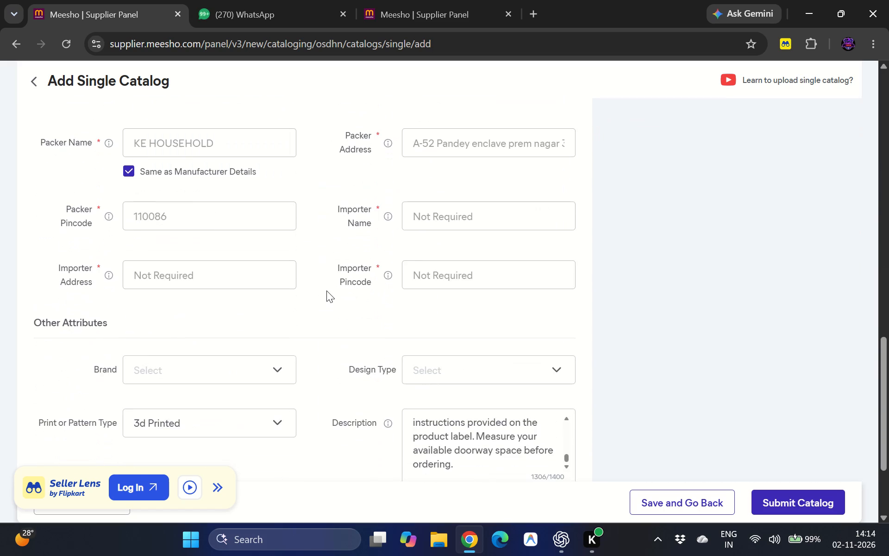
scroll(326, 291, "down", 6)
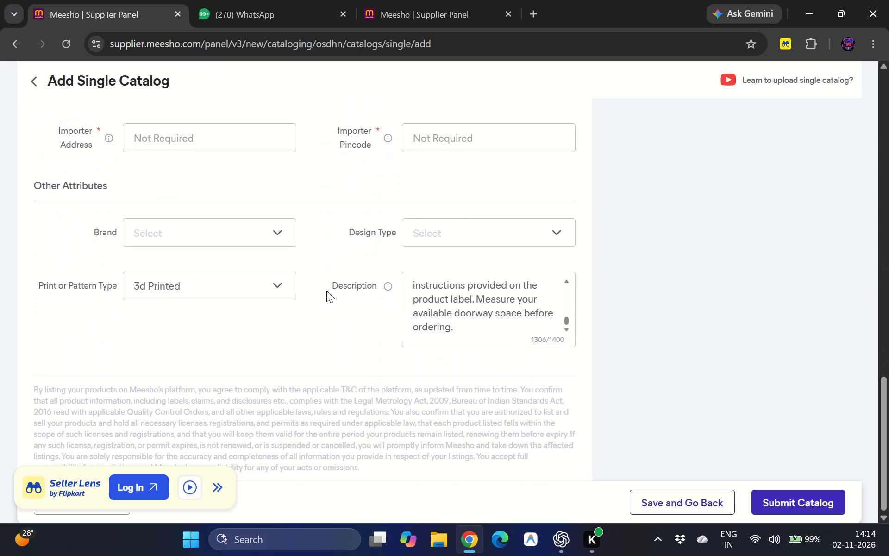
scroll(326, 291, "up", 3)
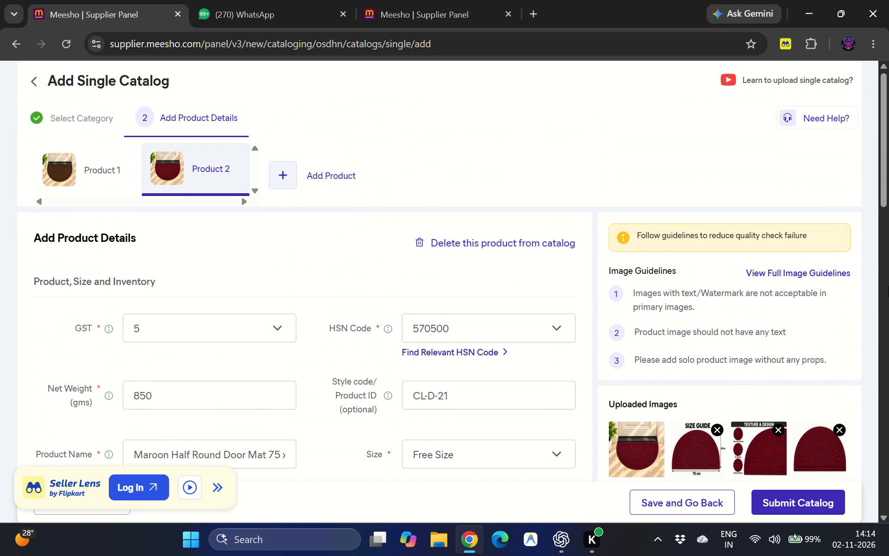
left_click(484, 158)
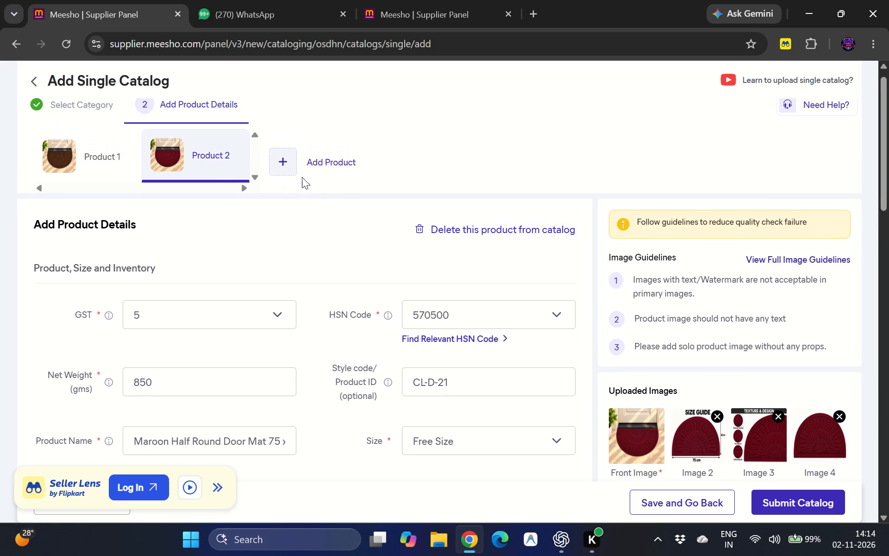
Add a third product to the catalog using 01-entrance-dog-door-fitted from the grey-half-round-doormat folder, and open its details form.
left_click(287, 166)
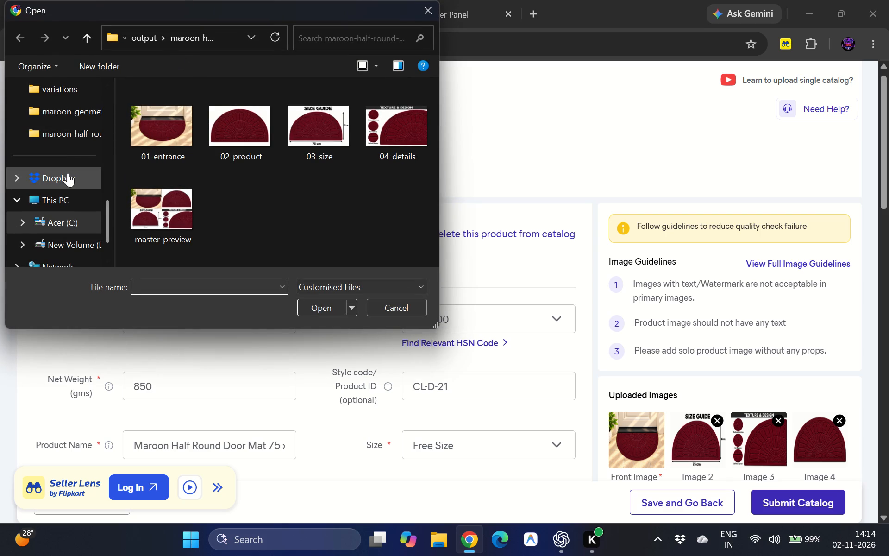
left_click(142, 33)
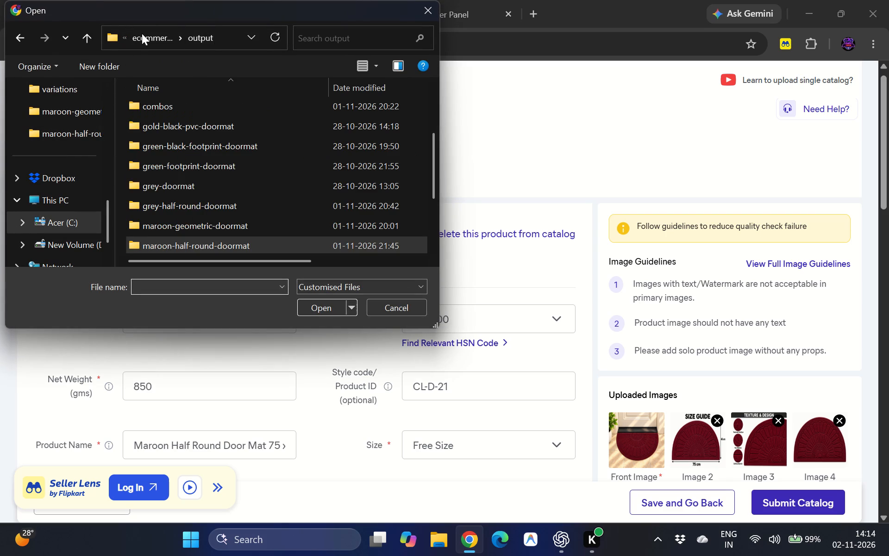
double_click(168, 204)
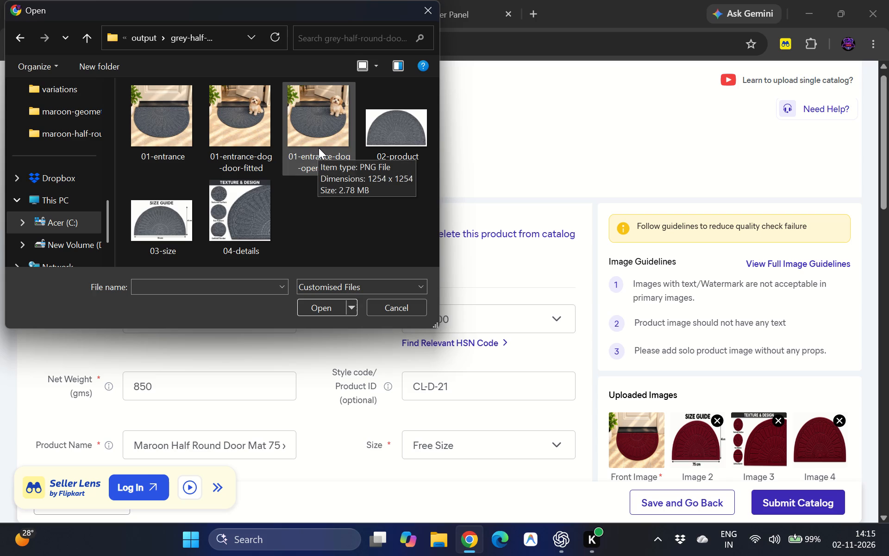
double_click(241, 131)
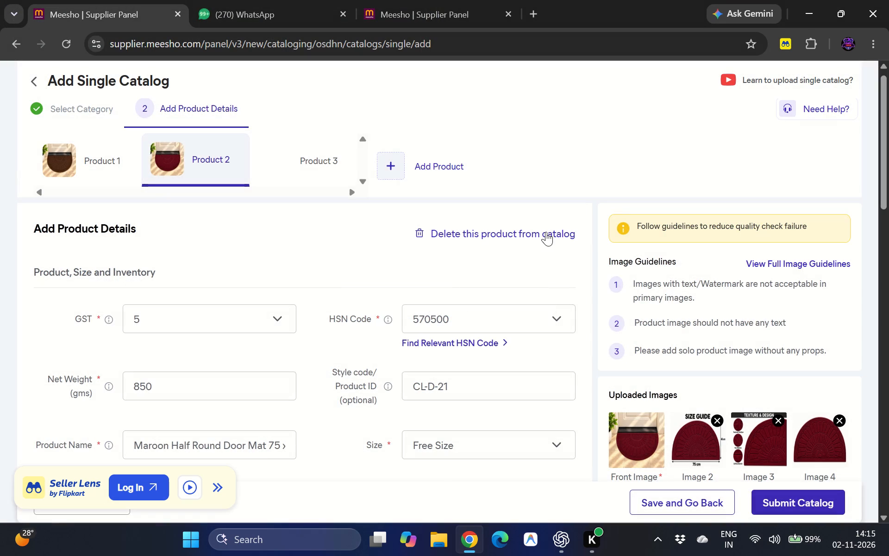
left_click(303, 165)
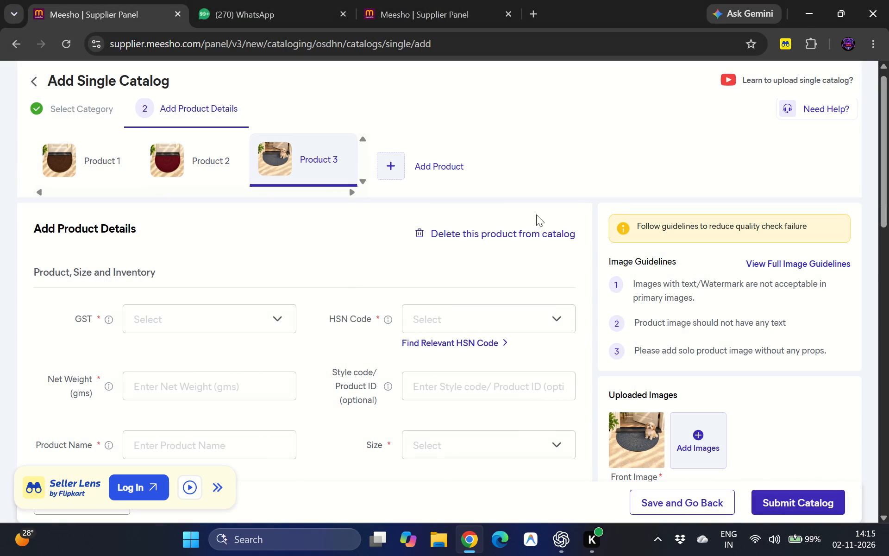
Open Product 3's front image at full size in a separate browser tab to inspect it.
scroll(541, 217, "down", 2)
left_click(654, 280)
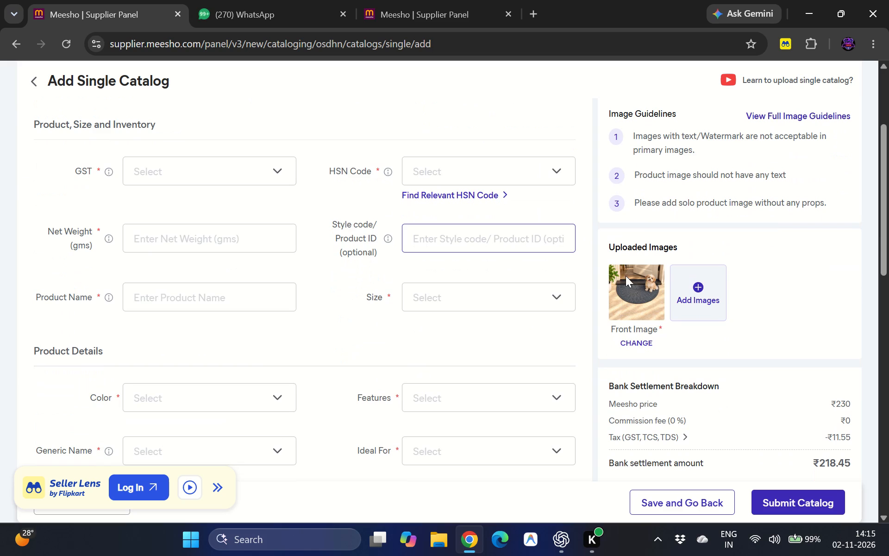
left_click(619, 307)
right_click(638, 281)
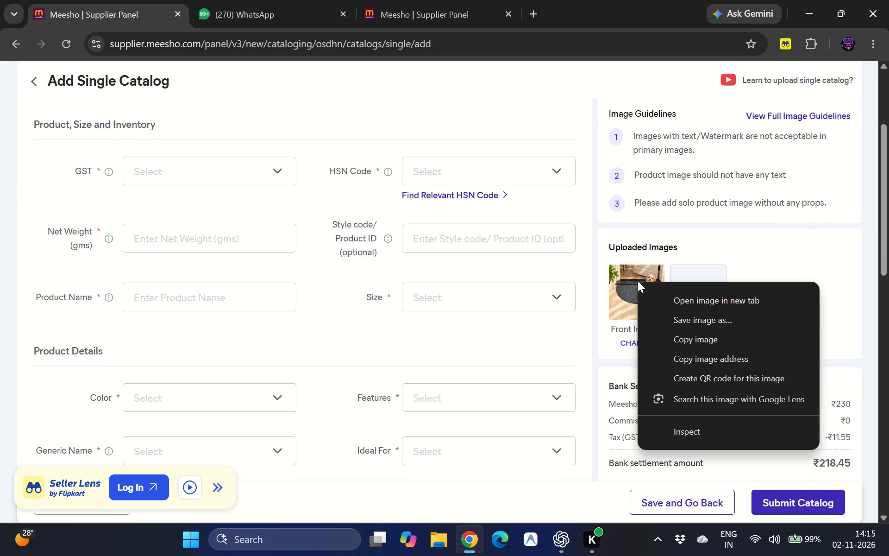
left_click(701, 305)
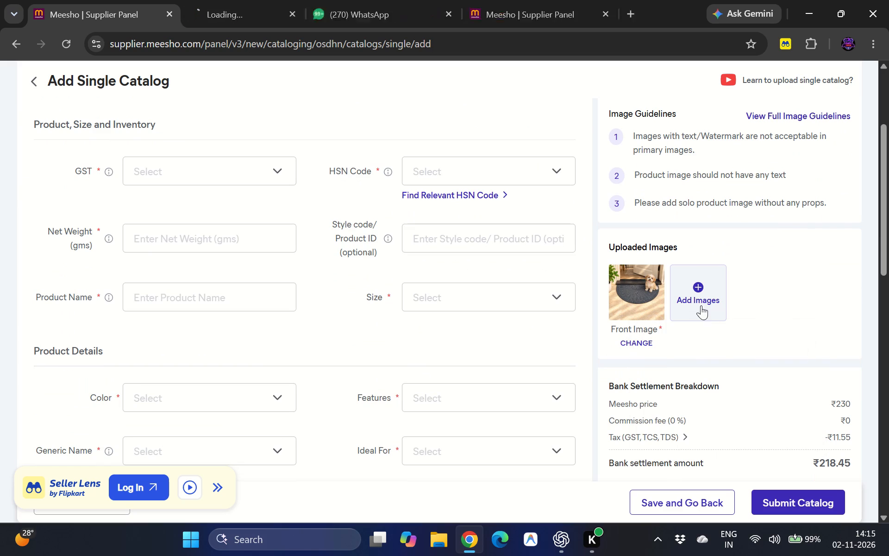
left_click(254, 5)
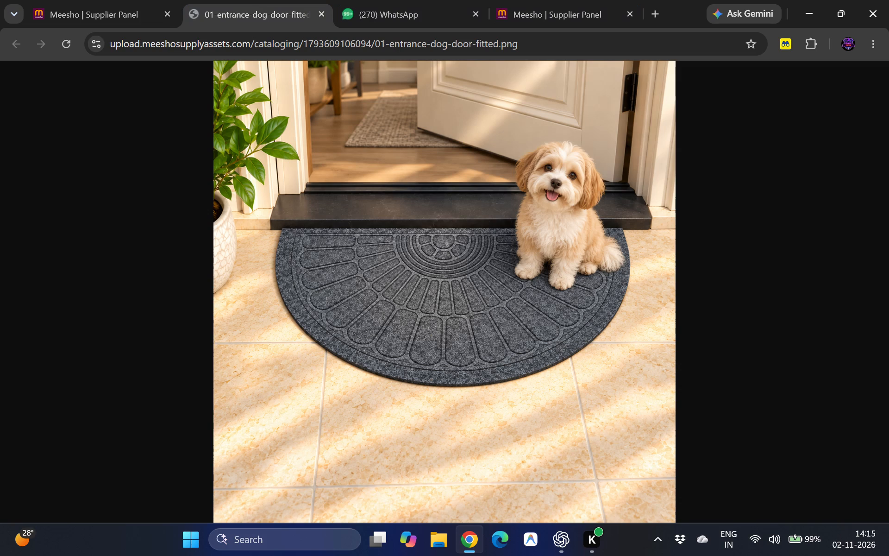
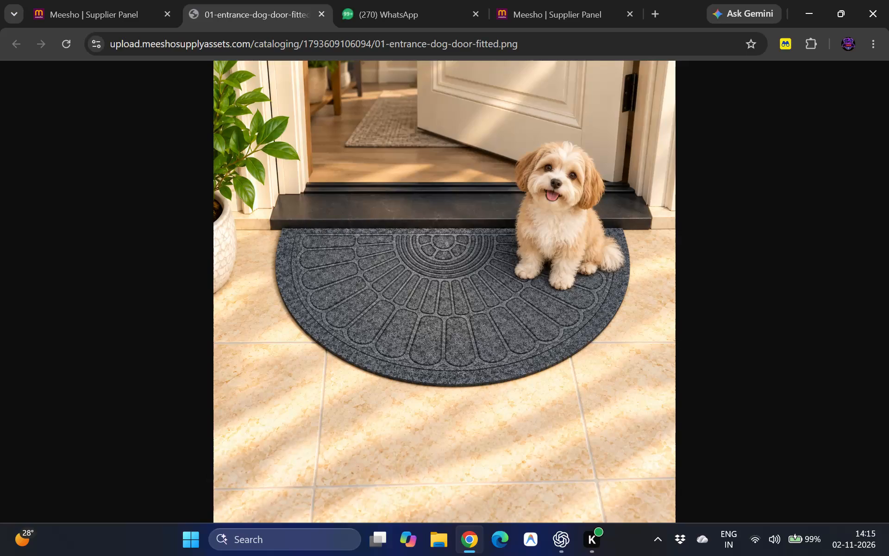
Close the full-size image and return to Product 3's details form in the three-product catalog.
left_click(321, 10)
left_click(381, 8)
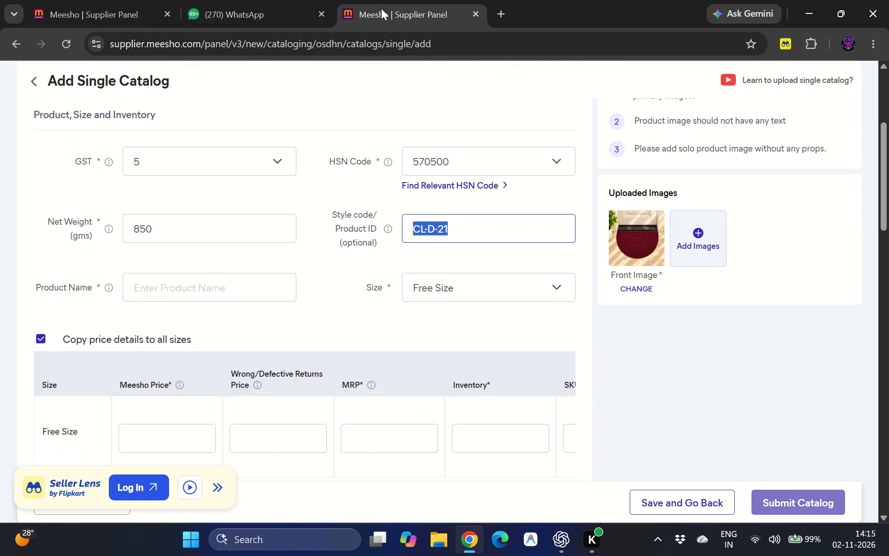
scroll(380, 116, "up", 3)
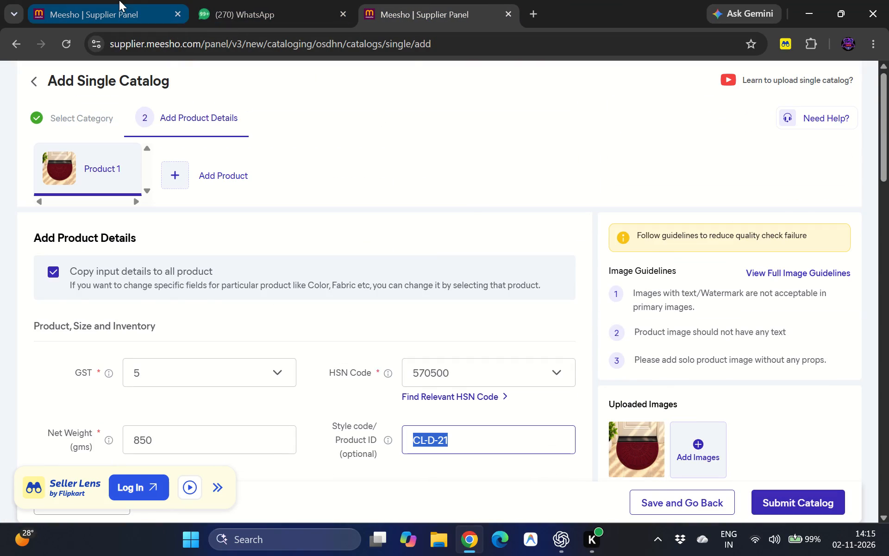
left_click(119, 0)
scroll(409, 301, "up", 5)
scroll(409, 301, "down", 1)
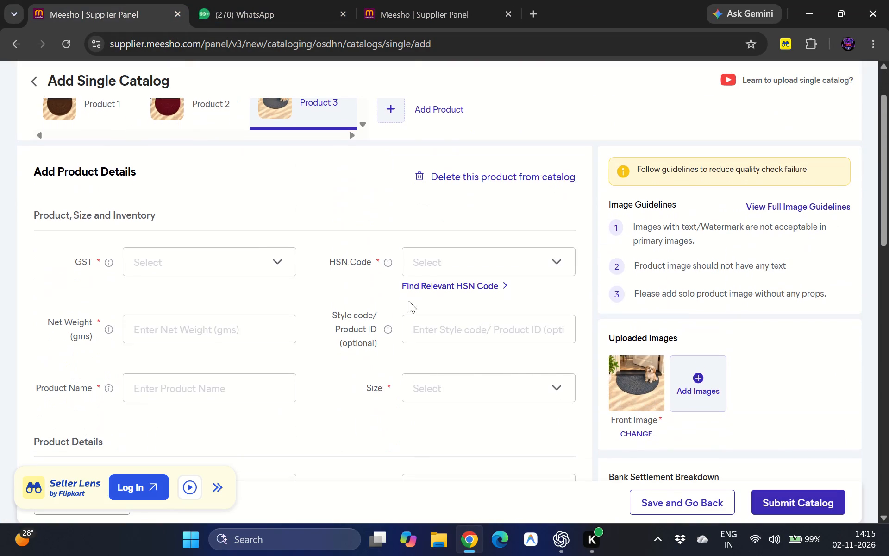
Set Product 3's GST to 5, HSN code to 570500 and net weight to 850 gms.
left_click(273, 253)
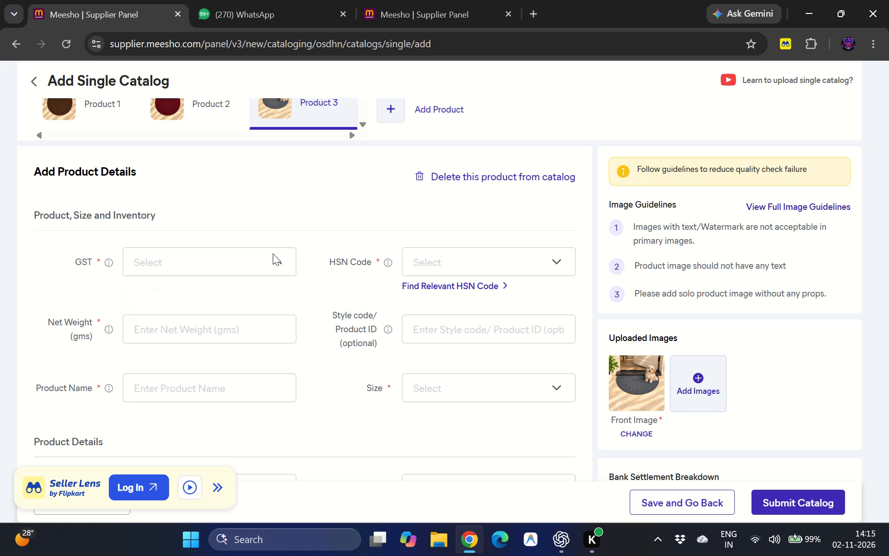
left_click(180, 328)
left_click(513, 252)
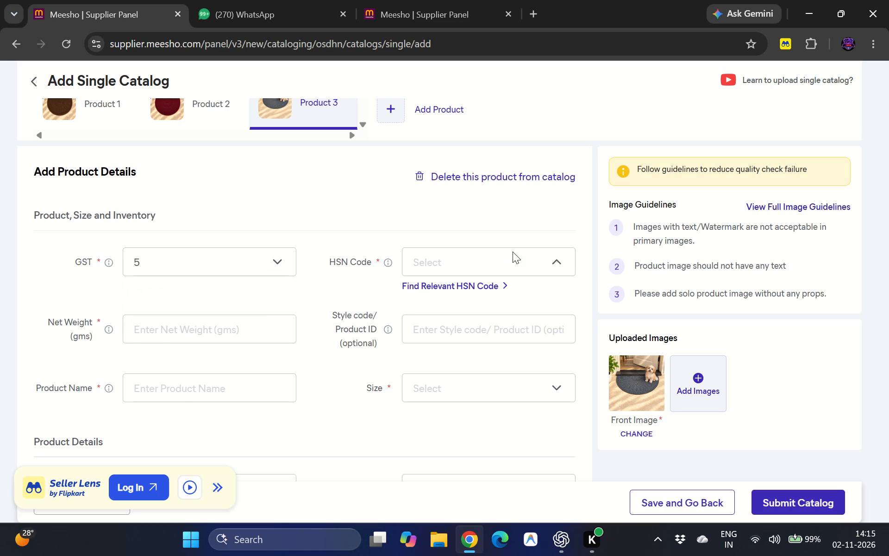
left_click(463, 297)
key("6")
key("BackSpace")
key("BackSpace")
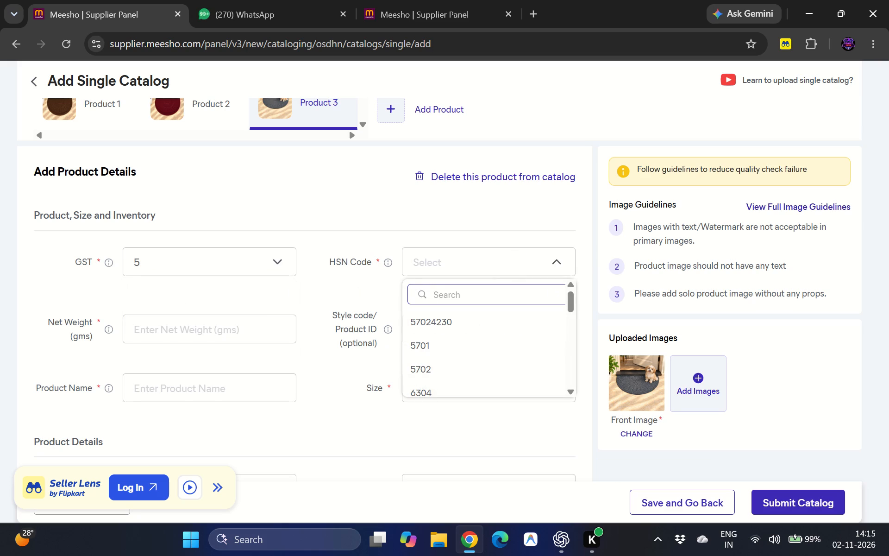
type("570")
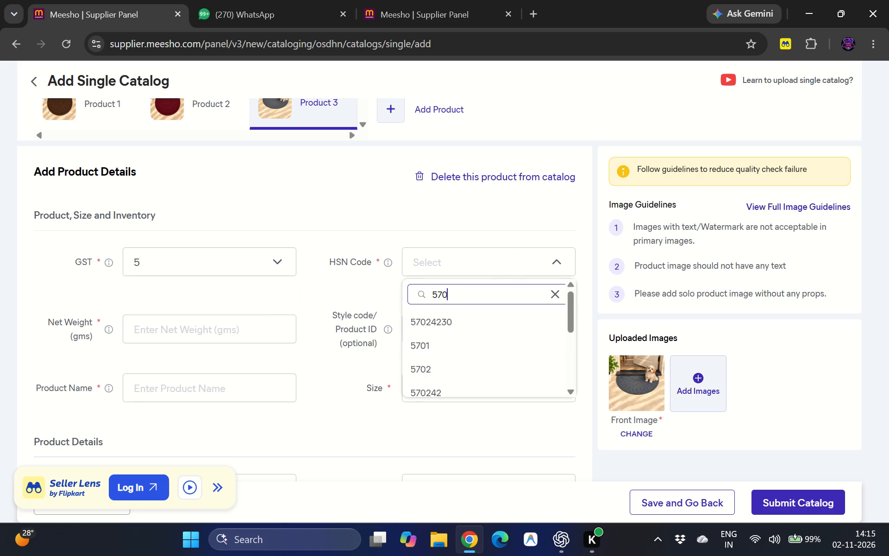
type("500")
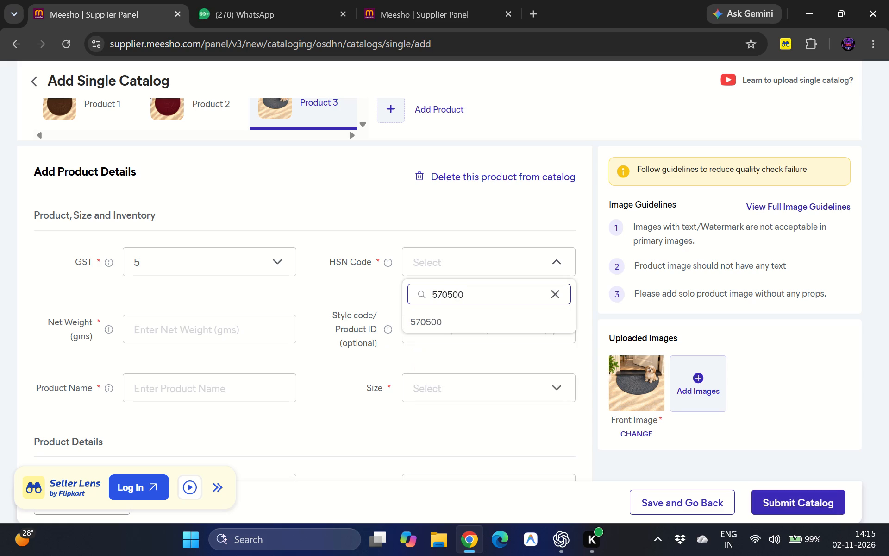
left_click(465, 319)
left_click(238, 323)
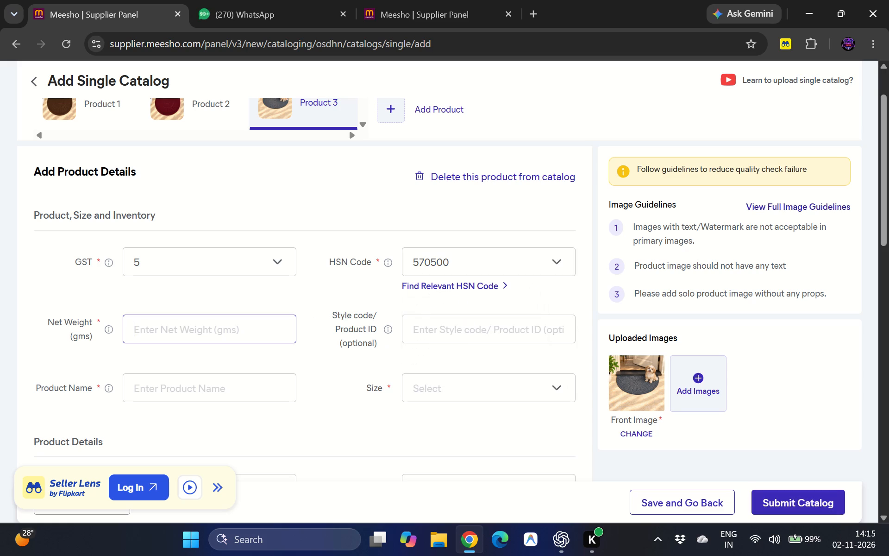
type("850")
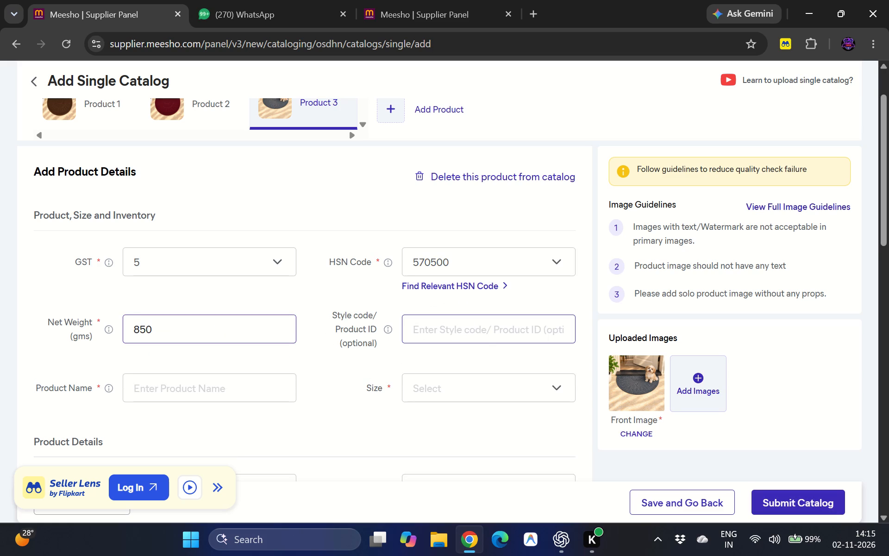
In a new browser tab, open the existing grey half-round mat from the inventory's Ravishing Fashionable Doormats catalog for editing.
left_click(462, 327)
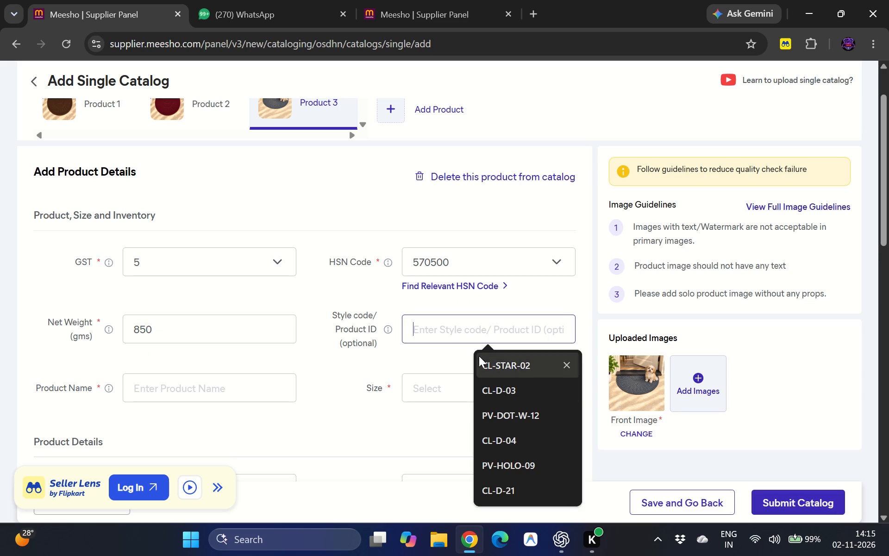
left_click(419, 0)
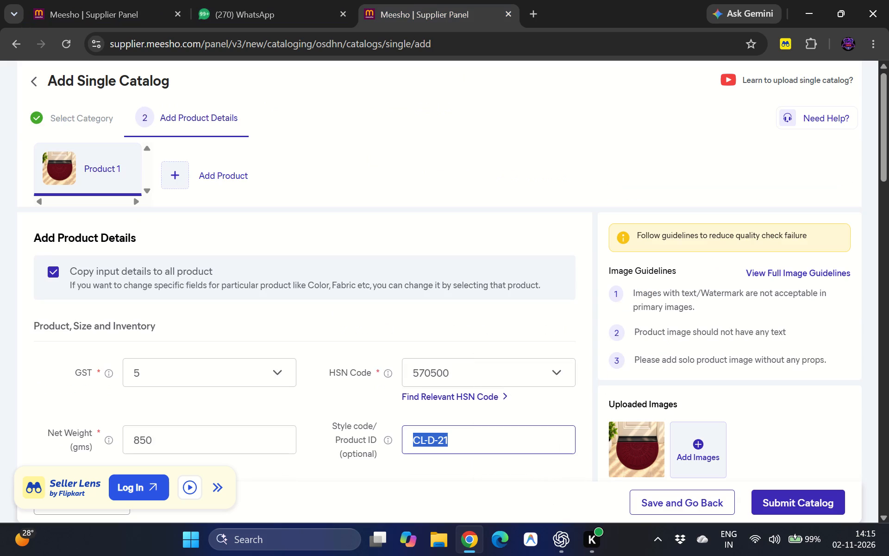
left_click(535, 18)
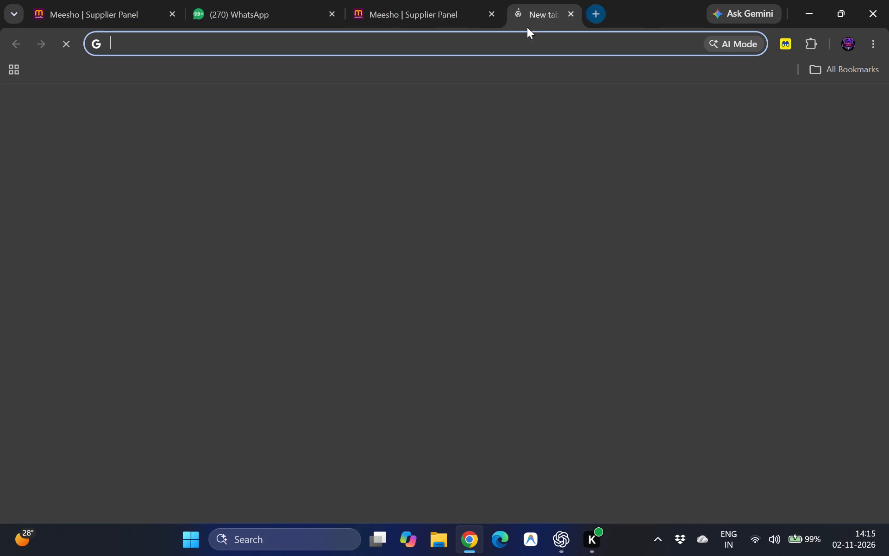
left_click(164, 414)
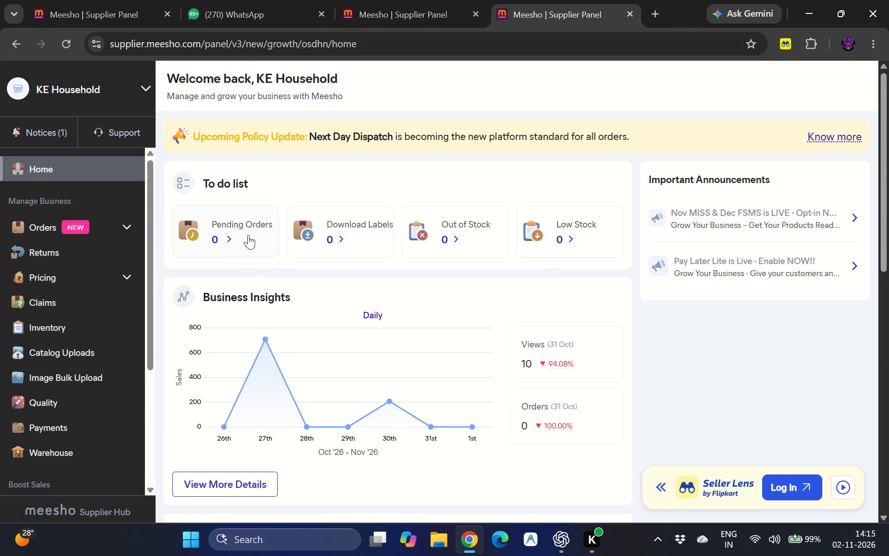
left_click(248, 235)
scroll(34, 335, "down", 3)
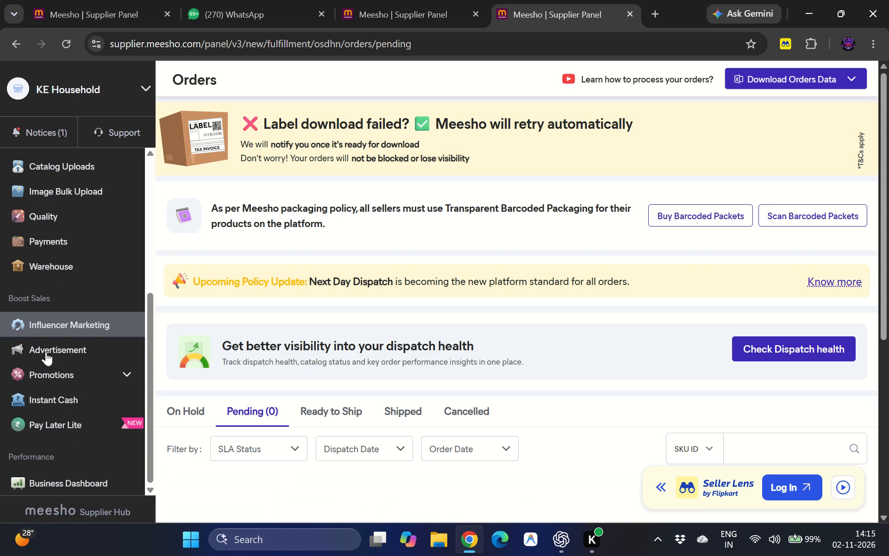
scroll(50, 358, "up", 3)
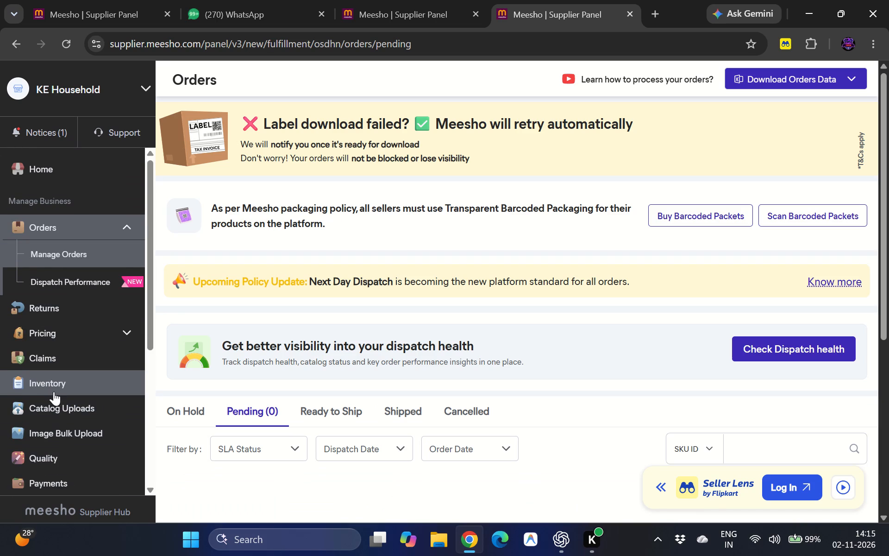
left_click(54, 392)
scroll(548, 297, "down", 9)
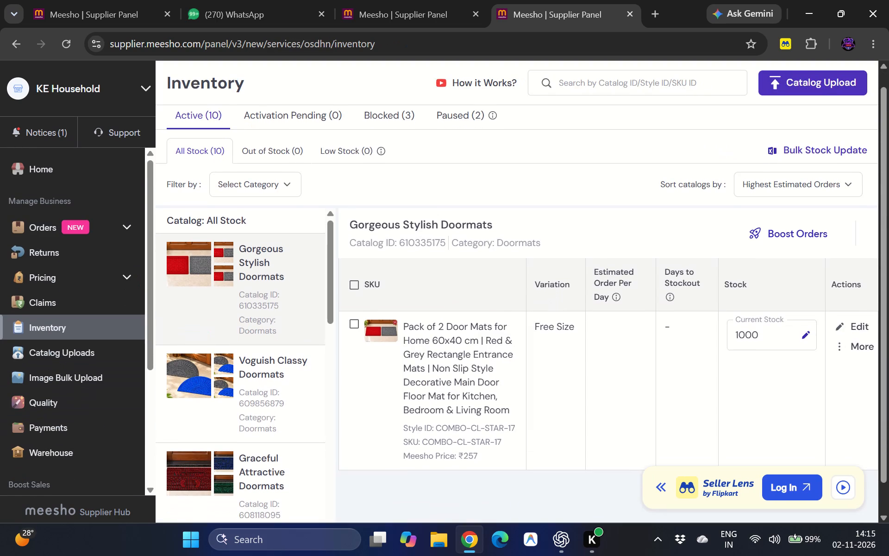
scroll(548, 297, "down", 1)
scroll(289, 393, "down", 7)
left_click(271, 276)
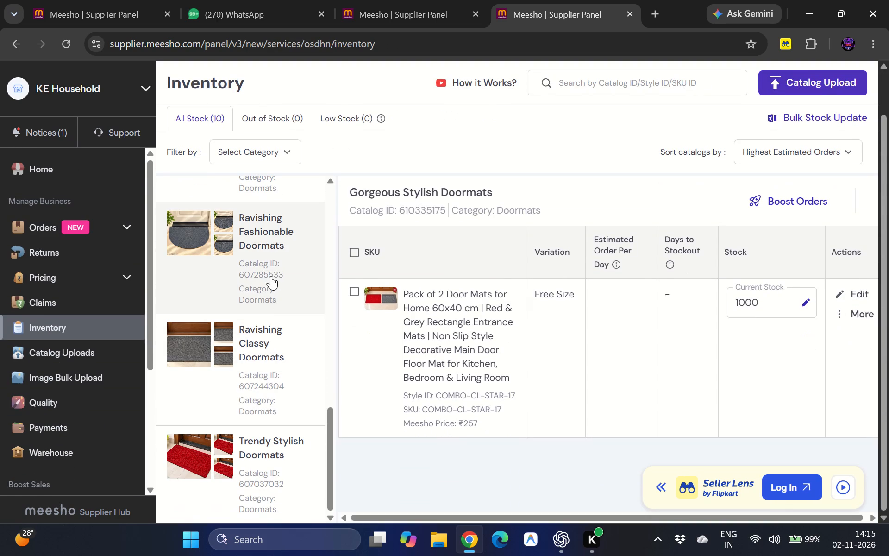
left_click(855, 292)
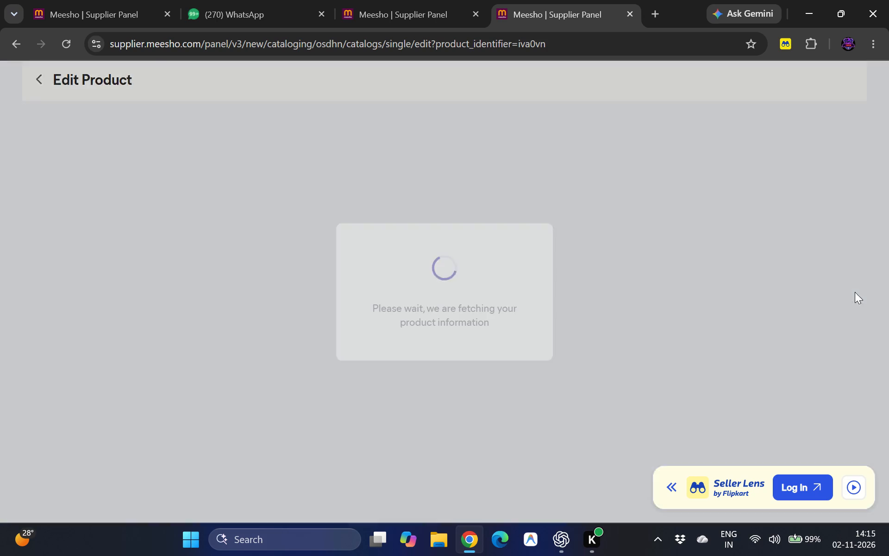
Copy the existing mat's style code into Product 3's style code field and extend it to CL-D-03-03.
double_click(520, 341)
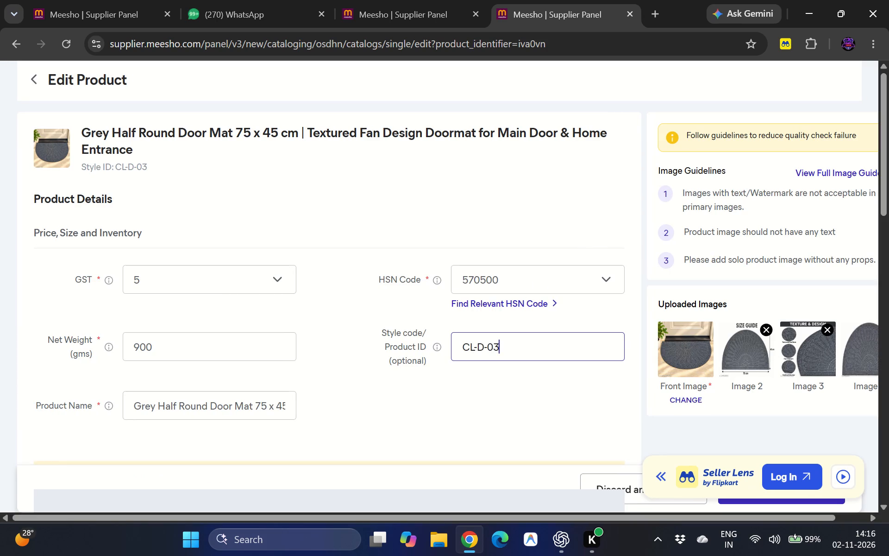
key("ctrl+a")
key("ctrl+c")
key("ctrl+c")
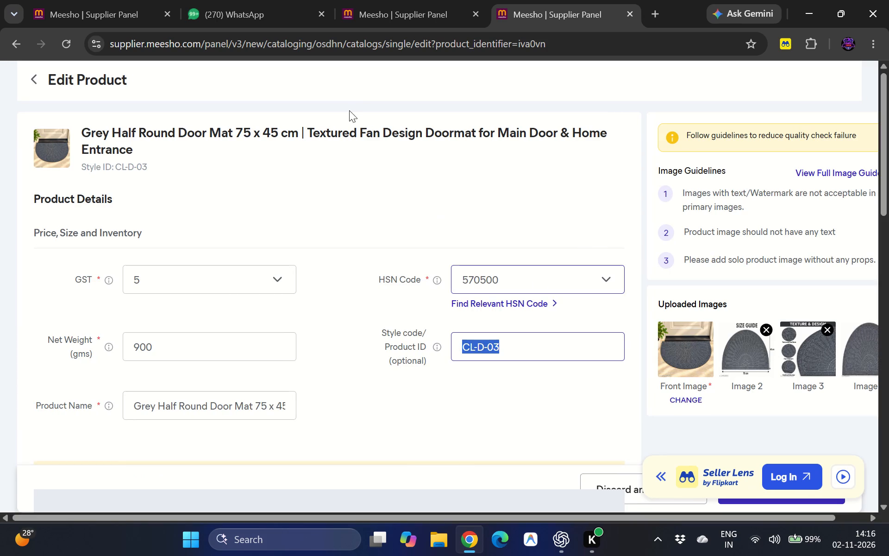
left_click(162, 0)
key("ctrl+v")
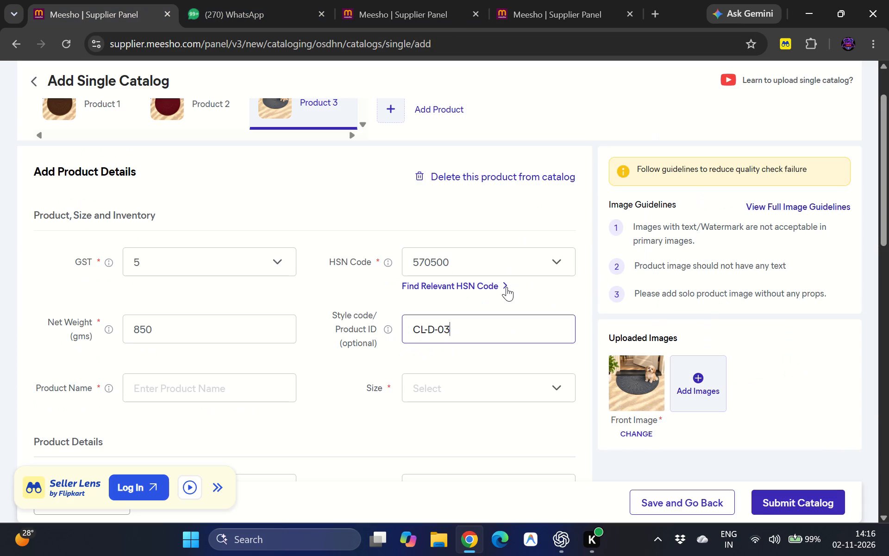
key("BackSpace")
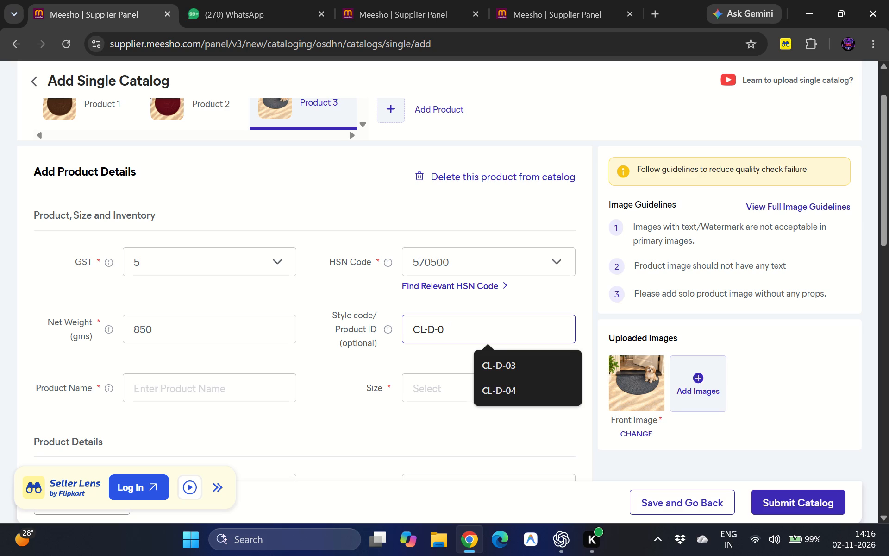
key("3")
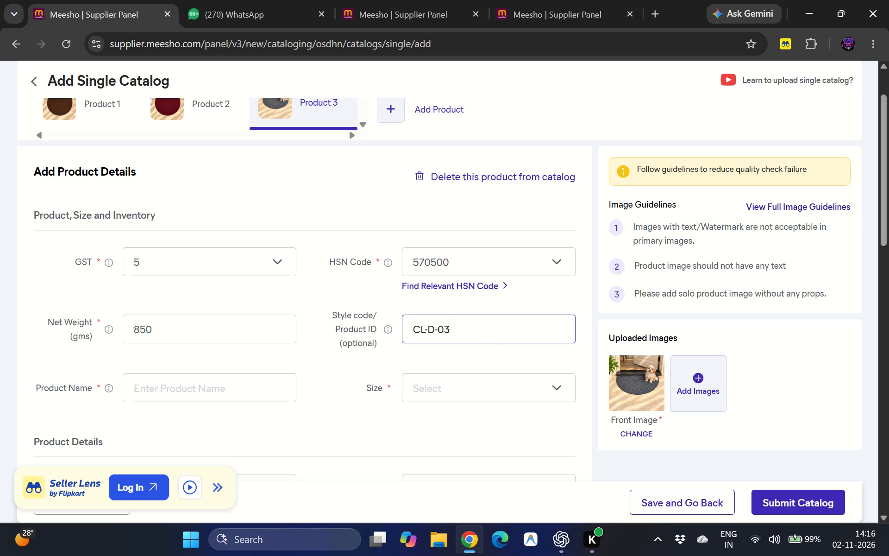
type("-03")
Copy the full product name from the existing grey half-round mat's edit form in the other browser tab.
scroll(407, 368, "up", 1)
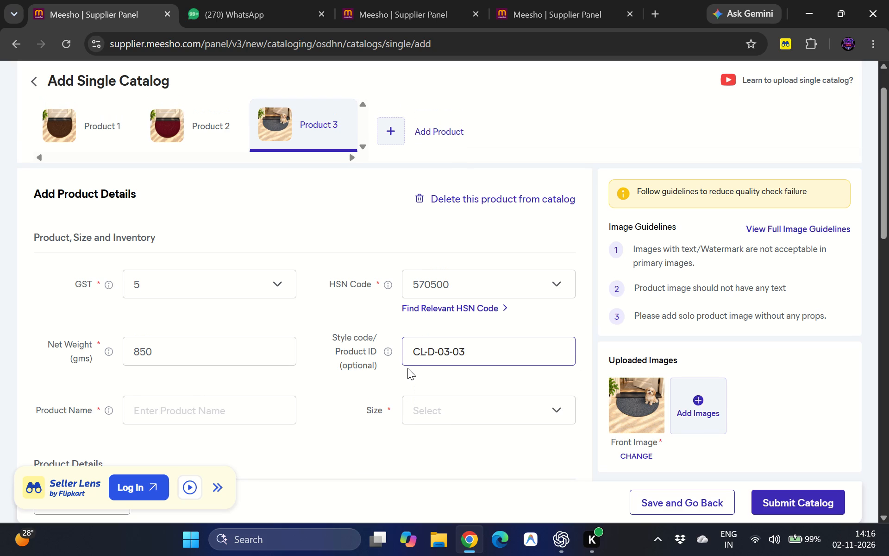
scroll(407, 368, "up", 1)
scroll(407, 368, "down", 1)
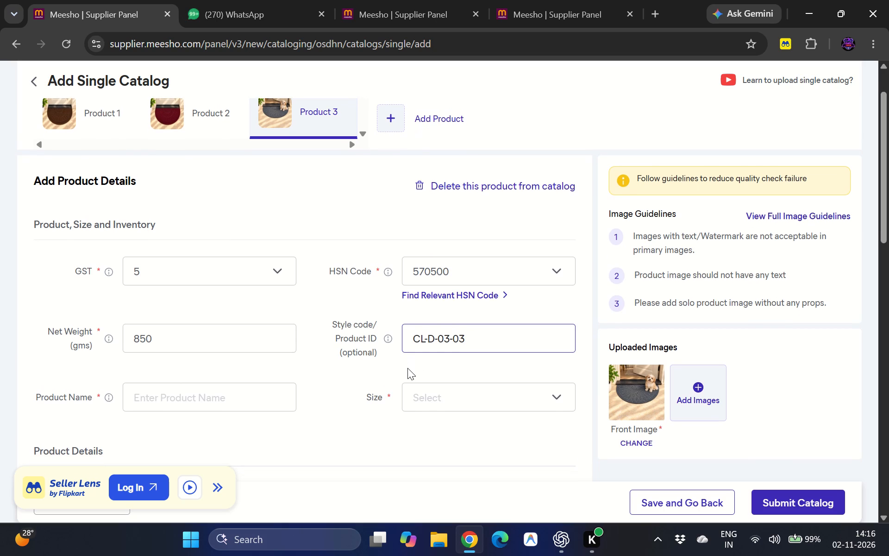
scroll(340, 375, "down", 1)
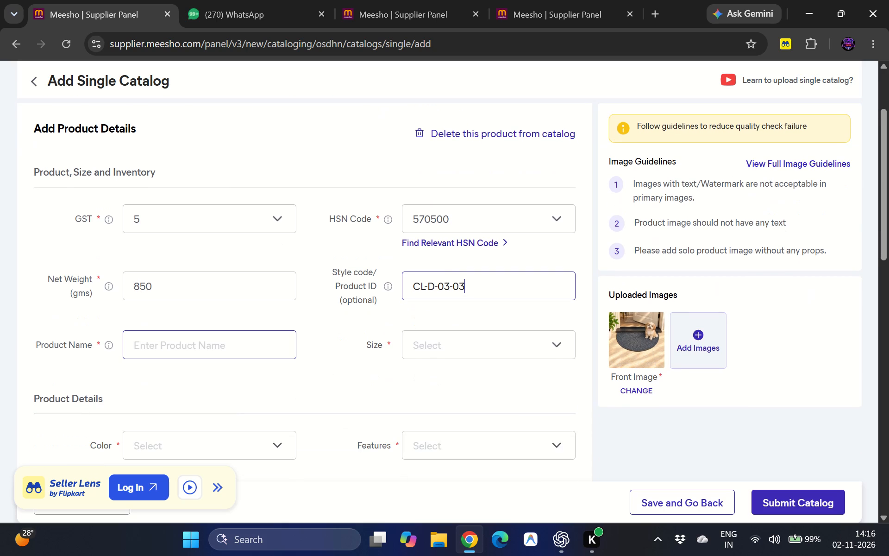
left_click(522, 13)
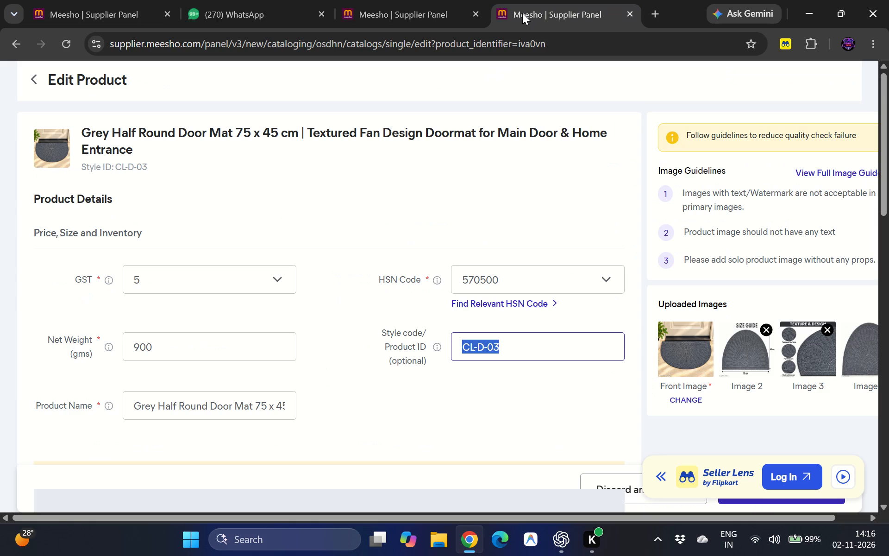
scroll(295, 334, "down", 1)
left_click(256, 326)
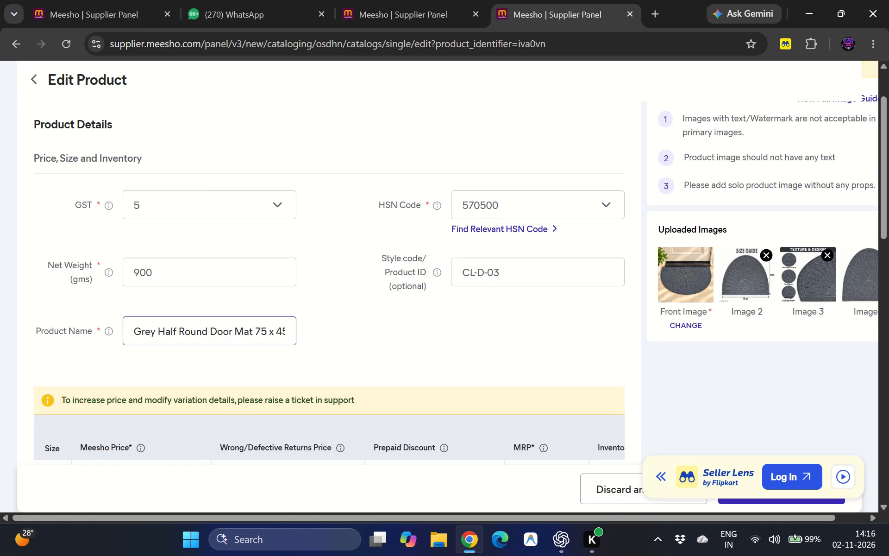
scroll(223, 329, "left", 7)
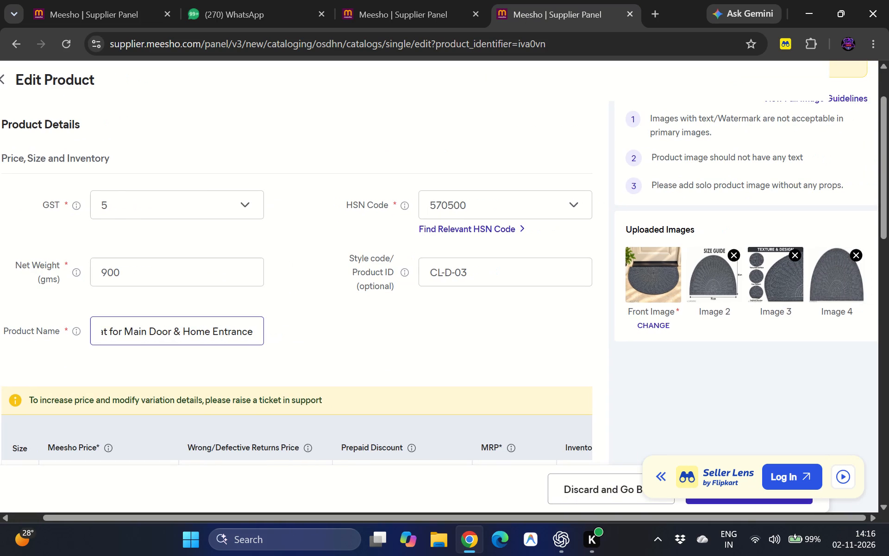
scroll(223, 329, "right", 9)
scroll(79, 376, "right", 4)
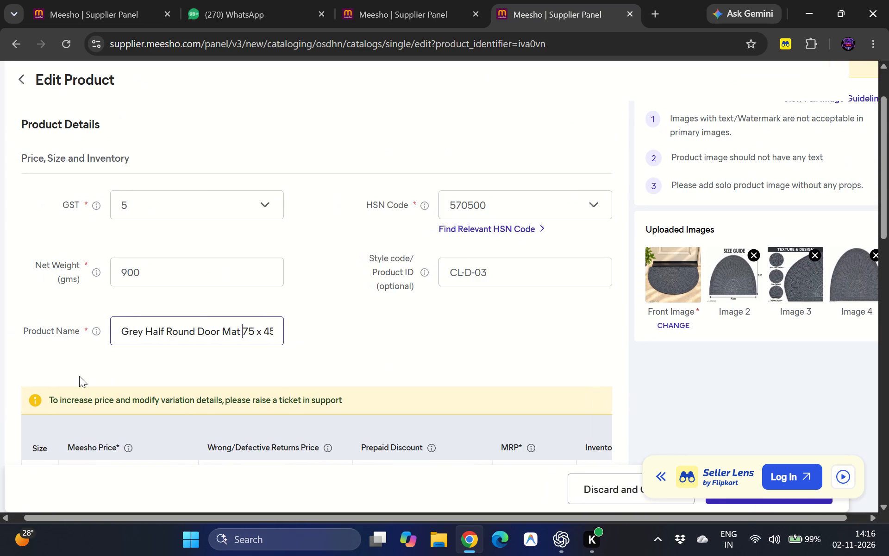
scroll(79, 376, "right", 2)
left_click(183, 339)
key("ctrl+a")
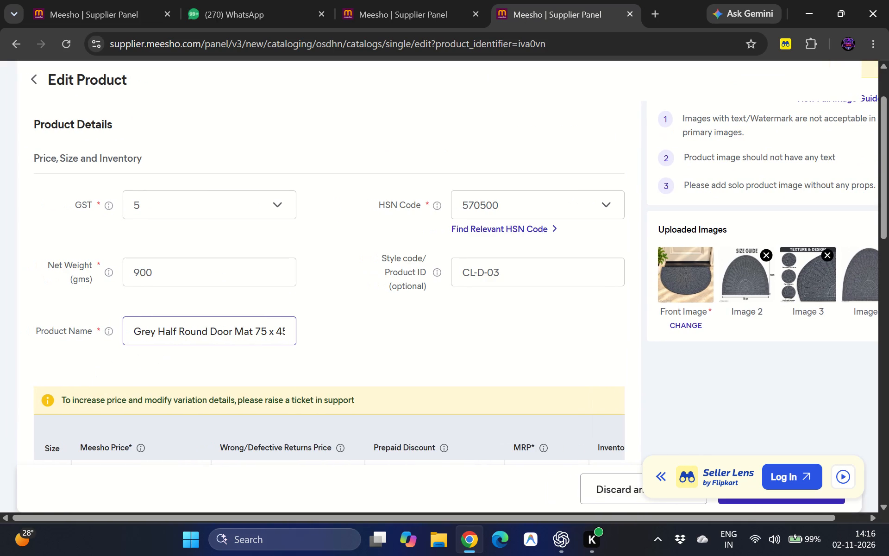
key("ctrl+c")
key("ctrl+c")
key("ctrl+c")
key("ctrl+c")
key("ctrl+c")
key("ctrl+c")
key("ctrl+c")
key("ctrl+c")
key("ctrl+c")
key("ctrl+c")
key("ctrl+c")
key("ctrl+c")
key("alt+Tab")
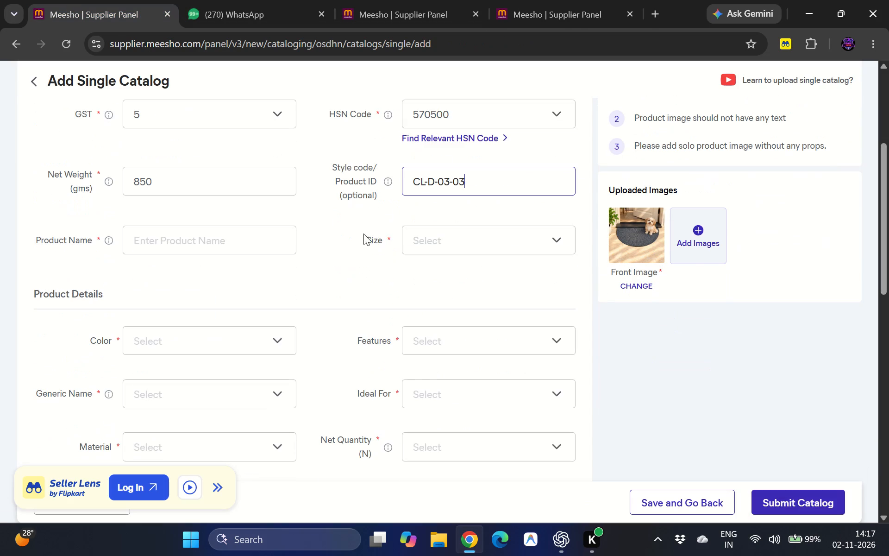
left_click(409, 240)
left_click(422, 274)
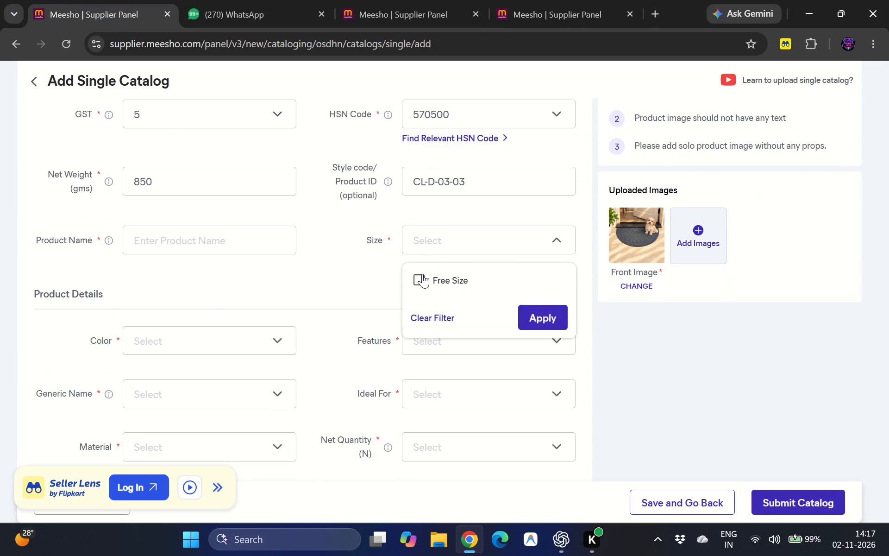
left_click(568, 316)
left_click_drag(568, 316, 556, 316)
left_click(556, 316)
Check the existing grey mat's pricing and its selling price breakdown in the price calculator.
scroll(357, 288, "down", 2)
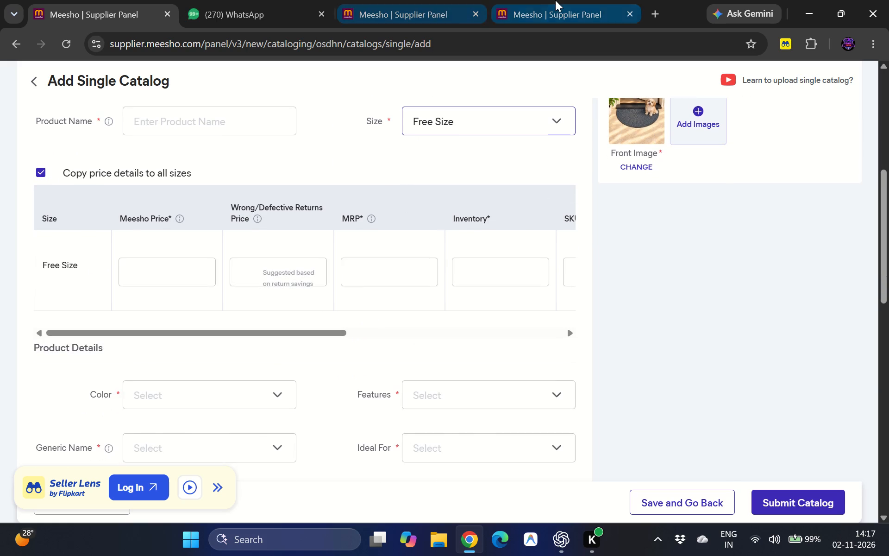
left_click(555, 0)
scroll(440, 265, "up", 4)
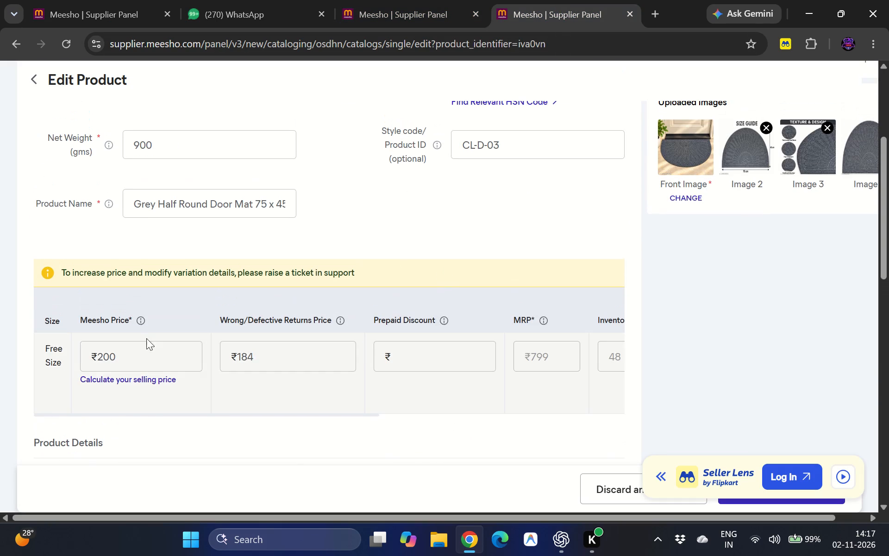
left_click(100, 379)
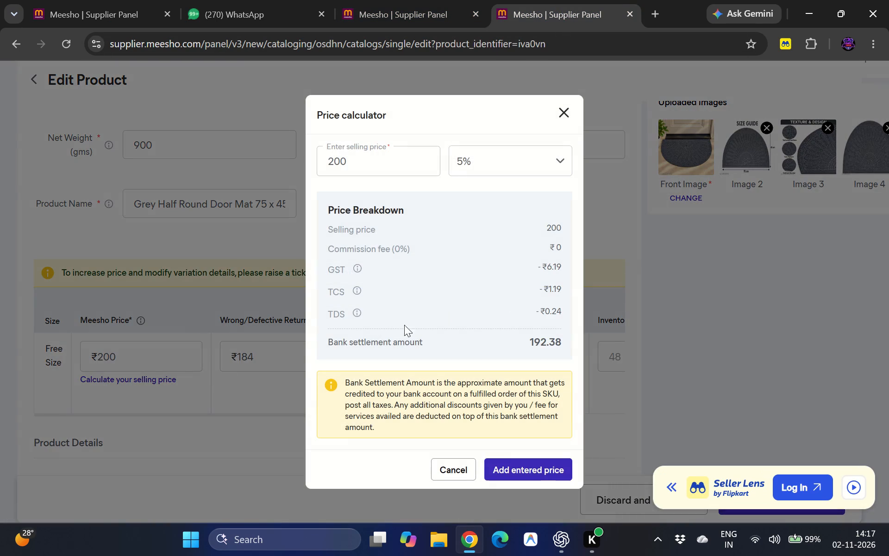
left_click(630, 258)
Set Product 3's Free Size row to a Meesho price of 220, MRP of 799 and inventory of 100.
left_click(114, 0)
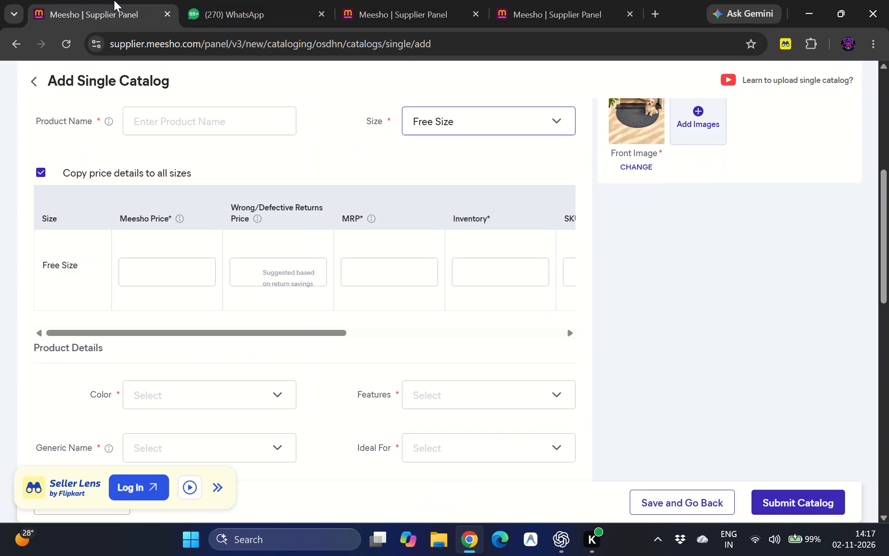
left_click(148, 285)
type("220")
left_click(270, 326)
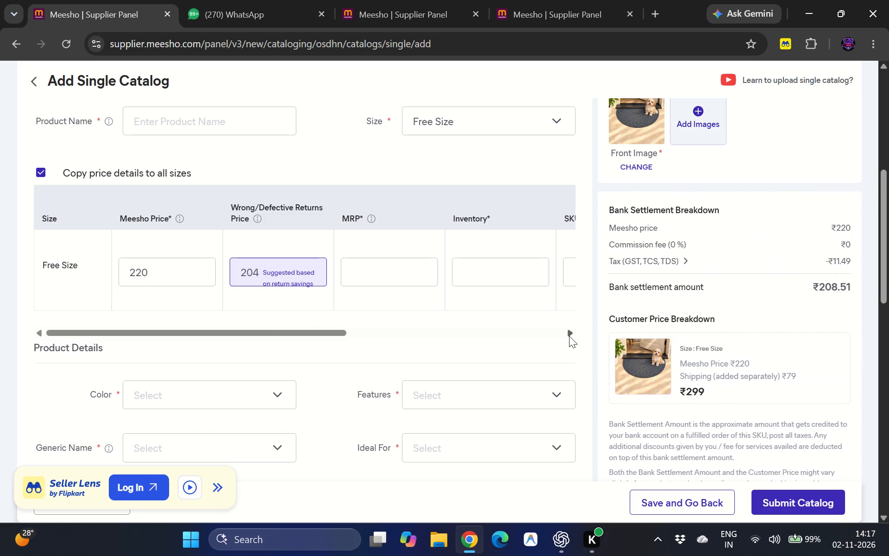
left_click(371, 275)
type("799")
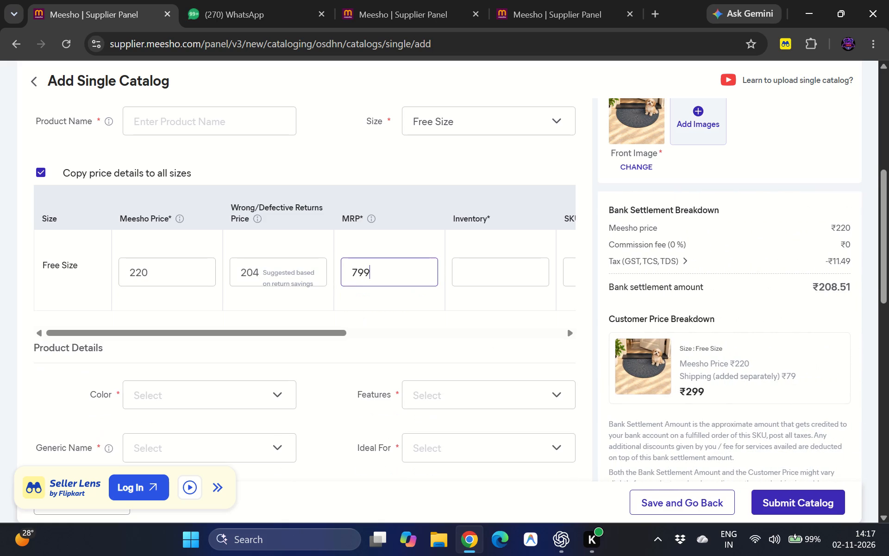
left_click(499, 274)
type("100")
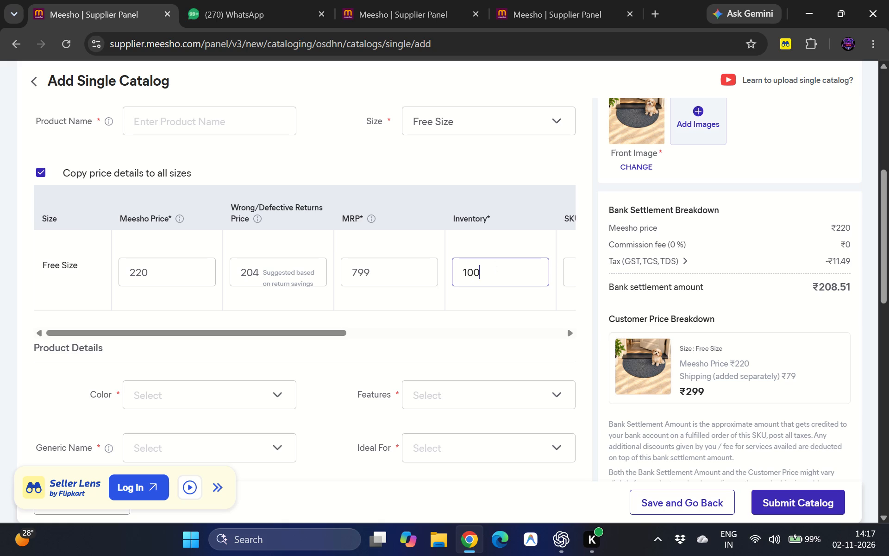
Copy Product 3's style code CL-D-03-03 into the SKU ID of its Free Size row.
scroll(499, 274, "left", 3)
scroll(506, 228, "left", 5)
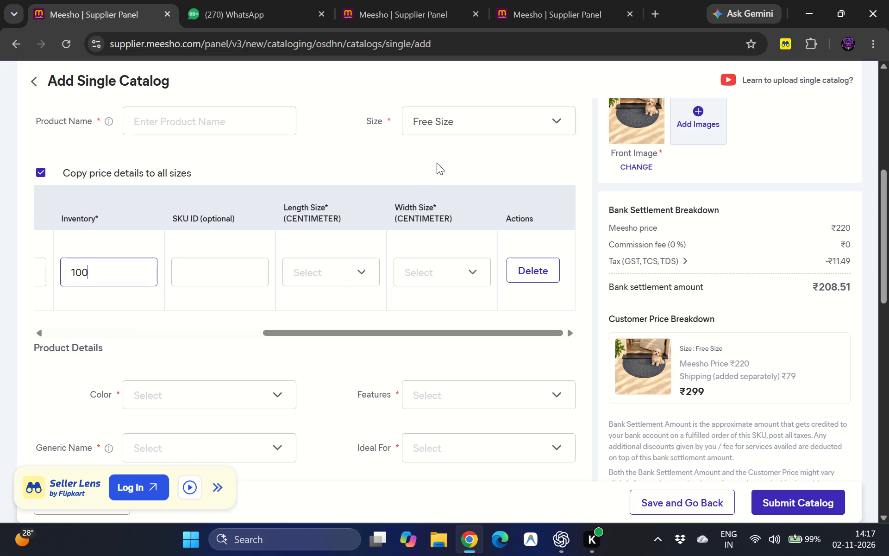
left_click(253, 272)
scroll(395, 183, "up", 1)
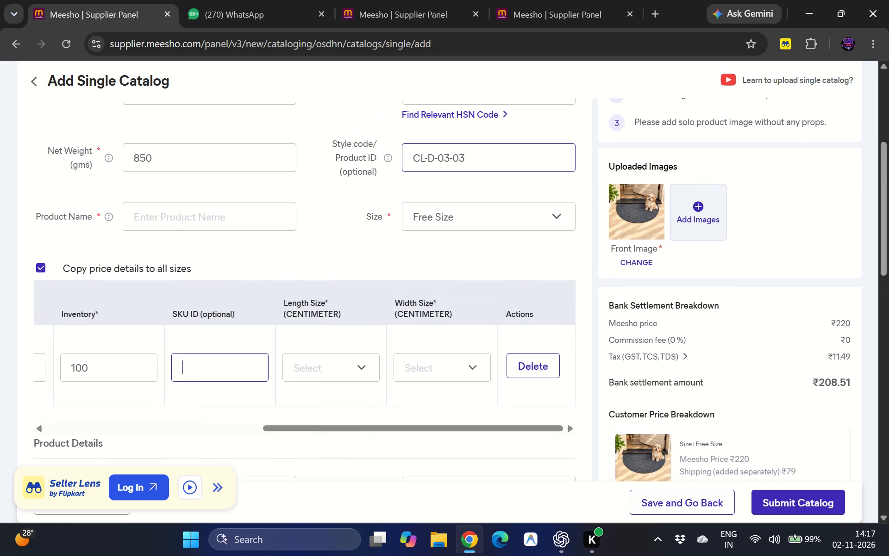
left_click(463, 153, "ctrl")
key("ctrl+a")
key("ctrl+c")
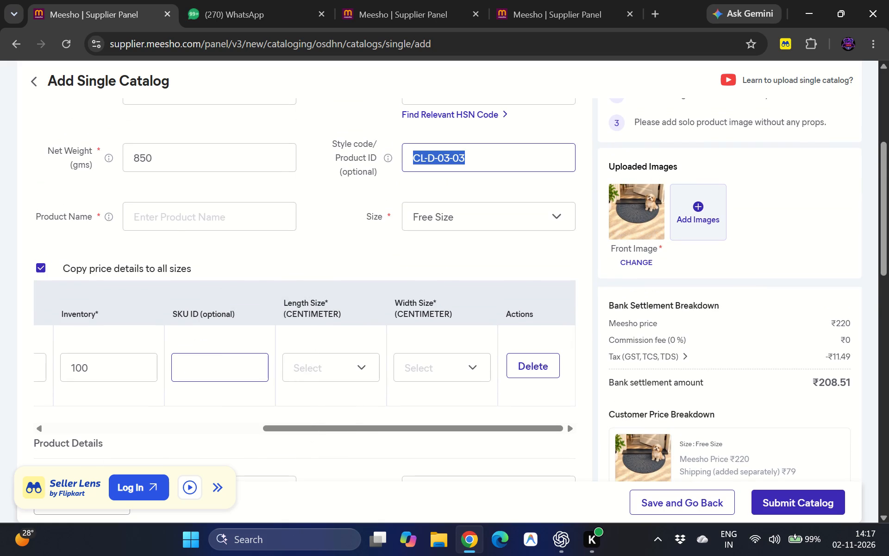
left_click(207, 369)
key("ctrl+v")
Set Product 3's length size to 75 cm and width size to 45 cm.
left_click(361, 375)
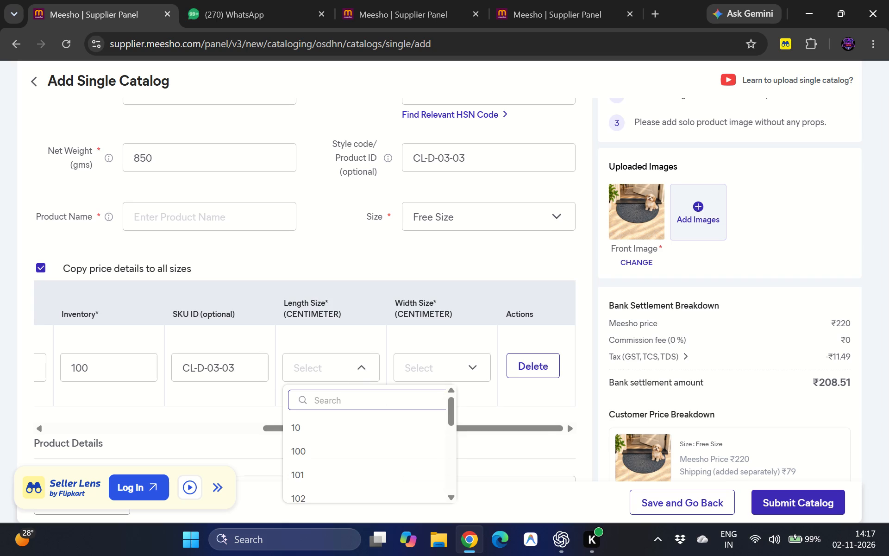
left_click(329, 401)
type("75")
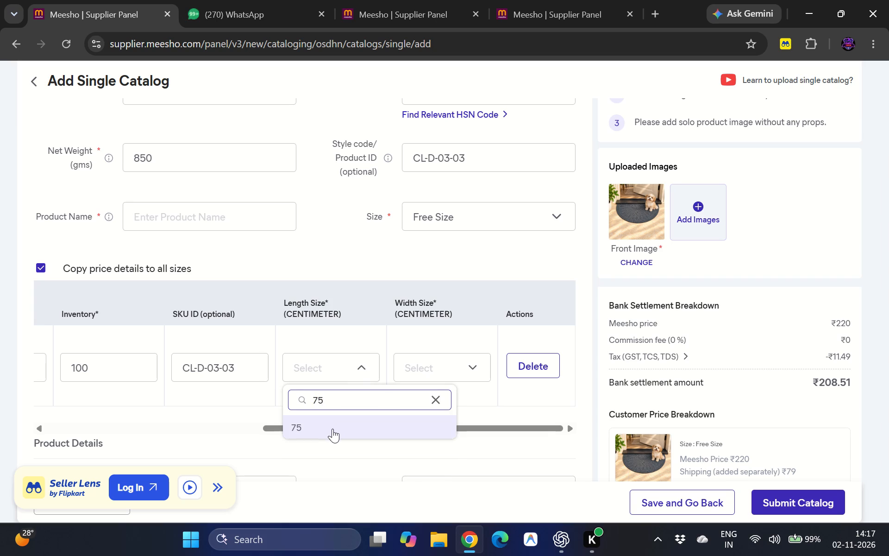
left_click(332, 429)
left_click(455, 369)
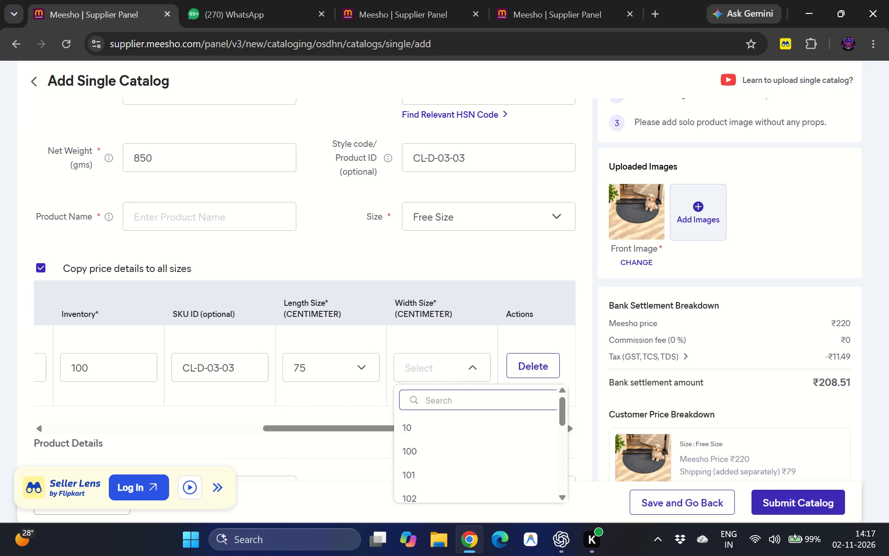
left_click(430, 404)
type("45")
left_click(434, 442)
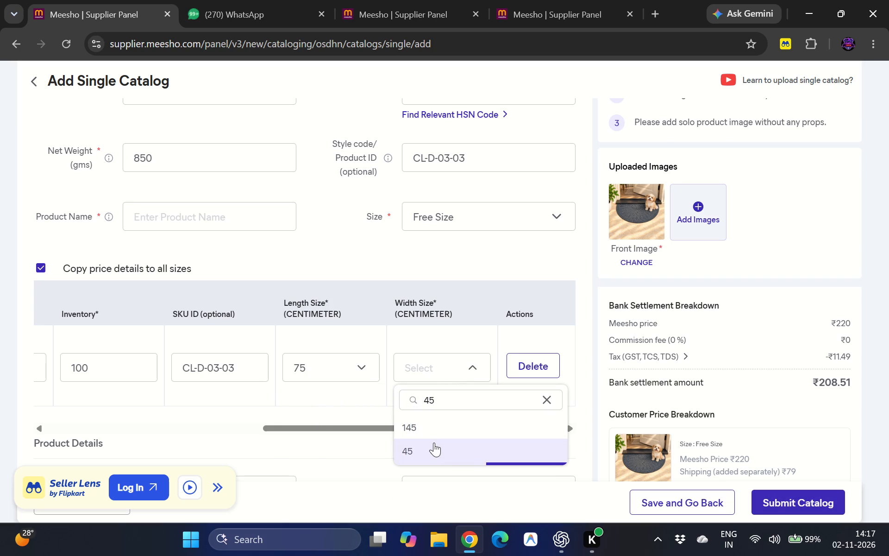
Set Product 3's color to Grey and its feature to Anti Slip in the product details.
scroll(428, 361, "left", 2)
scroll(428, 361, "right", 6)
scroll(428, 361, "down", 4)
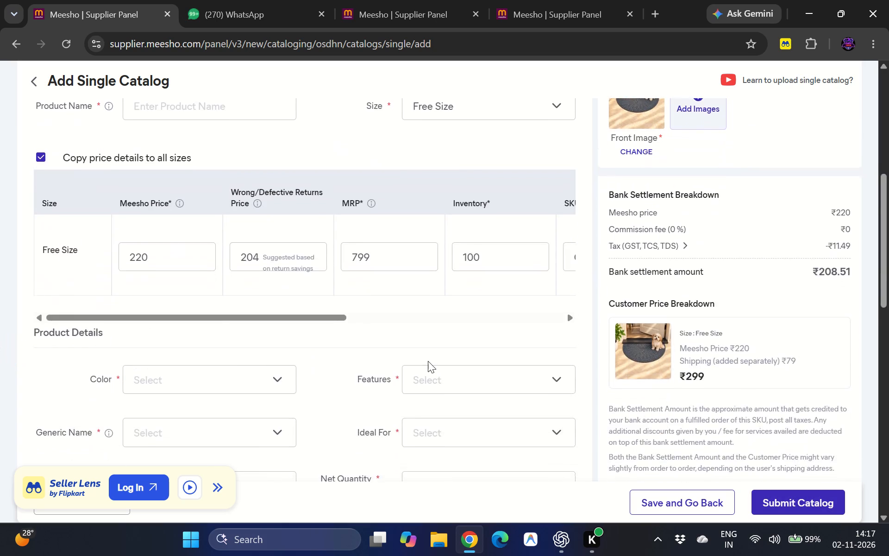
scroll(428, 361, "down", 1)
left_click(286, 256)
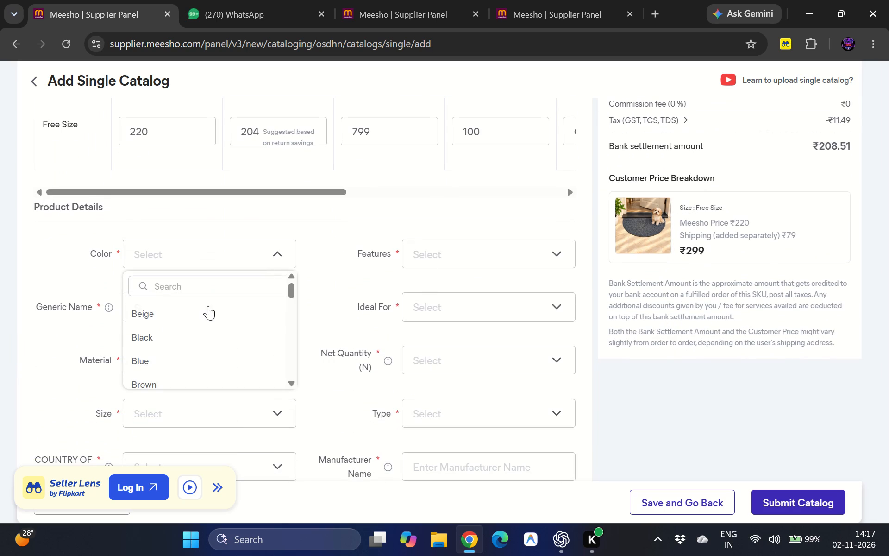
left_click(186, 286)
type("gre")
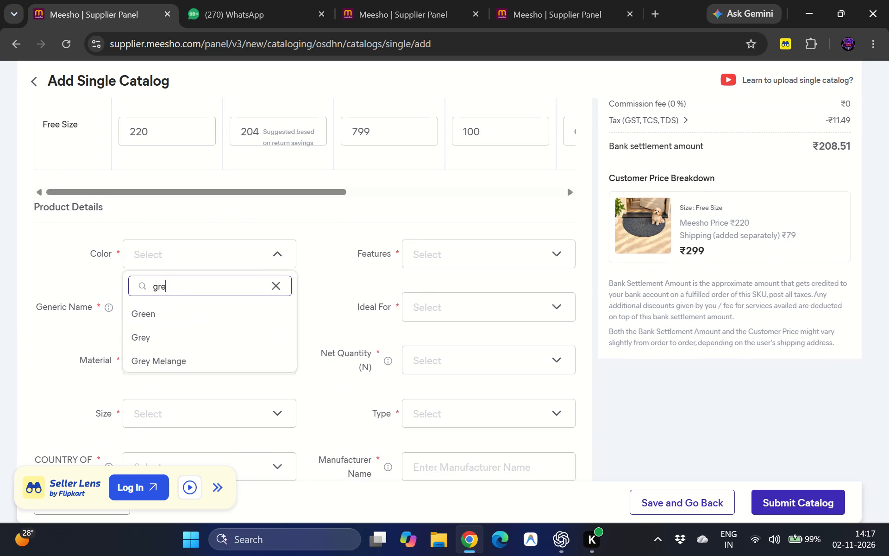
left_click(177, 331)
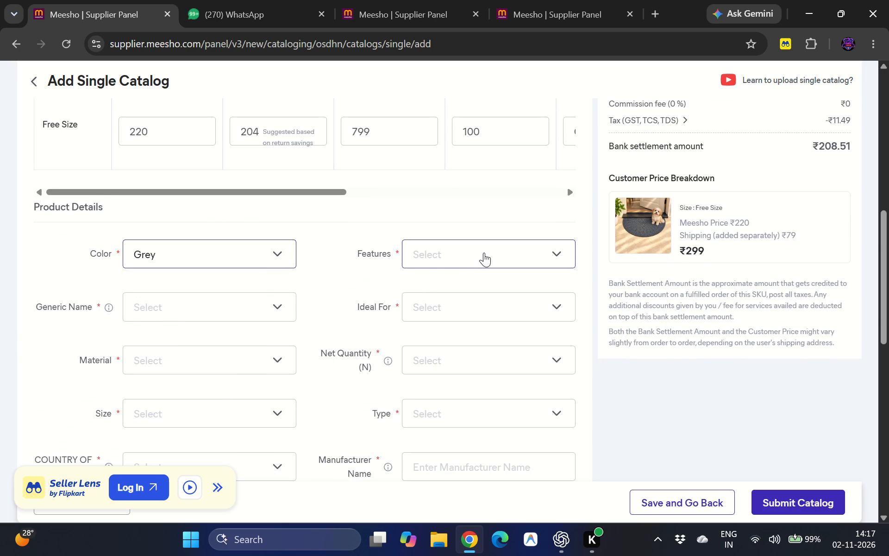
left_click(484, 253)
left_click(459, 325)
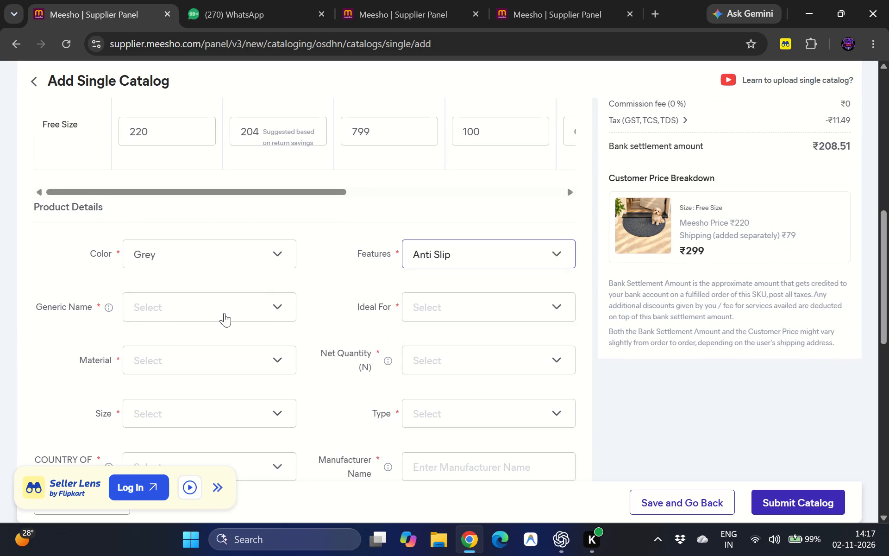
Set Product 3's generic name to Doormats and its Ideal For value to Anywhere.
left_click(224, 313)
left_click(168, 382)
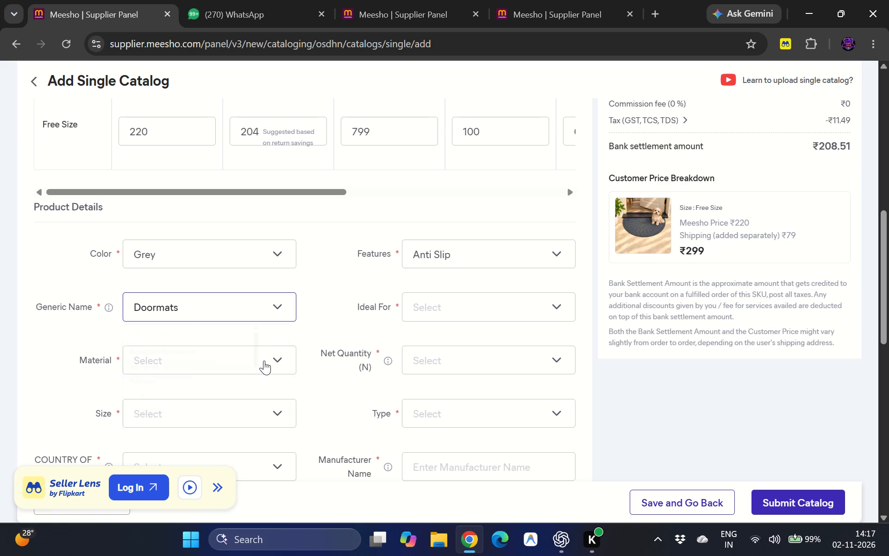
left_click(425, 323)
left_click(475, 318)
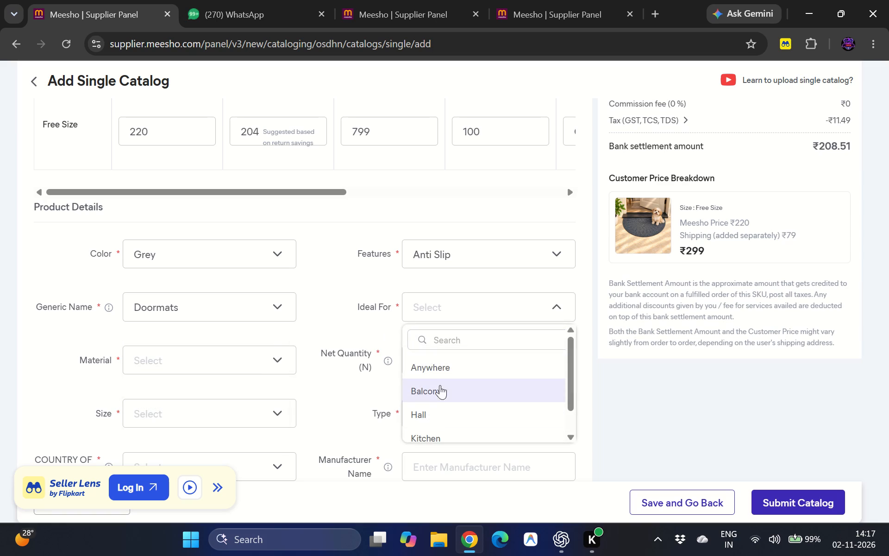
left_click(422, 376)
Set Product 3's material to Cotton and its net quantity to 1.
left_click(230, 354)
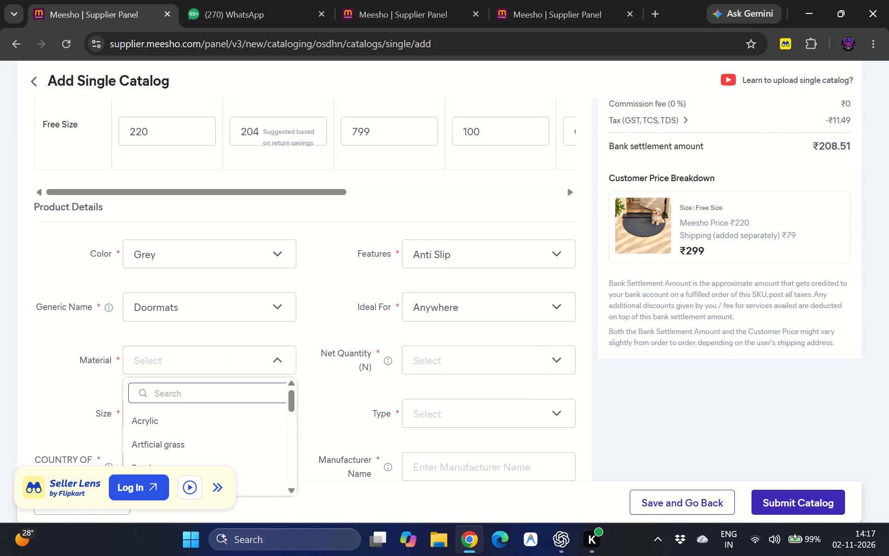
type("co")
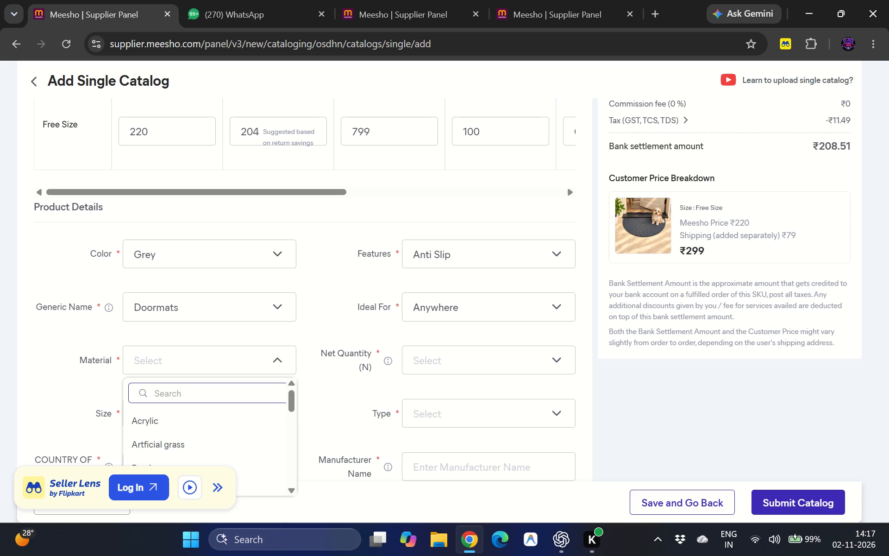
left_click(183, 396)
type("co")
left_click(159, 439)
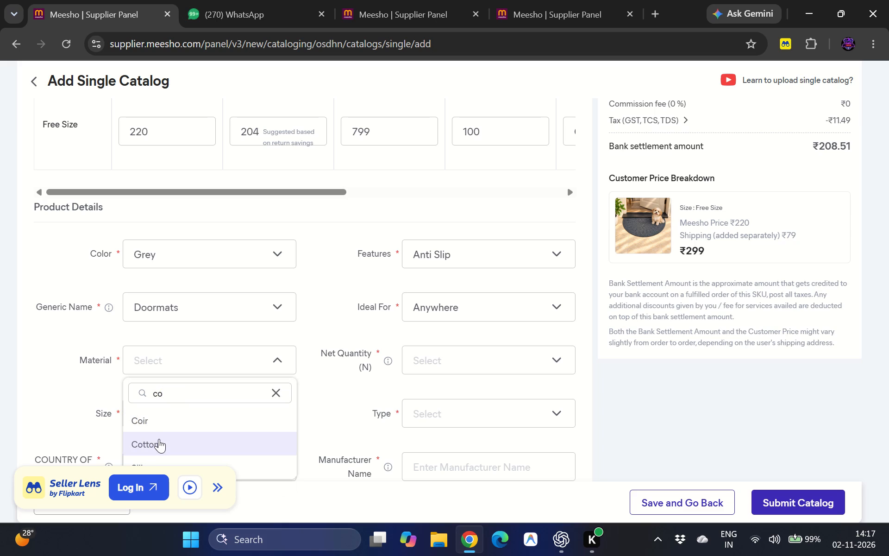
left_click(485, 350)
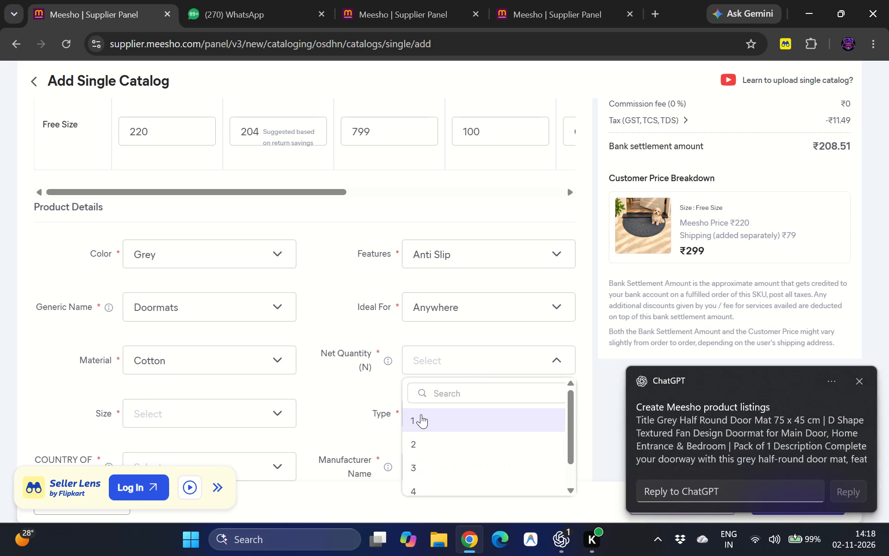
left_click(421, 414)
Set Product 3's size in the product details to 45*70 cms.
scroll(326, 378, "down", 2)
left_click(252, 300)
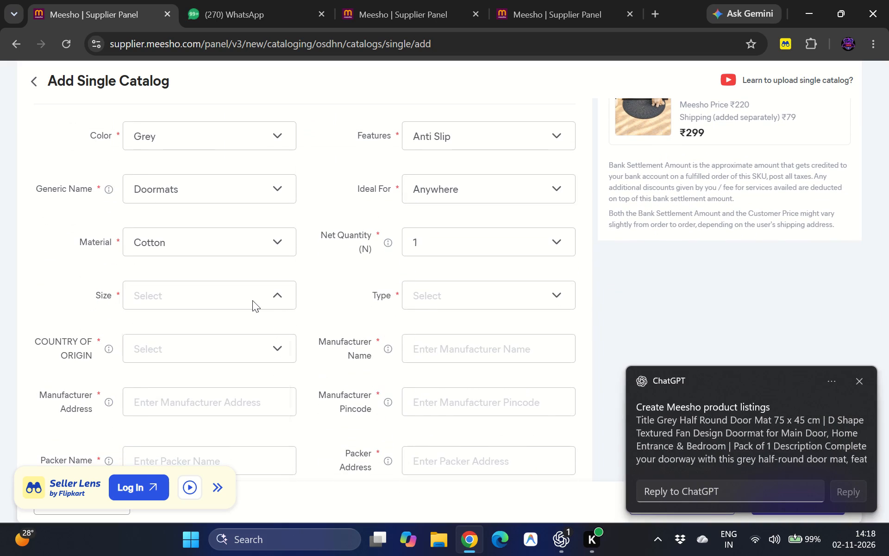
left_click(176, 330)
type("45")
left_click(182, 355)
key("alt+Tab")
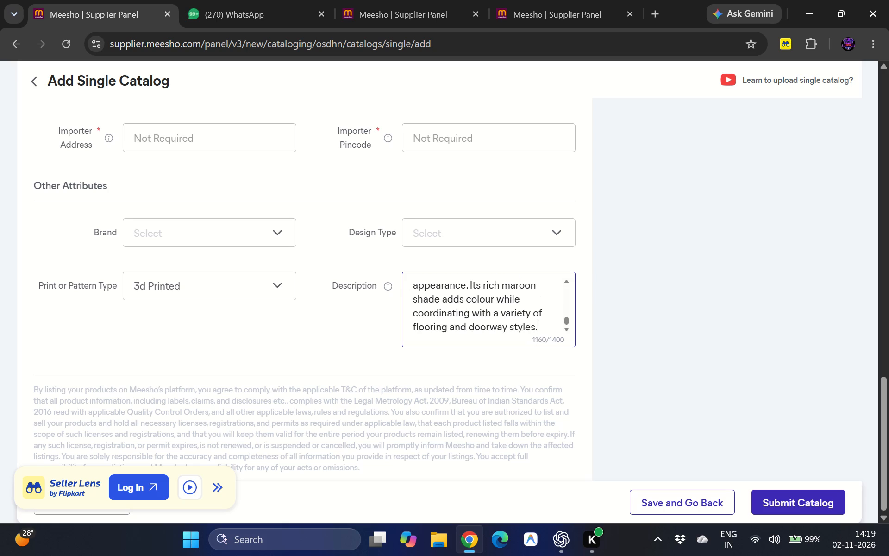
Delete the CARE INSTRUCTIONS heading and its paragraph from the end of Product 1's description.
scroll(259, 158, "up", 4)
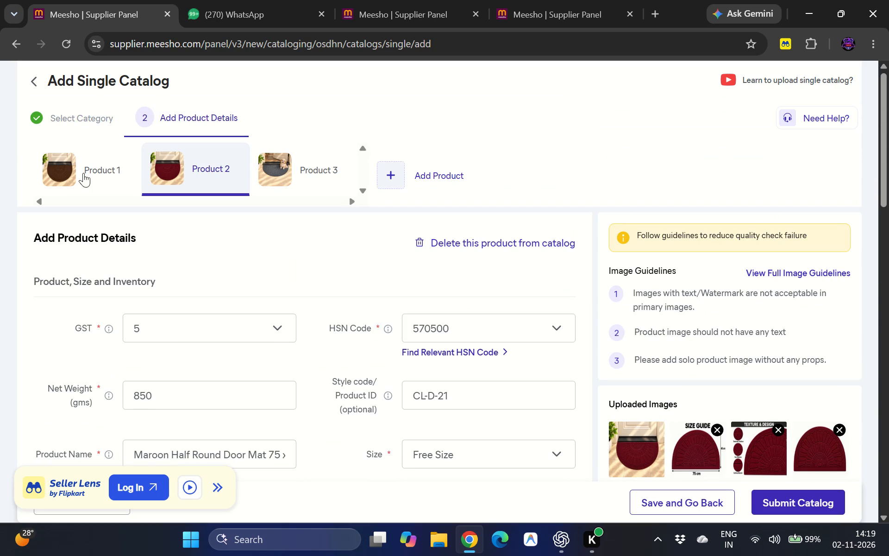
left_click(83, 173)
scroll(298, 311, "down", 8)
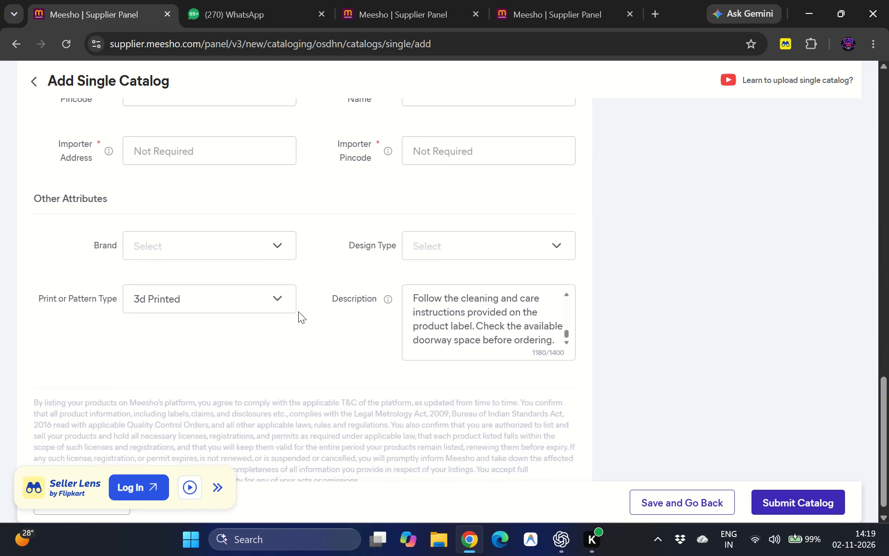
scroll(426, 299, "down", 3)
left_click_drag(419, 291, 565, 338)
scroll(491, 310, "up", 1)
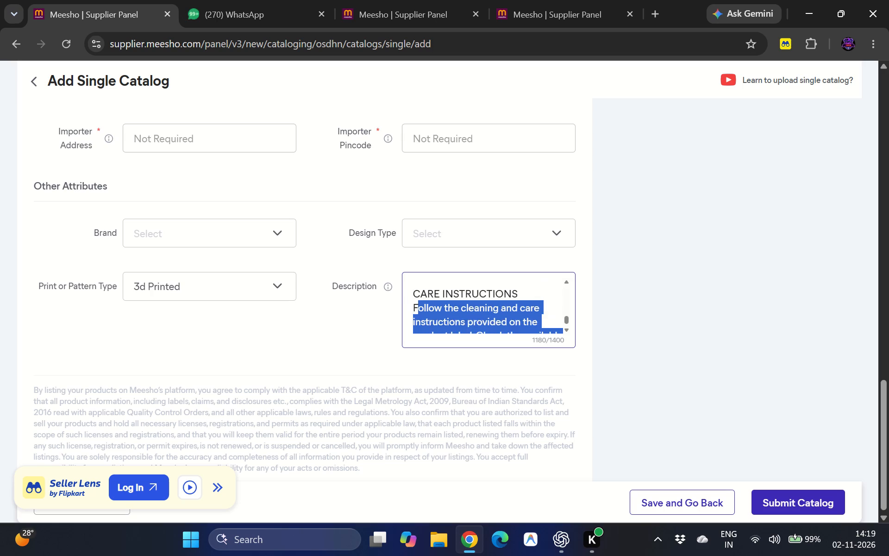
scroll(491, 310, "up", 1)
key("BackSpace")
key("BackSpace")
key("BackSpace")
key("BackSpace")
key("BackSpace")
key("BackSpace")
key("BackSpace")
key("BackSpace")
key("BackSpace")
key("BackSpace")
key("BackSpace")
key("BackSpace")
key("BackSpace")
key("BackSpace")
key("BackSpace")
key("BackSpace")
key("BackSpace")
key("BackSpace")
key("BackSpace")
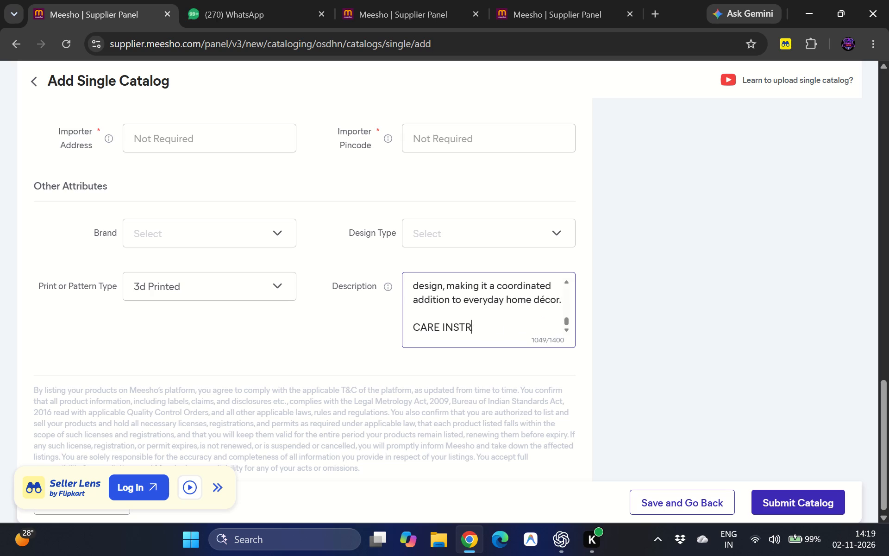
key("BackSpace")
key("BackSpace")
key("BackSpace")
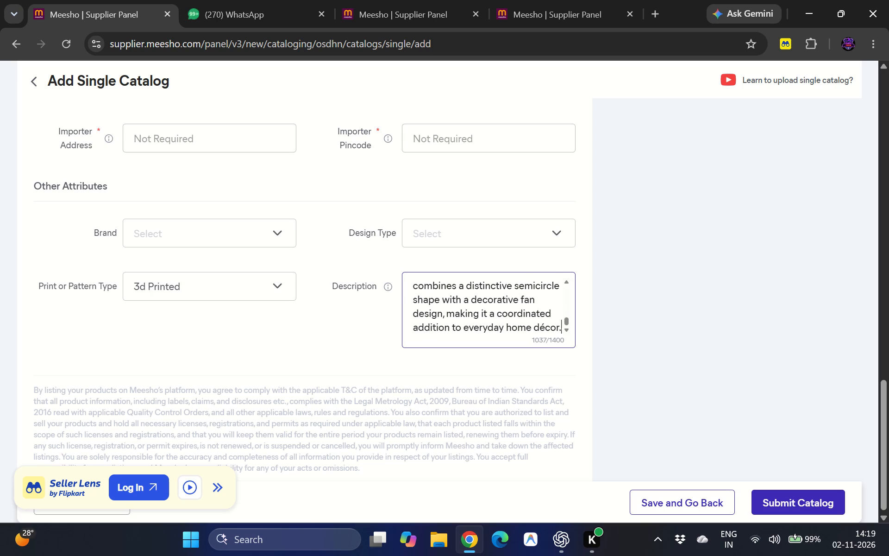
scroll(472, 304, "left", 1)
left_click(333, 329)
Set Product 1's design type to Other.
scroll(333, 329, "up", 1)
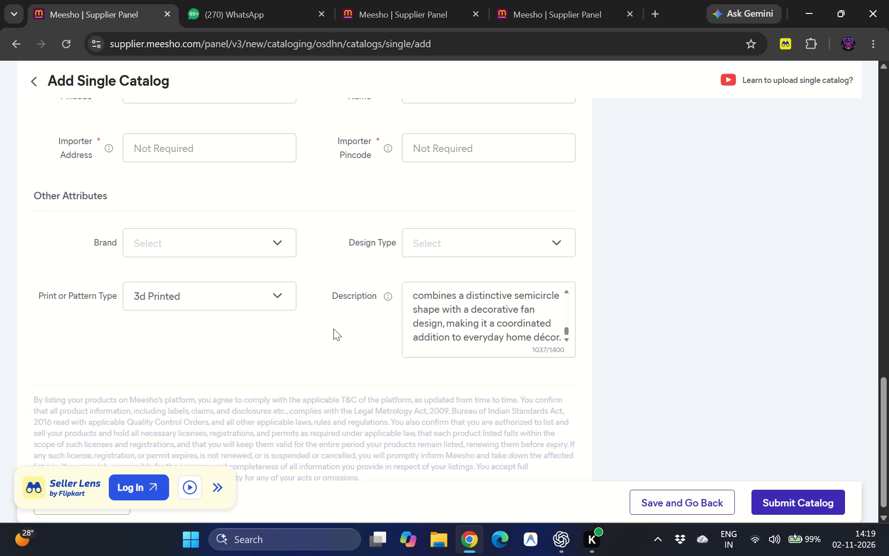
scroll(333, 329, "up", 1)
left_click(414, 291)
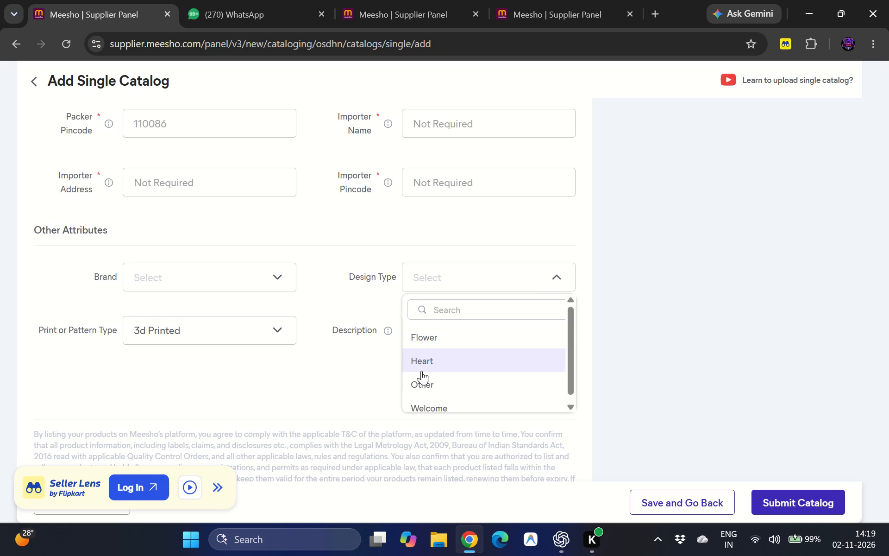
scroll(422, 375, "down", 1)
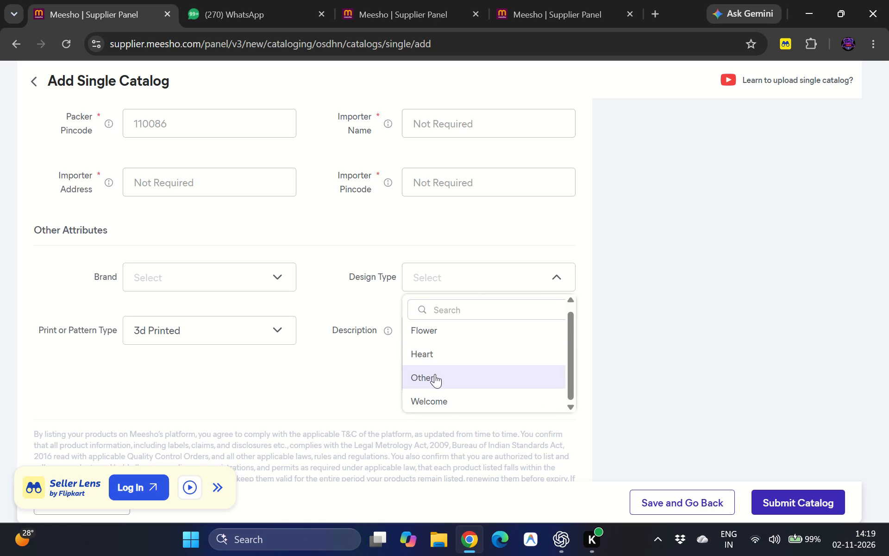
left_click(435, 374)
Set Product 2's design type to Other.
scroll(498, 200, "up", 6)
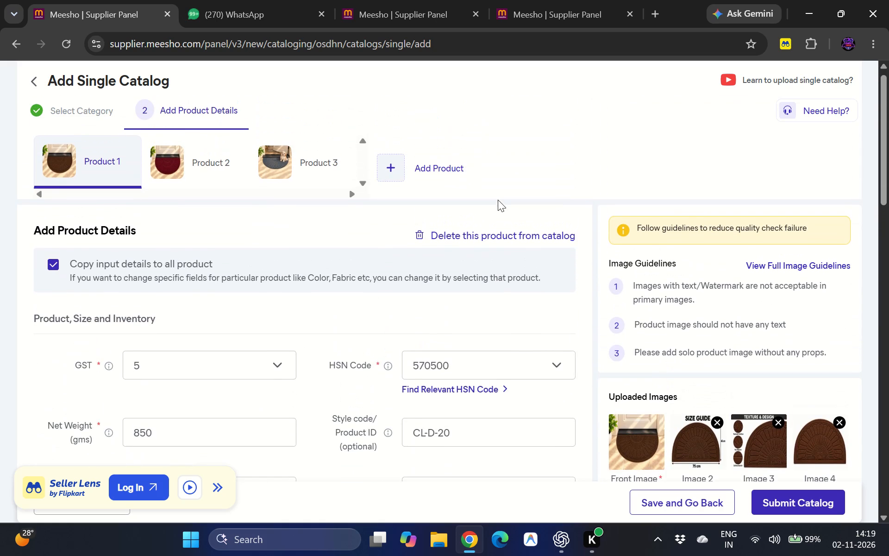
scroll(498, 200, "up", 1)
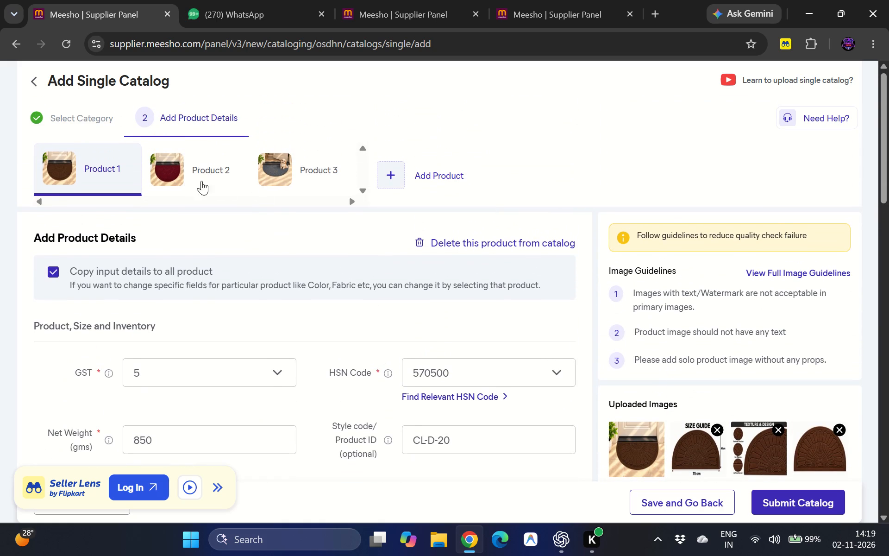
left_click(187, 179)
scroll(269, 240, "down", 8)
scroll(269, 240, "right", 1)
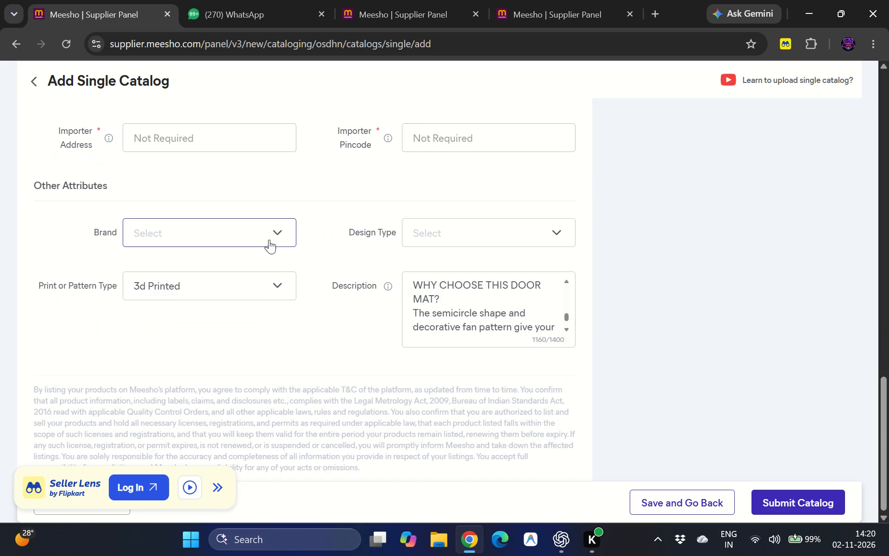
scroll(269, 240, "right", 1)
left_click(449, 226)
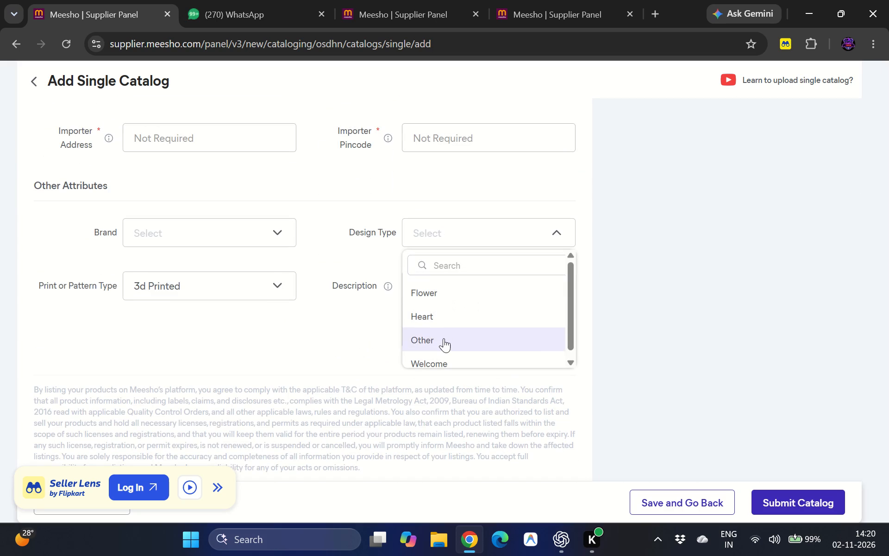
left_click(444, 338)
Review Product 2's pricing, product details, manufacturer, packer and importer fields, and uploaded images.
scroll(345, 259, "up", 4)
scroll(345, 259, "down", 3)
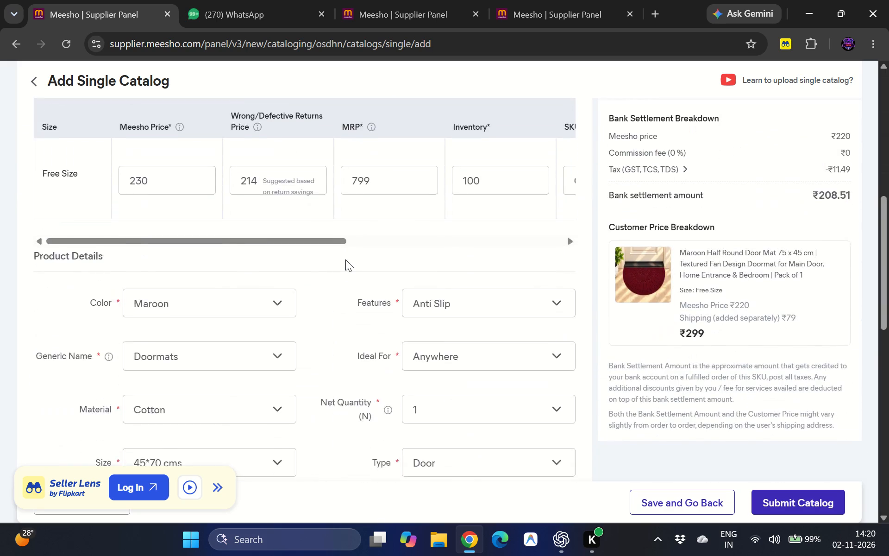
scroll(345, 259, "down", 3)
scroll(345, 259, "up", 3)
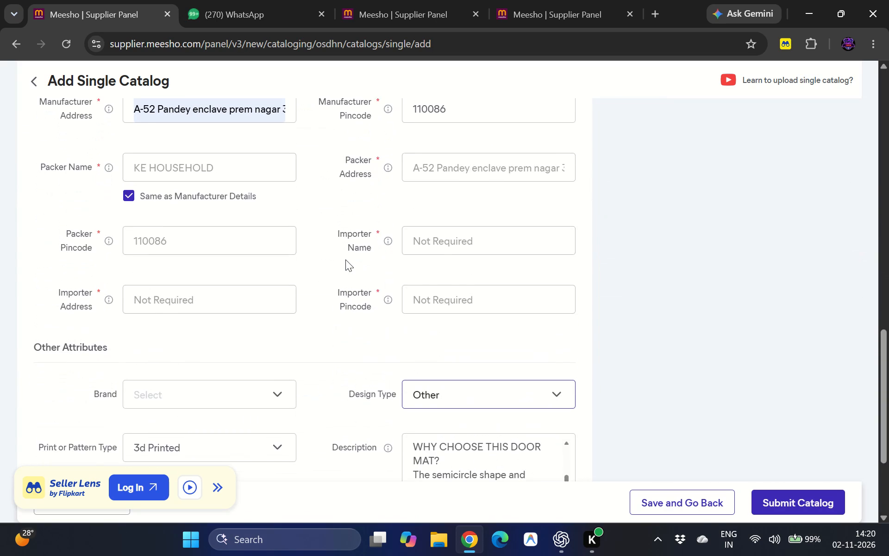
scroll(345, 259, "up", 1)
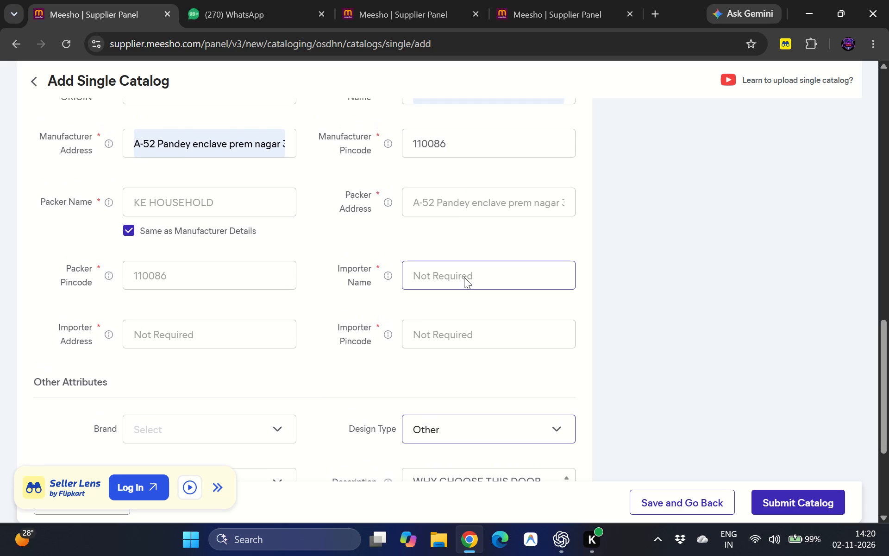
left_click(464, 277)
scroll(317, 239, "up", 3)
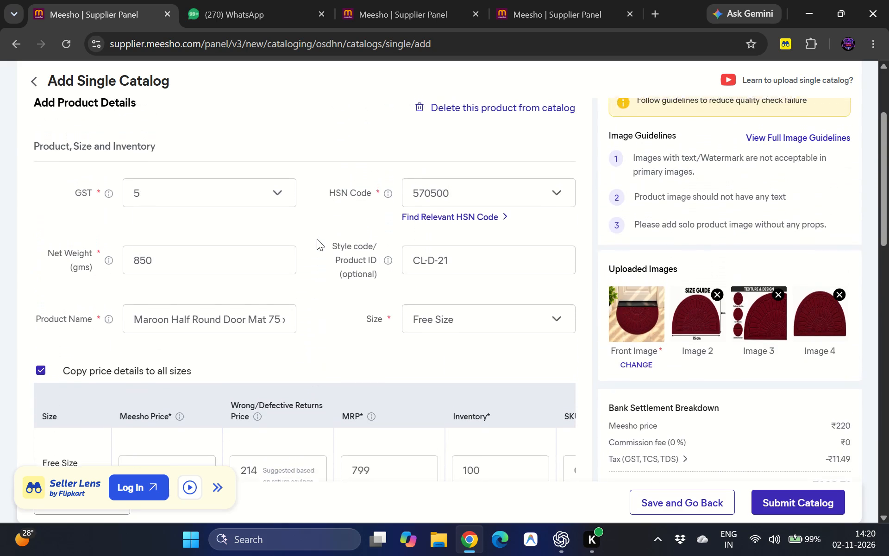
scroll(317, 239, "up", 2)
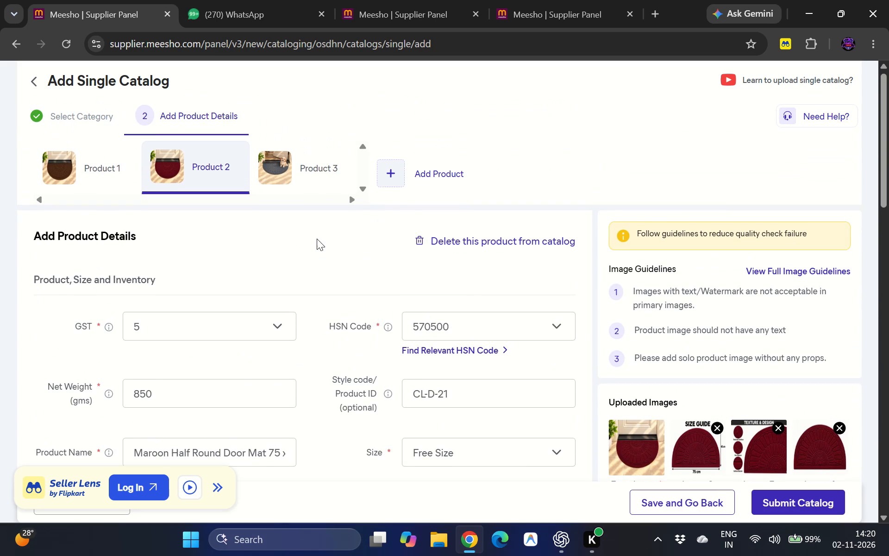
Upload the 03-size, 04-details and 02-product images from the grey half-round doormat folder to Product 3.
left_click(275, 166)
scroll(316, 231, "down", 2)
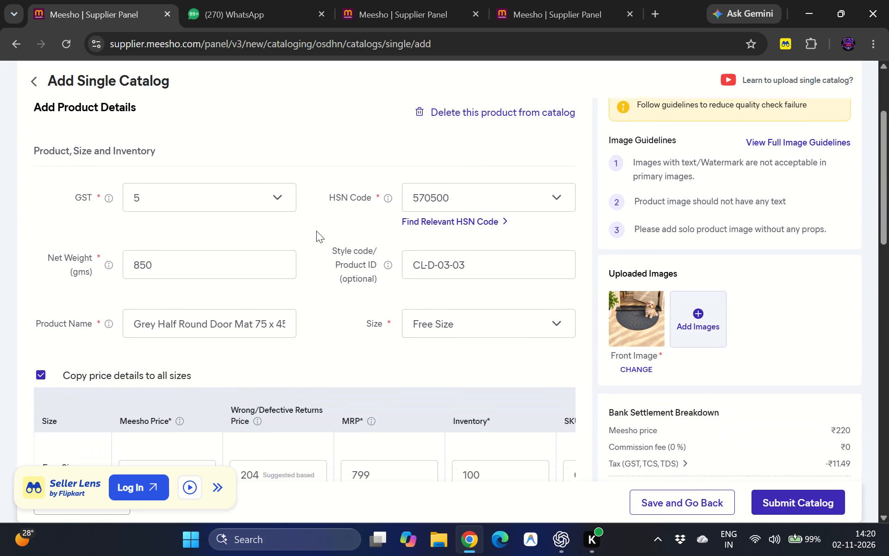
left_click(707, 297)
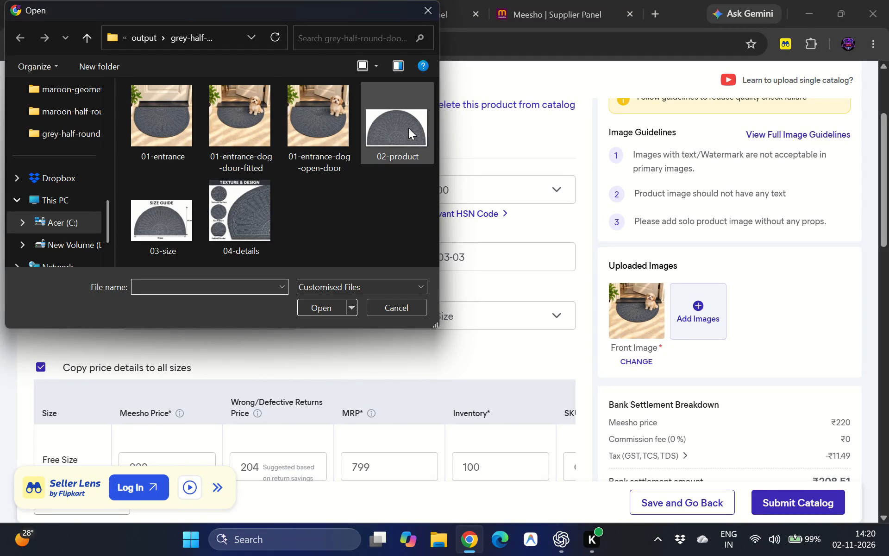
double_click(155, 231)
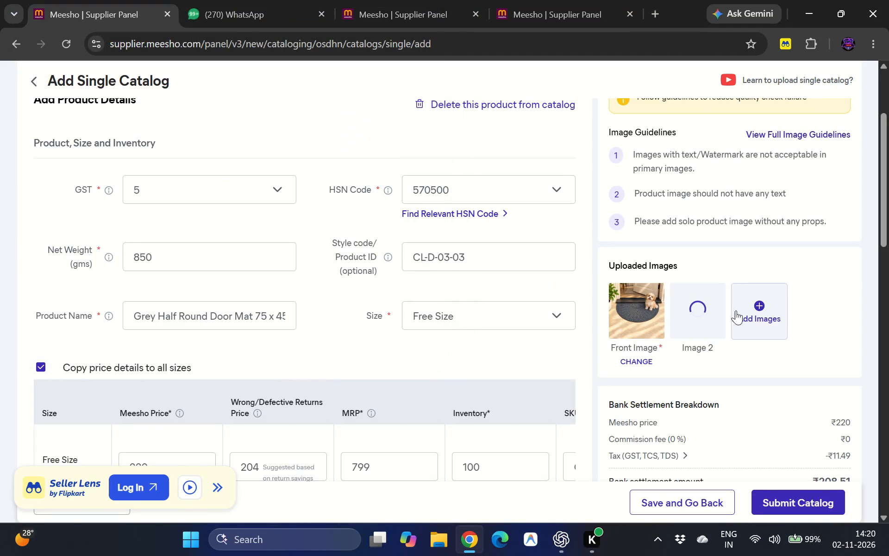
left_click(780, 310)
double_click(266, 216)
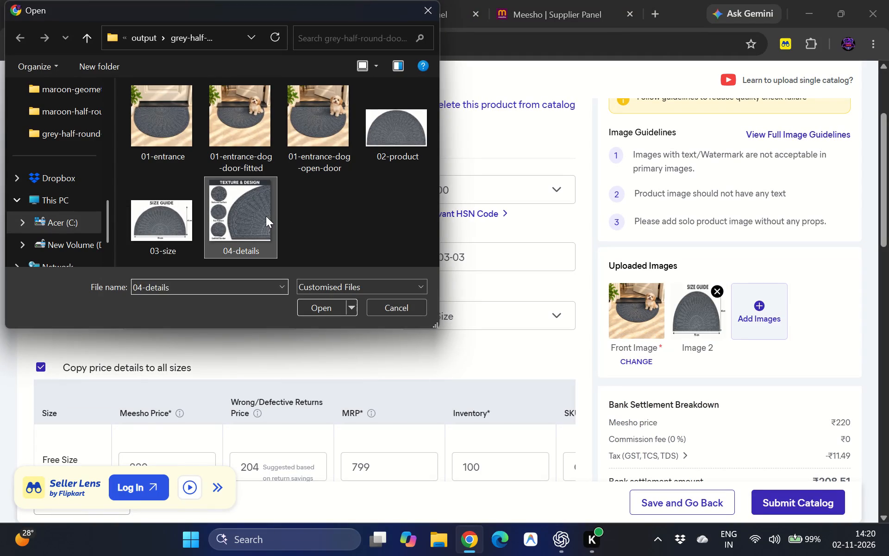
left_click(823, 299)
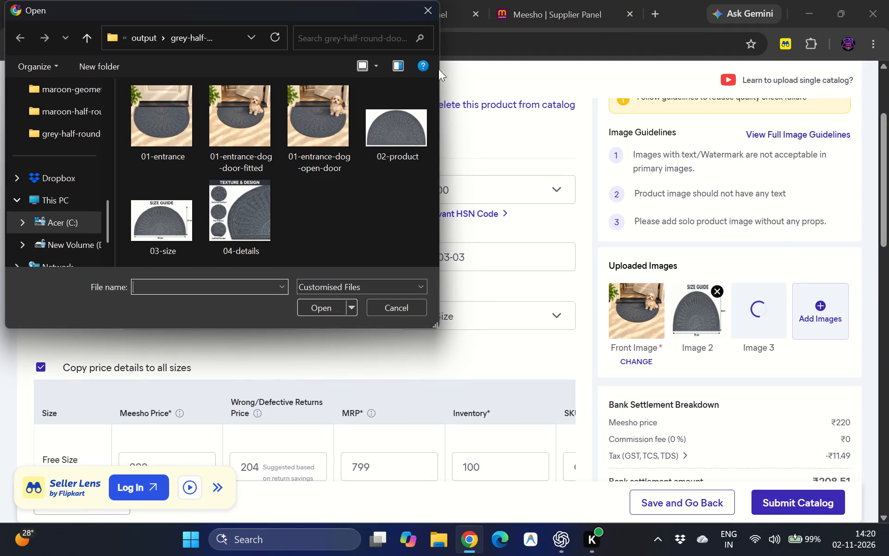
double_click(382, 110)
Add a fourth product to the catalog with the dog entrance image from the blue-half-round-doormat folder and open its details.
scroll(517, 186, "up", 3)
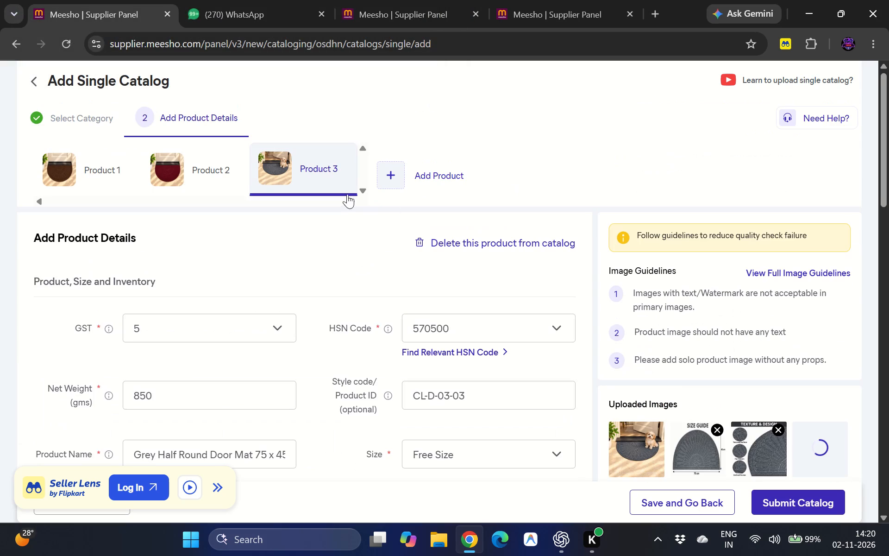
left_click(403, 169)
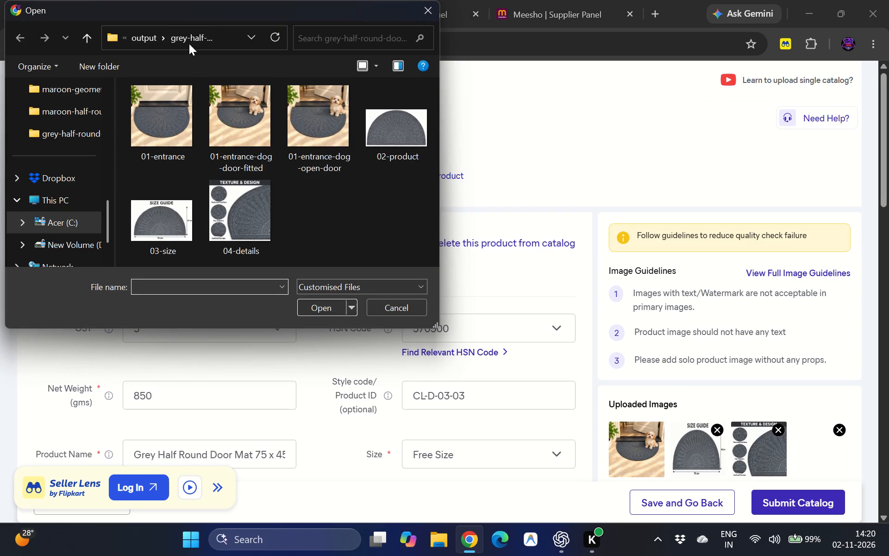
left_click(152, 38)
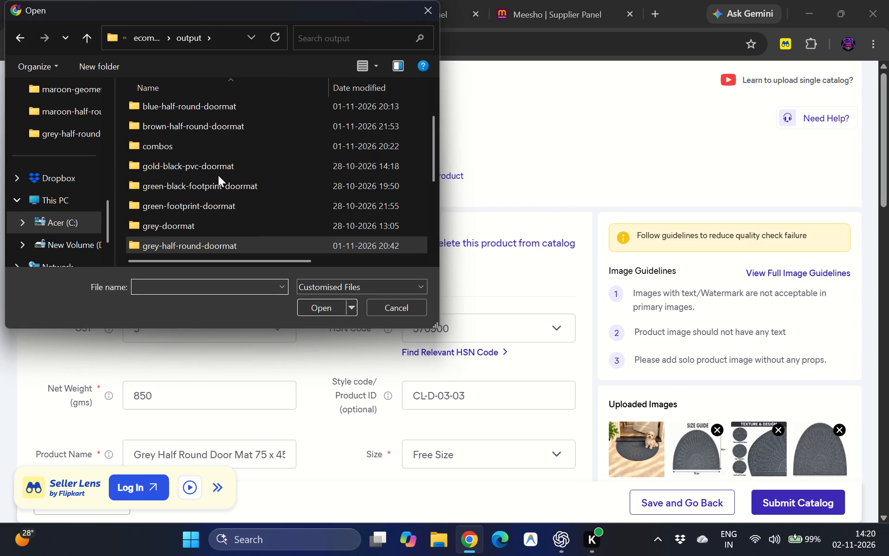
double_click(195, 103)
double_click(248, 126)
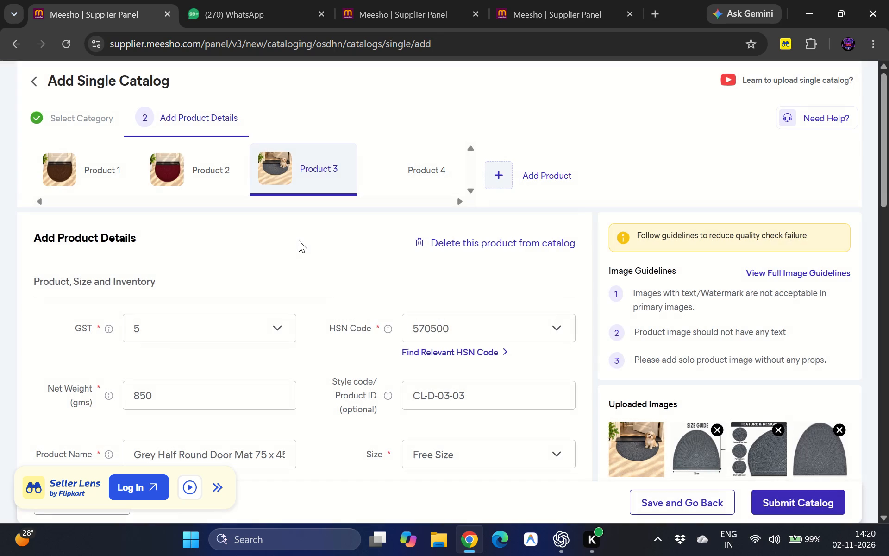
scroll(299, 240, "down", 1)
left_click(418, 124)
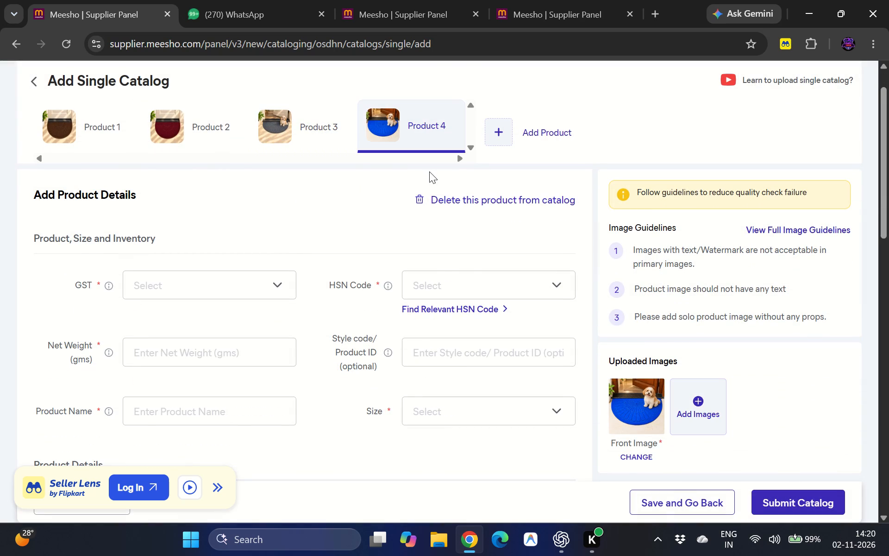
In the supplier inventory, open the existing blue half-round door mat listing under Elegant Alluring Doormats for editing.
left_click(576, 0)
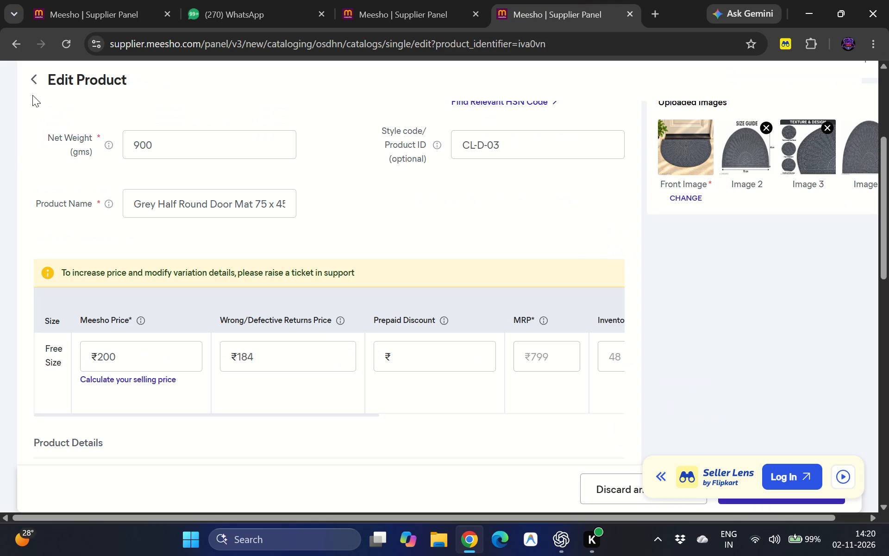
left_click(33, 84)
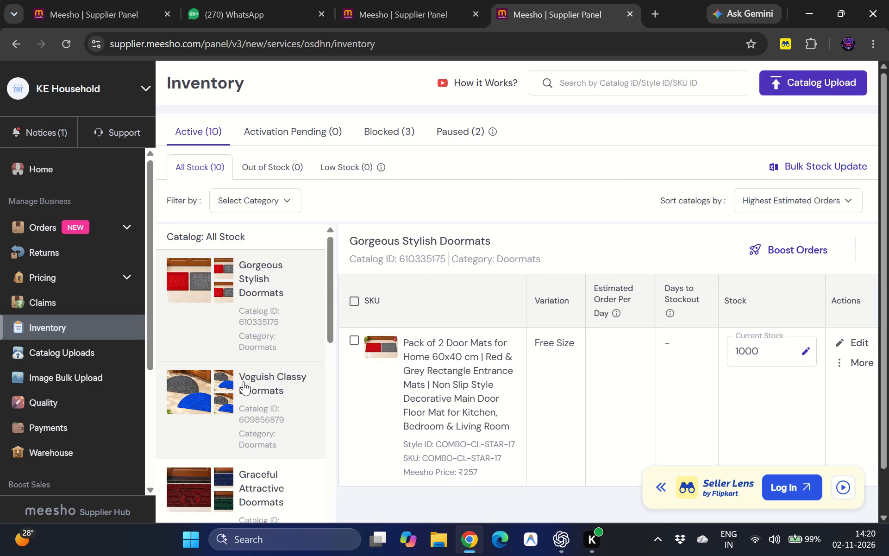
scroll(244, 381, "down", 7)
scroll(244, 381, "up", 5)
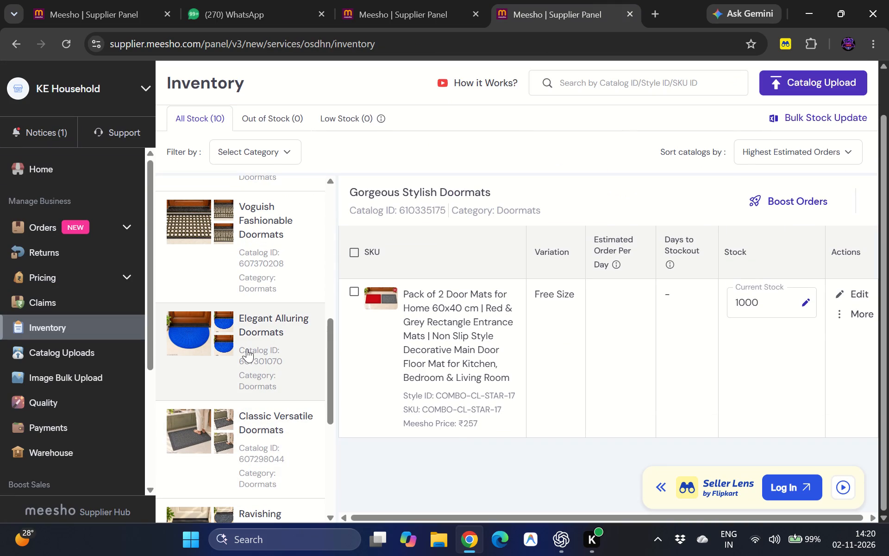
left_click(247, 348)
left_click(861, 289)
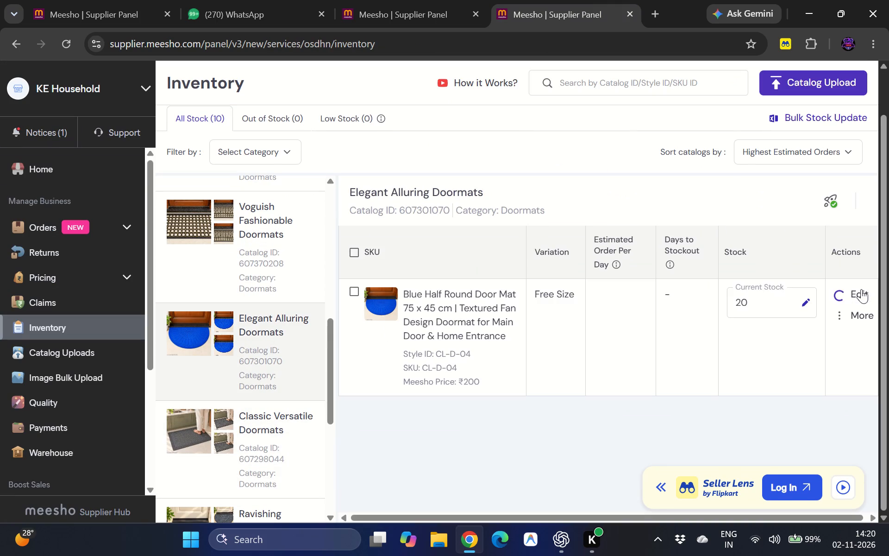
scroll(314, 366, "down", 1)
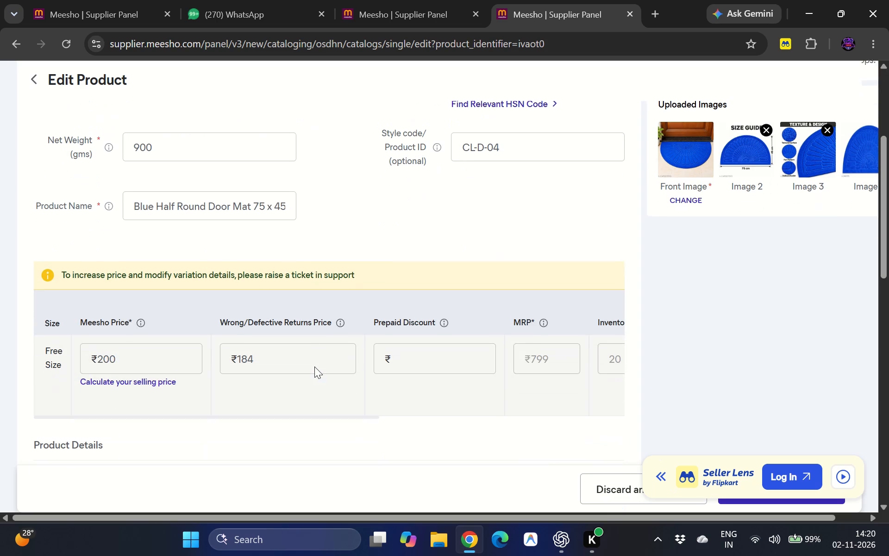
scroll(314, 366, "down", 2)
left_click(81, 390)
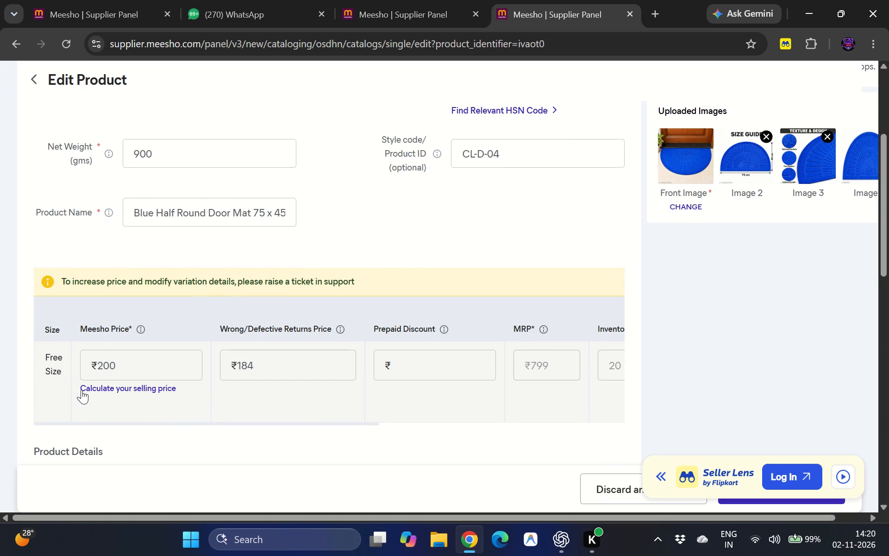
left_click(635, 223)
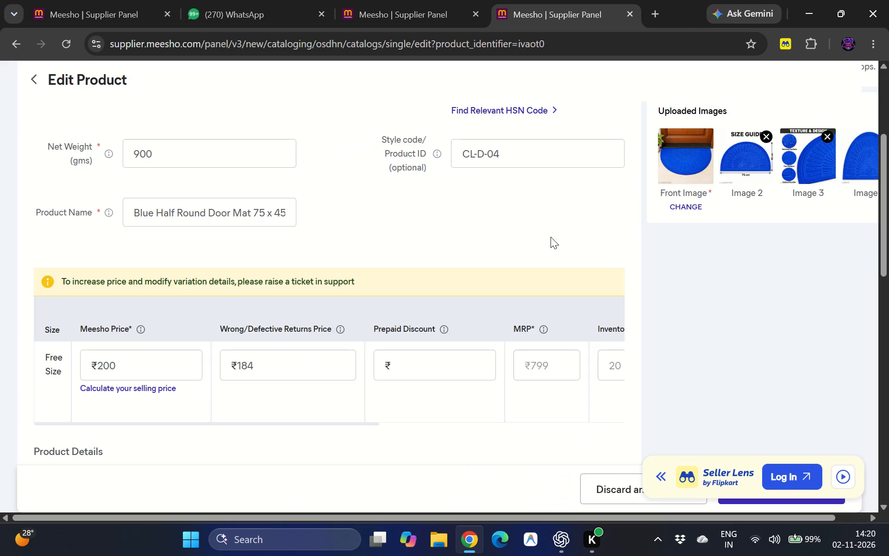
scroll(523, 246, "up", 3)
scroll(523, 246, "down", 2)
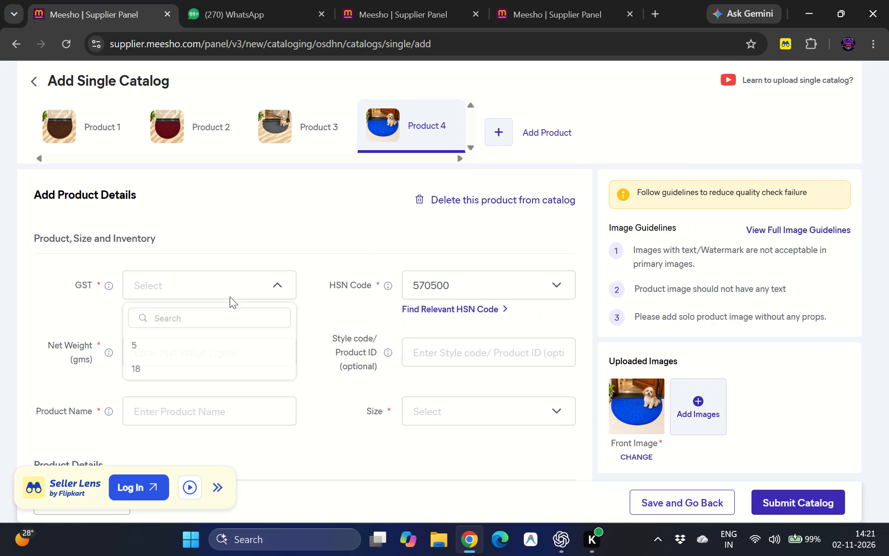
left_click(182, 335)
left_click(170, 348)
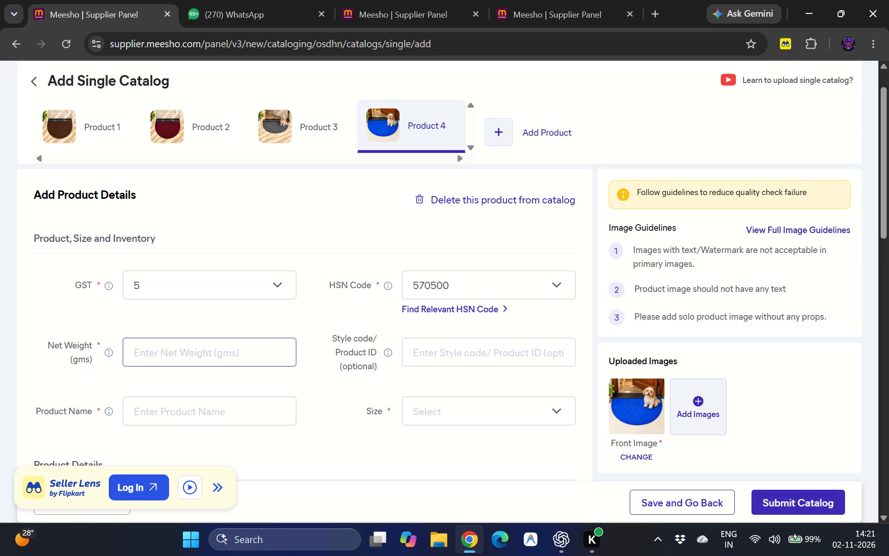
type("850")
Enter the style code CL-D-04-04 for the blue doormat and copy the full code.
left_click(454, 347)
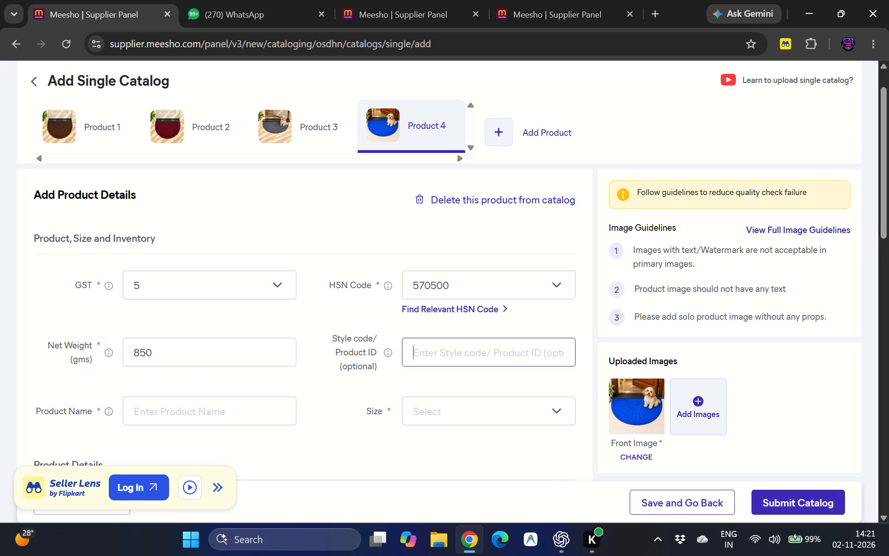
key("ctrl+v")
type("-04")
key("ctrl+a")
key("ctrl+c")
Set the blue doormat's size variation to Free Size.
scroll(454, 347, "down", 1)
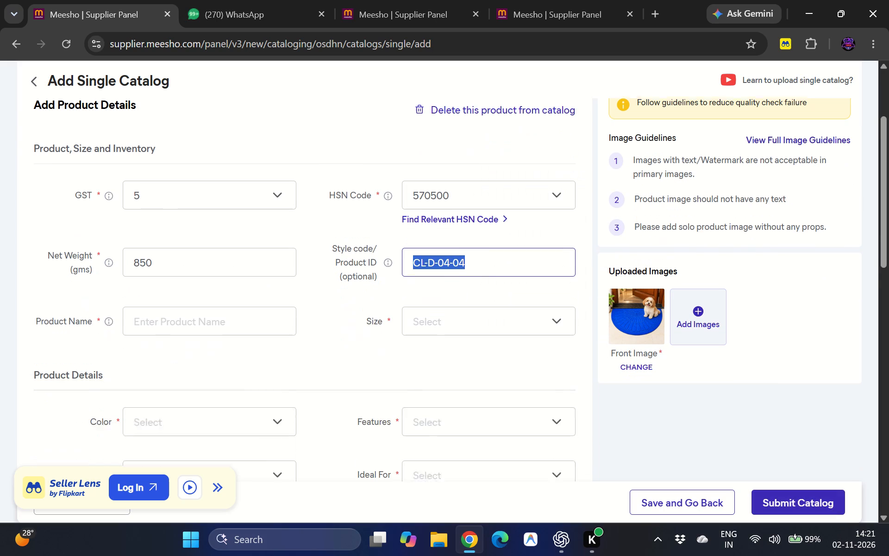
scroll(454, 347, "down", 1)
left_click(485, 308)
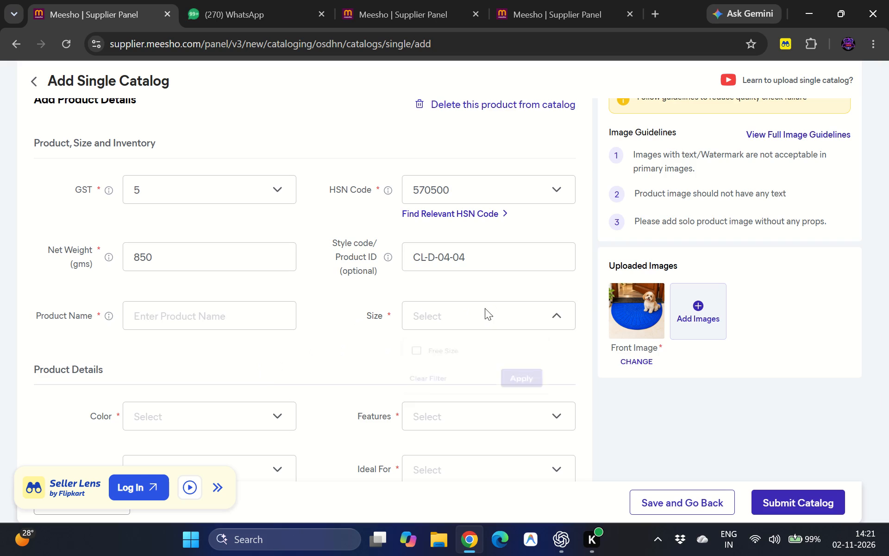
left_click(423, 354)
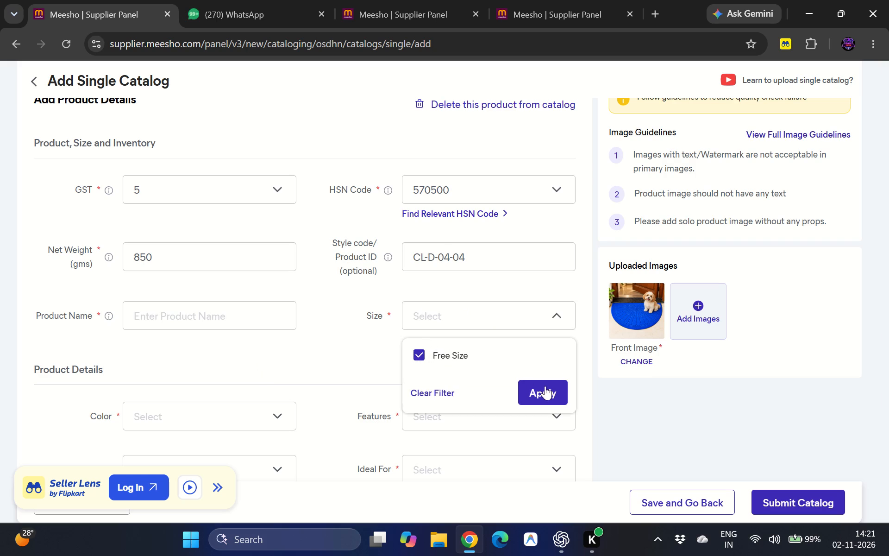
left_click(553, 394)
Fill the Free Size row with Meesho price 220, MRP 799 and inventory 100.
scroll(371, 329, "down", 2)
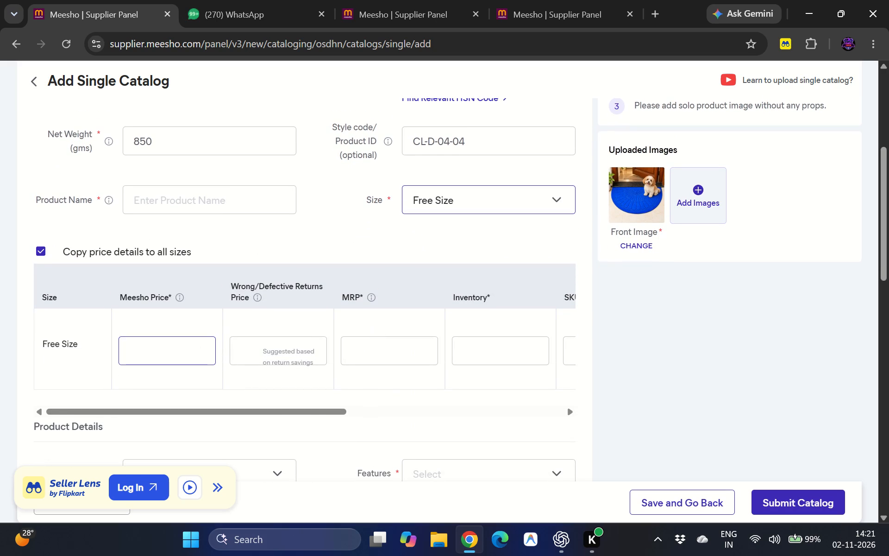
left_click(177, 353)
type("220")
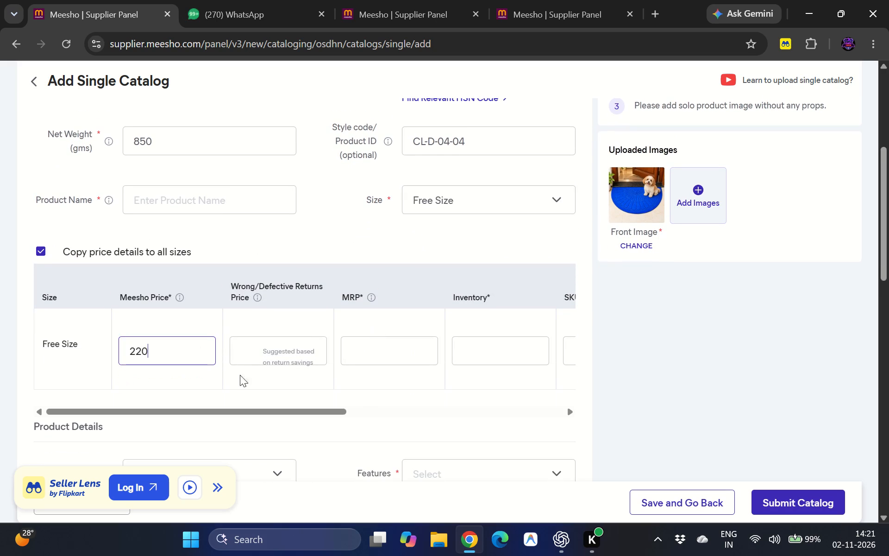
left_click(248, 376)
scroll(399, 376, "down", 2)
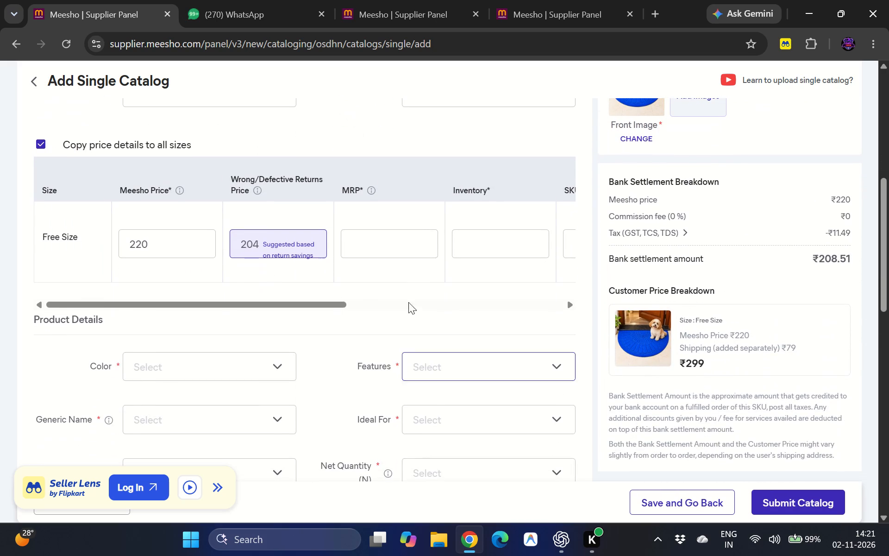
left_click(377, 247)
type("799")
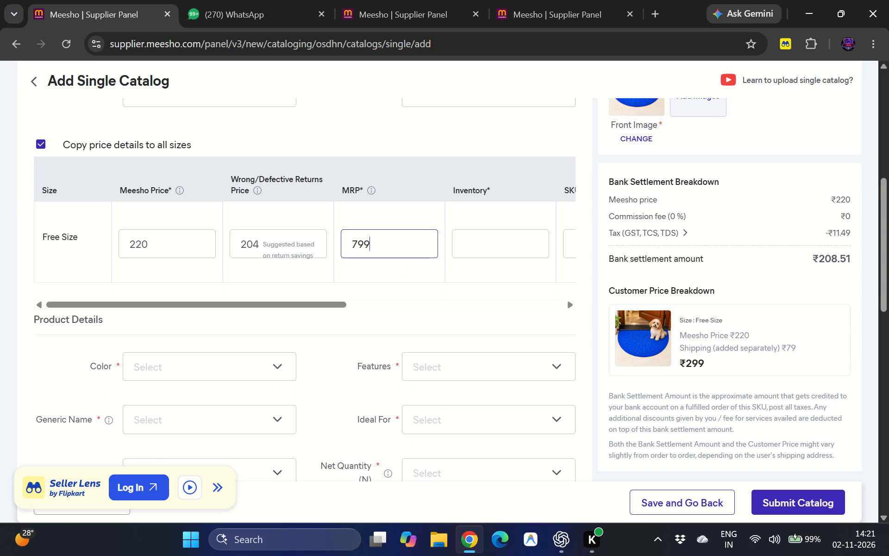
left_click(456, 245)
left_click(472, 246)
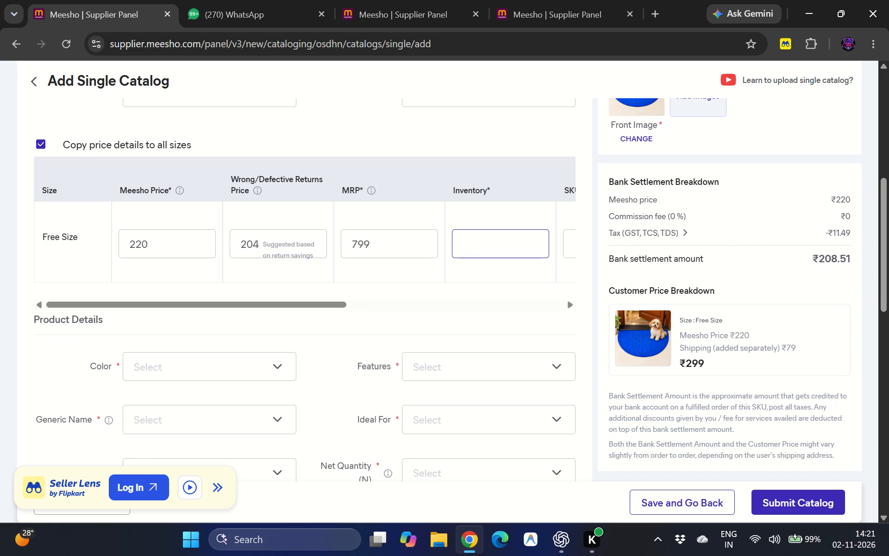
key("1")
type("00")
Paste the copied code CL-D-04-04 as the Free Size row's SKU ID.
scroll(472, 246, "left", 12)
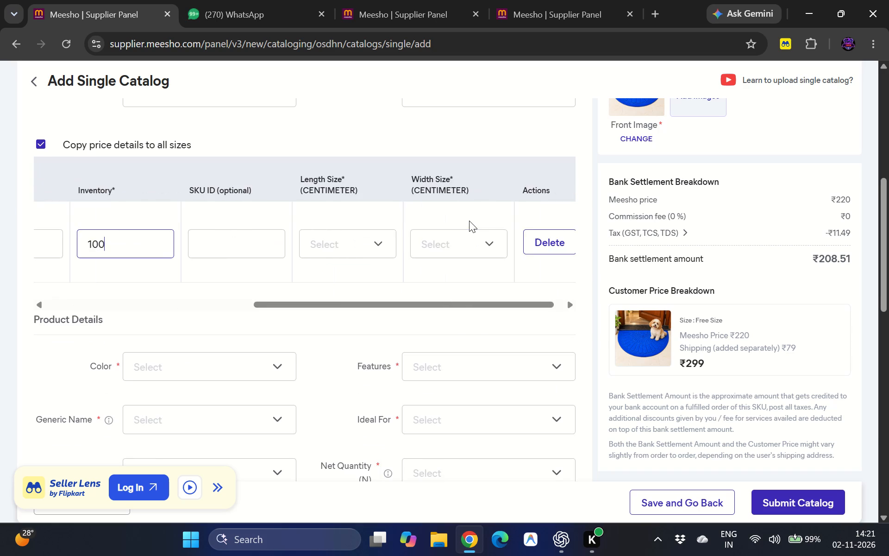
left_click(209, 243)
key("ctrl+v")
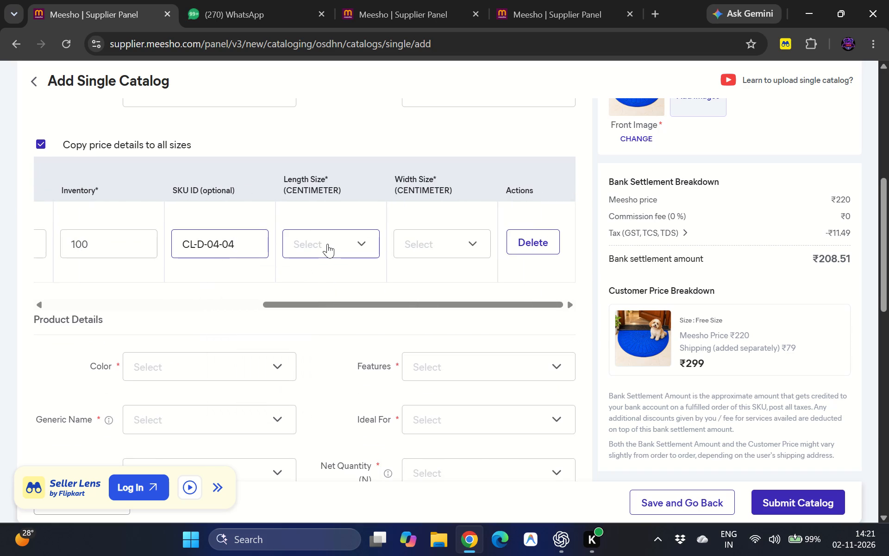
Set the Free Size row's length to 75 cm and width to 45 cm.
left_click(327, 244)
left_click(329, 279)
key("7")
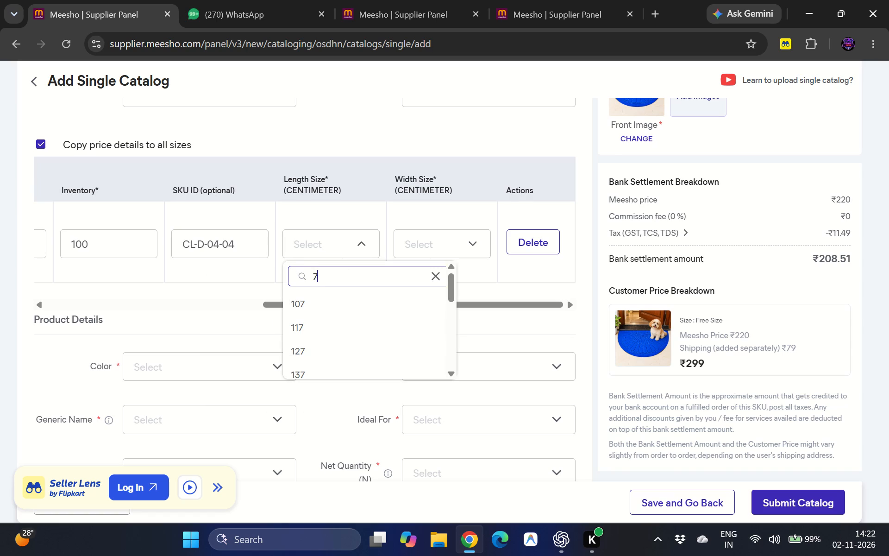
key("5")
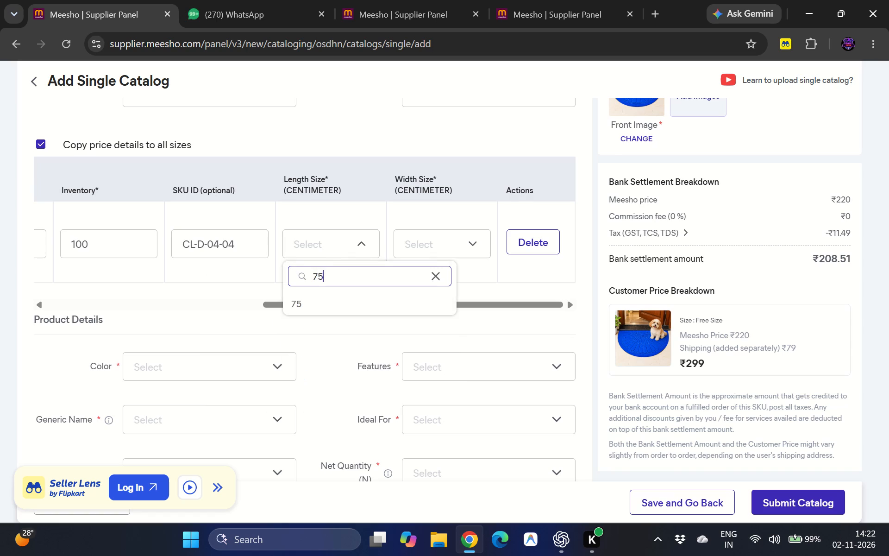
left_click(339, 307)
left_click(432, 252)
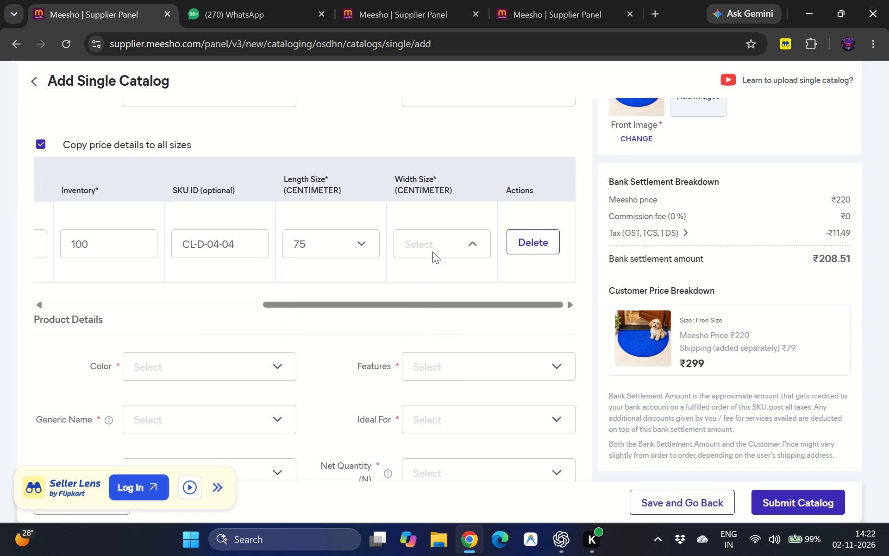
left_click(426, 278)
type("45")
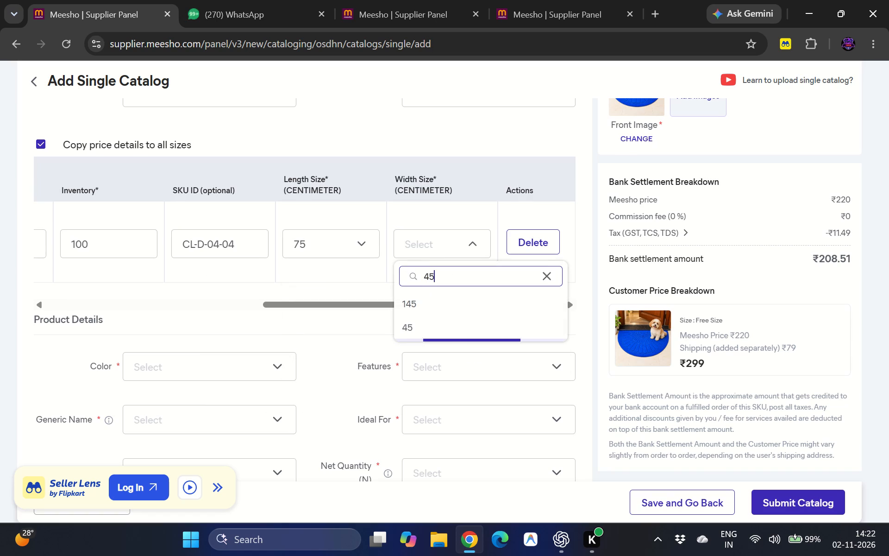
left_click(419, 316)
Set the product's color to Blue and its features to Anti Slip.
scroll(388, 241, "left", 3)
scroll(388, 241, "right", 6)
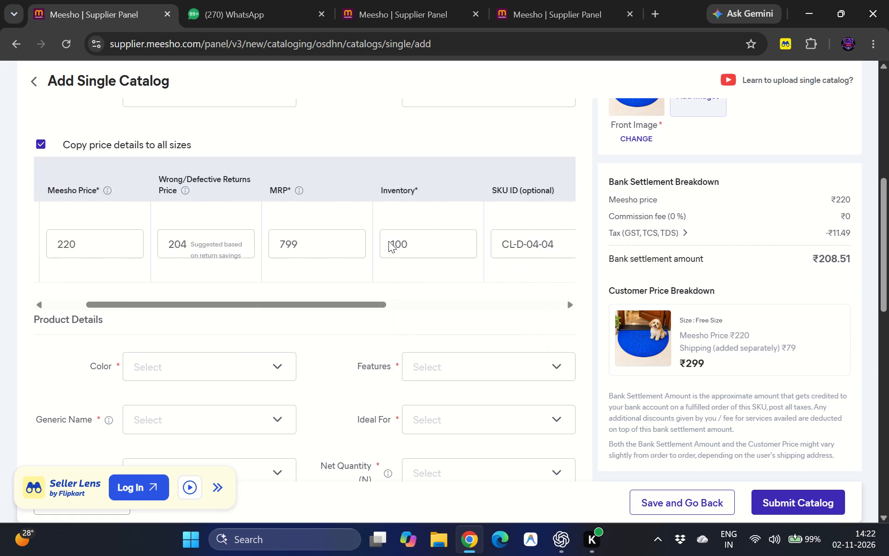
scroll(296, 291, "down", 2)
left_click(276, 285)
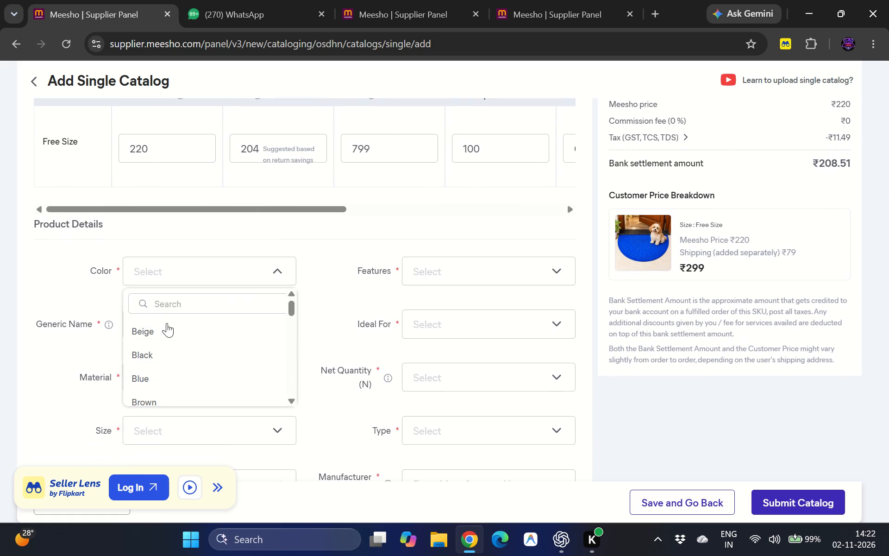
left_click(145, 365)
left_click(156, 285)
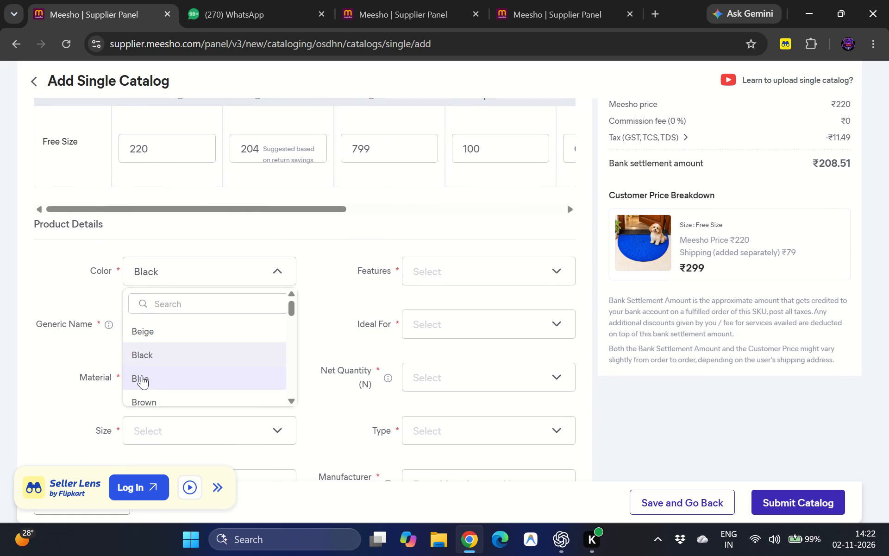
left_click(142, 375)
left_click(444, 274)
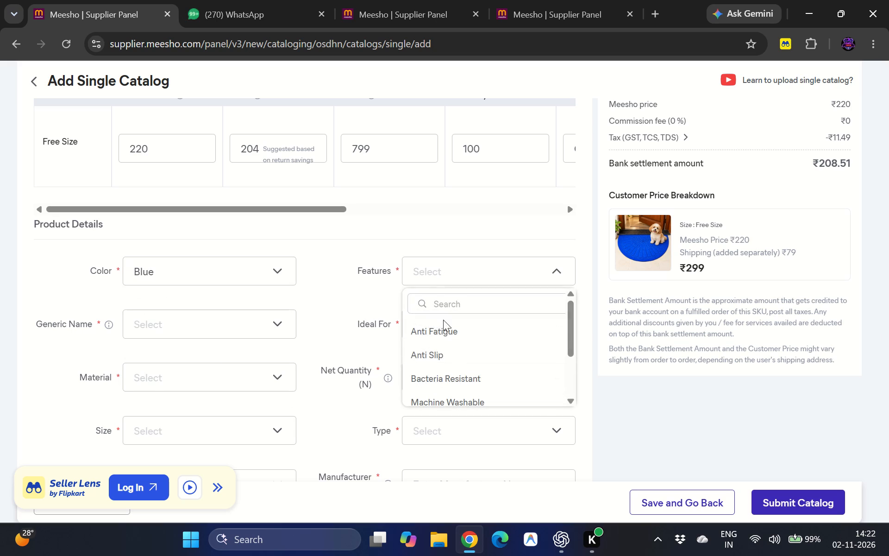
left_click(444, 349)
Set the generic name to Doormats, ideal for to Anywhere and material to Cotton.
left_click(223, 316)
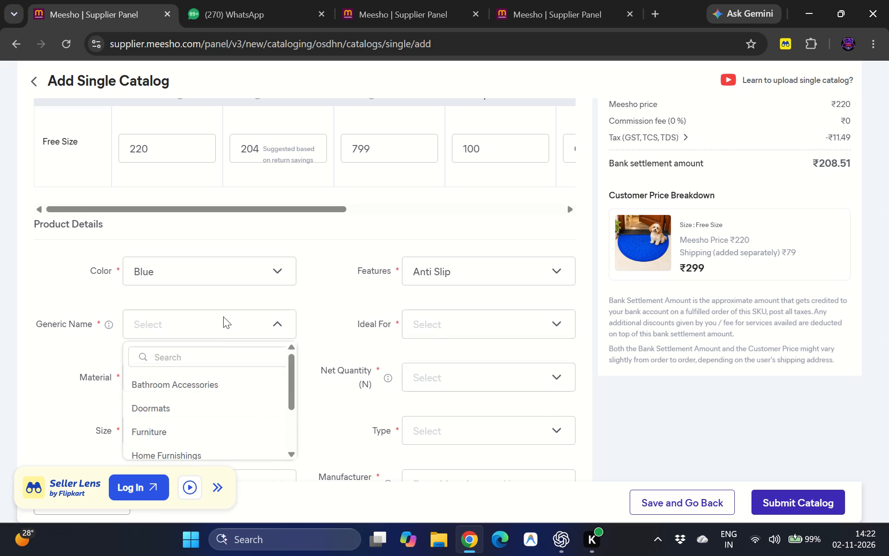
left_click(188, 403)
left_click(481, 319)
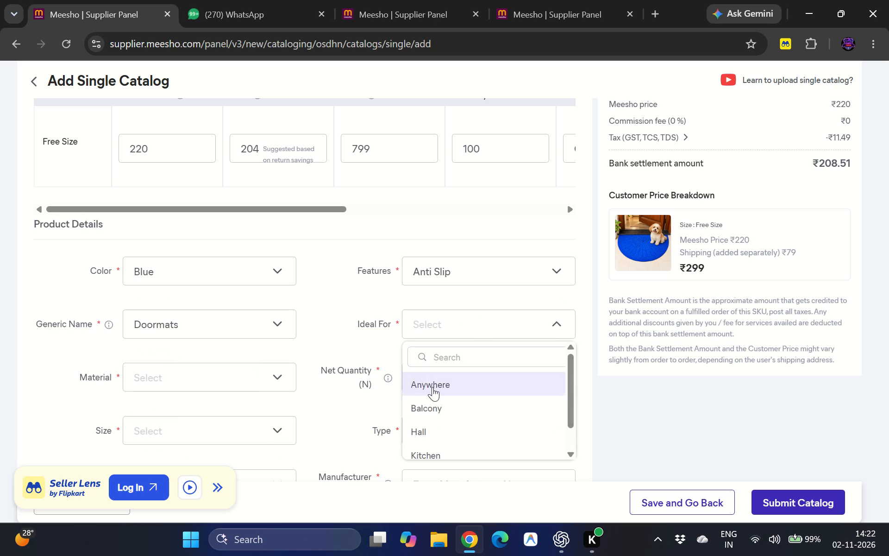
left_click(430, 390)
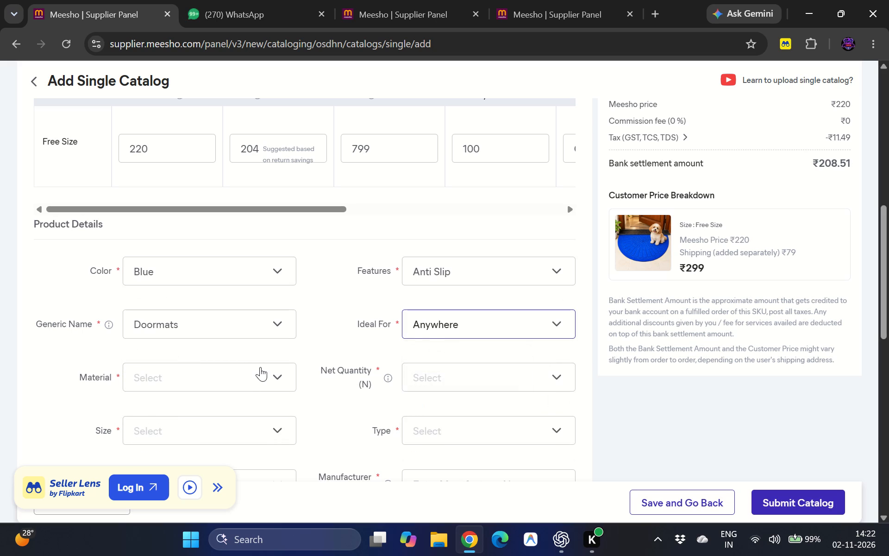
left_click(260, 367)
left_click(189, 407)
key("c")
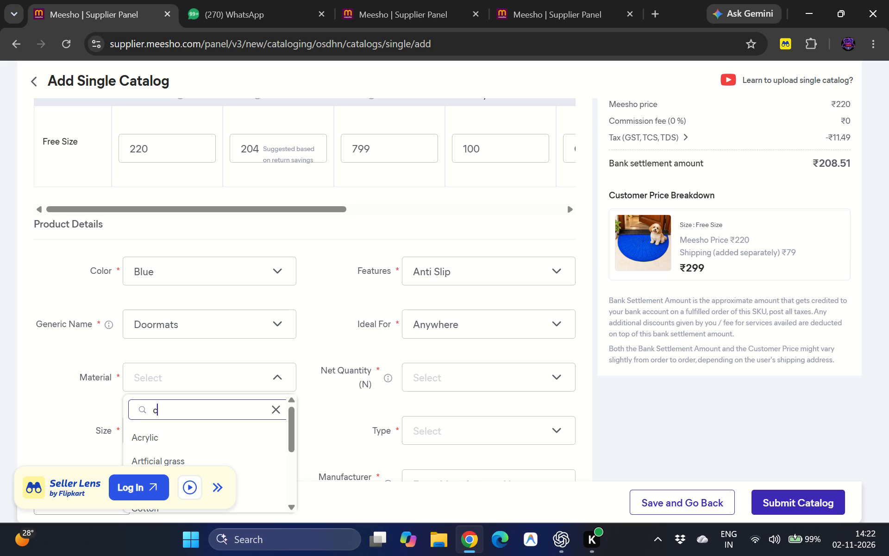
key("o")
left_click(169, 454)
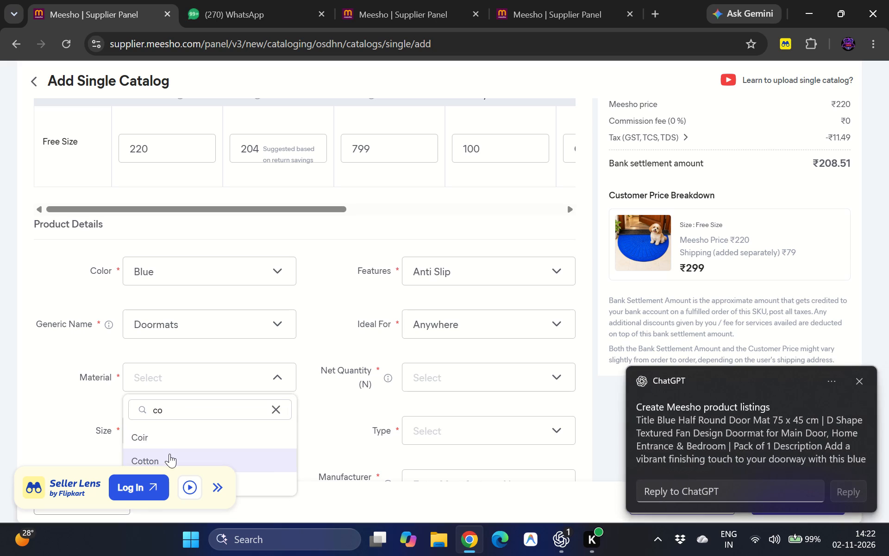
Set the net quantity to 1, the product size to 45*70 cms and the type to Door.
scroll(358, 373, "down", 1)
left_click(443, 317)
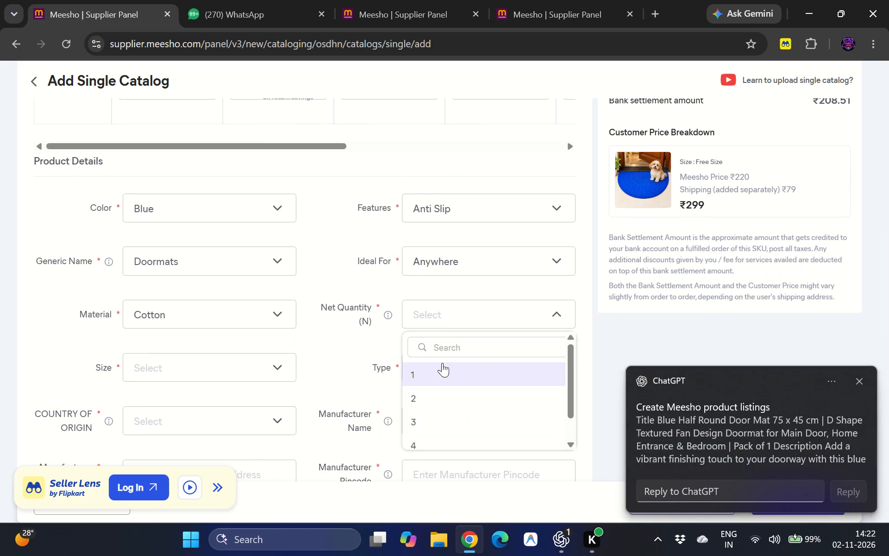
left_click(443, 375)
left_click(271, 357)
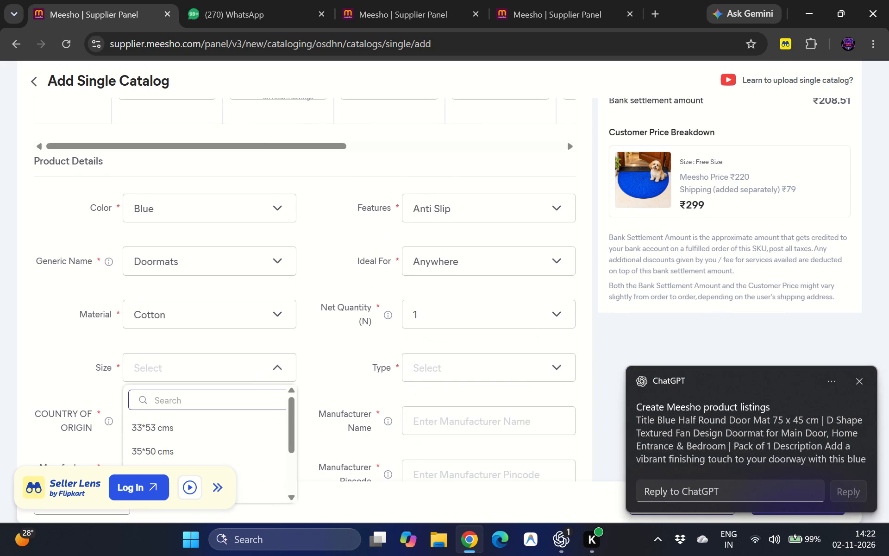
left_click(199, 396)
type("45")
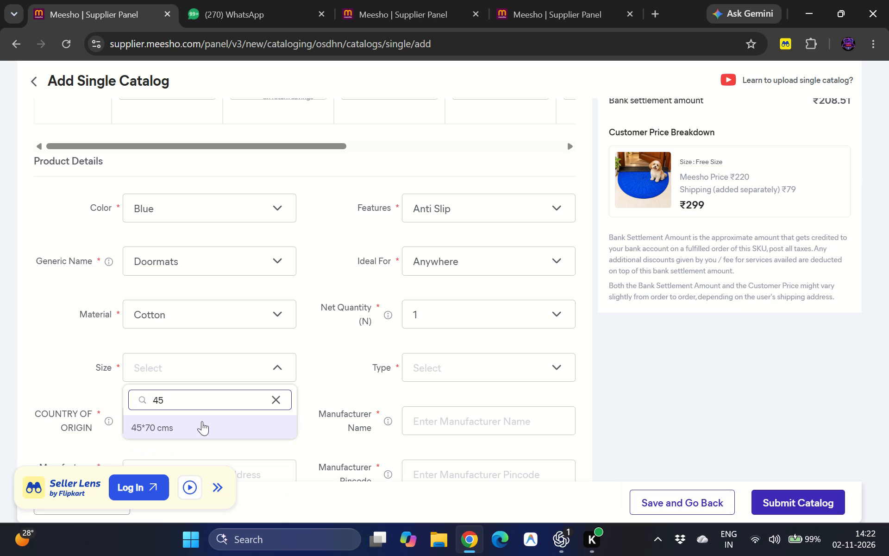
left_click(202, 423)
left_click(450, 374)
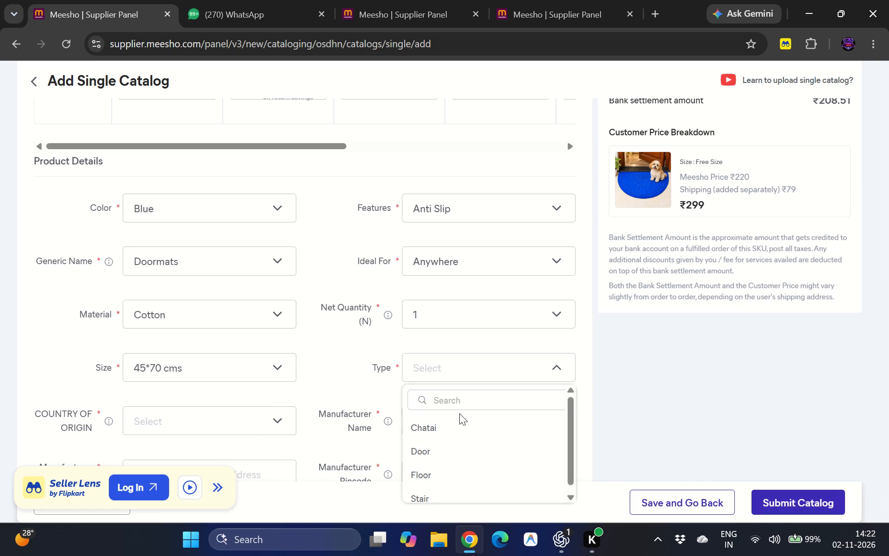
left_click(438, 447)
scroll(336, 373, "down", 2)
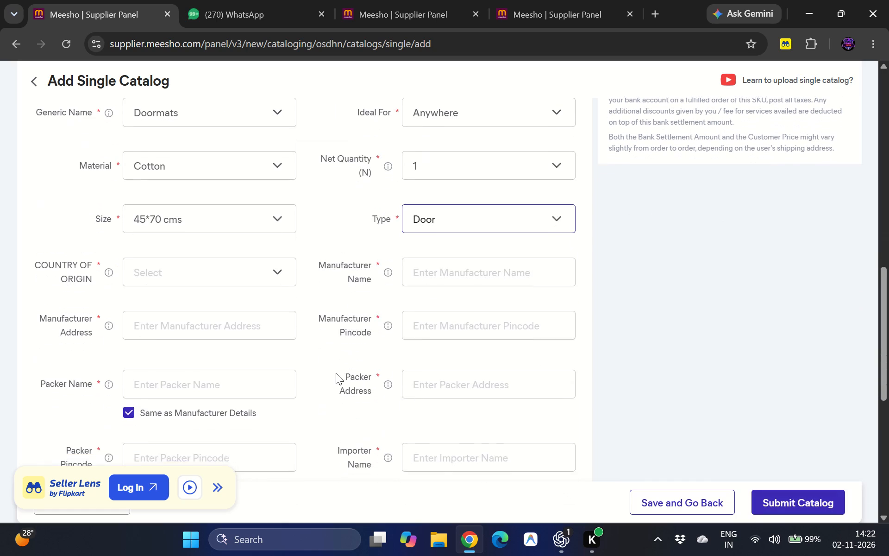
Set the country of origin to India and fill in the manufacturer name KE HOUSEHOLD, the saved manufacturer address and its pincode.
left_click(259, 265)
left_click(183, 322)
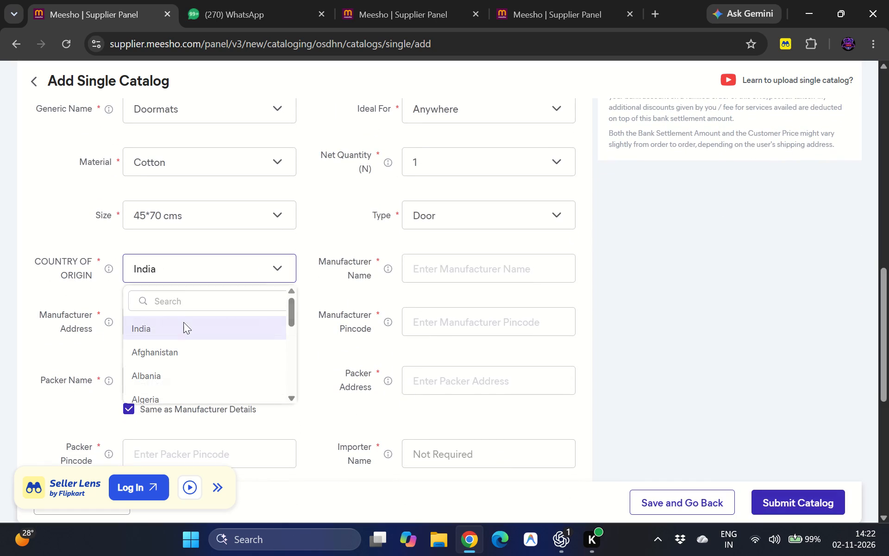
left_click(438, 276)
left_click(501, 303)
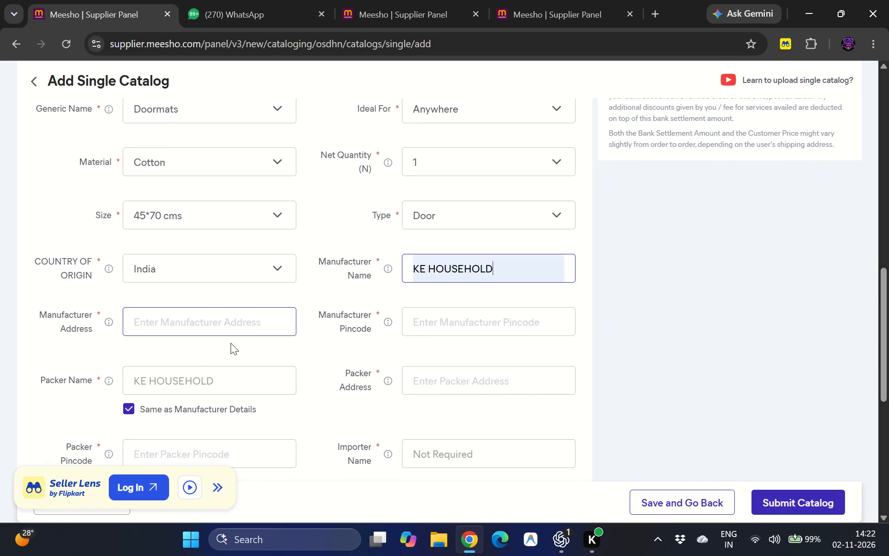
left_click(175, 325)
left_click(238, 353)
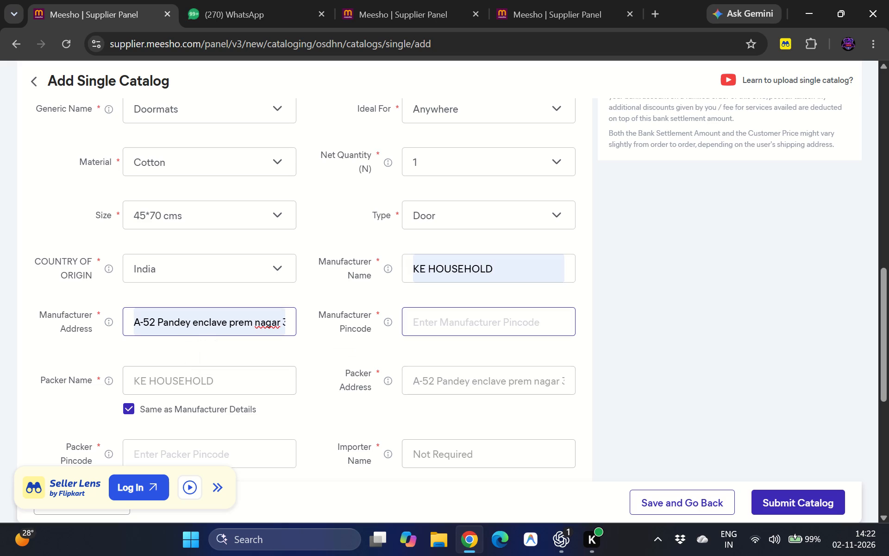
left_click(449, 327)
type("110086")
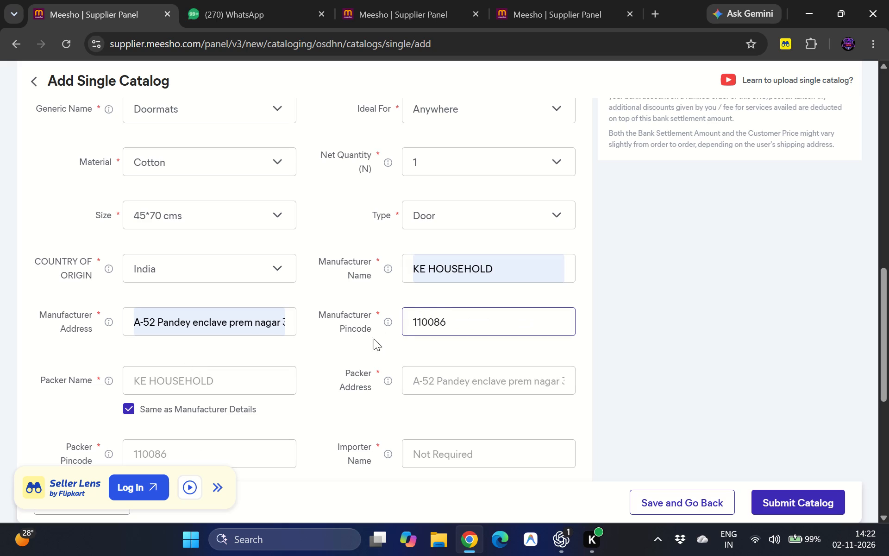
left_click(361, 348)
Set the print or pattern type to 3d Printed and the design type to Other.
scroll(361, 348, "down", 4)
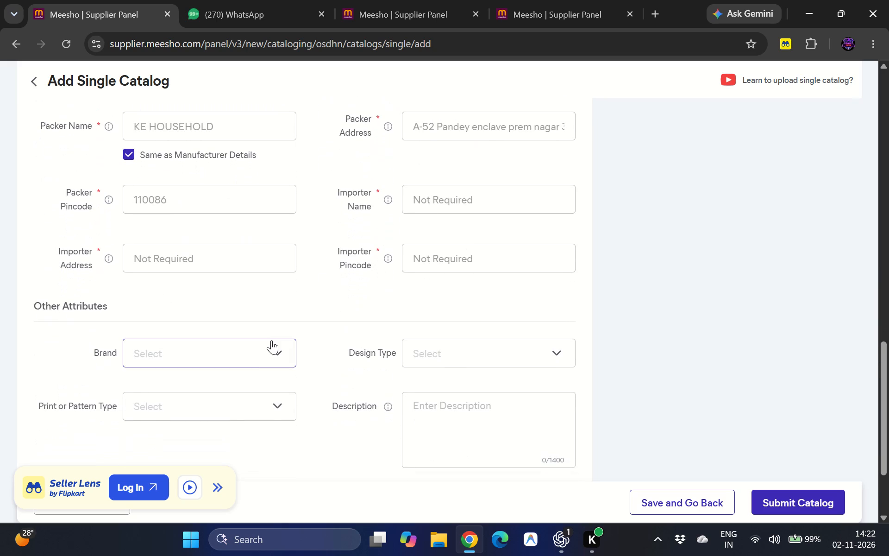
left_click(262, 403)
left_click(161, 437)
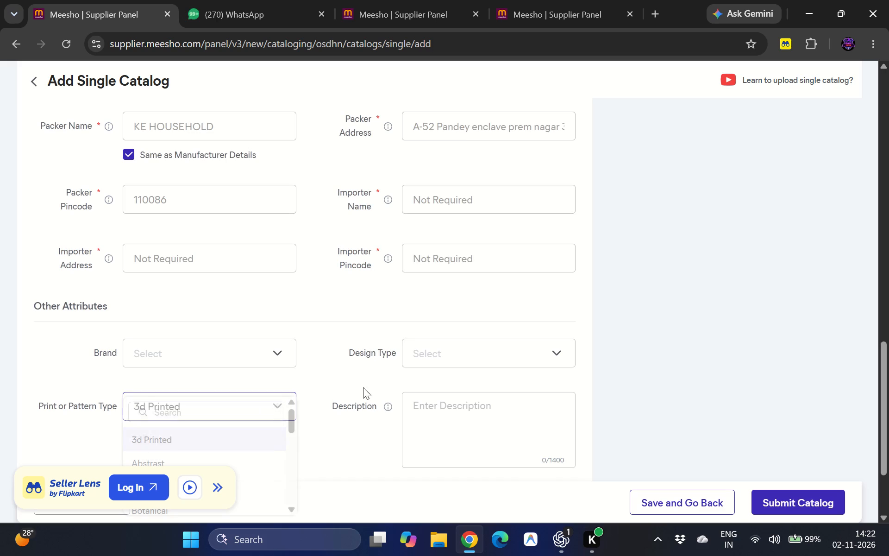
left_click(488, 358)
left_click(434, 456)
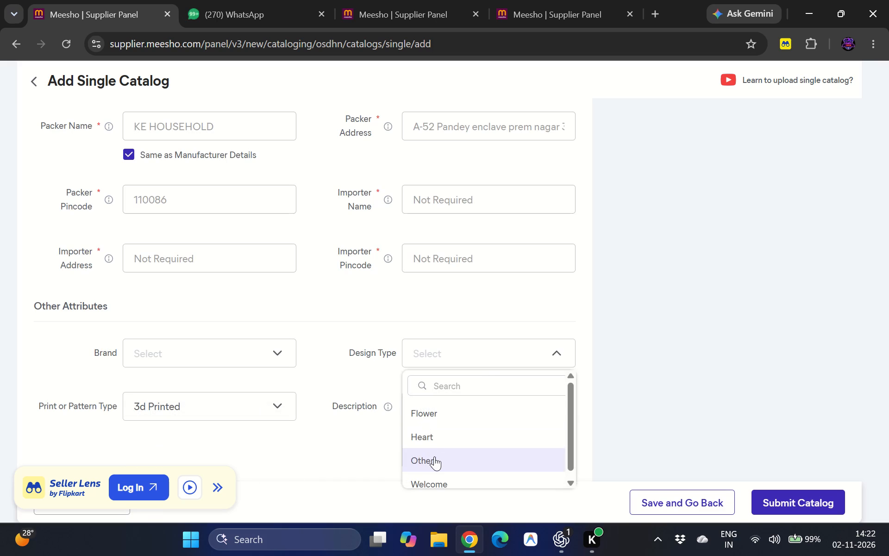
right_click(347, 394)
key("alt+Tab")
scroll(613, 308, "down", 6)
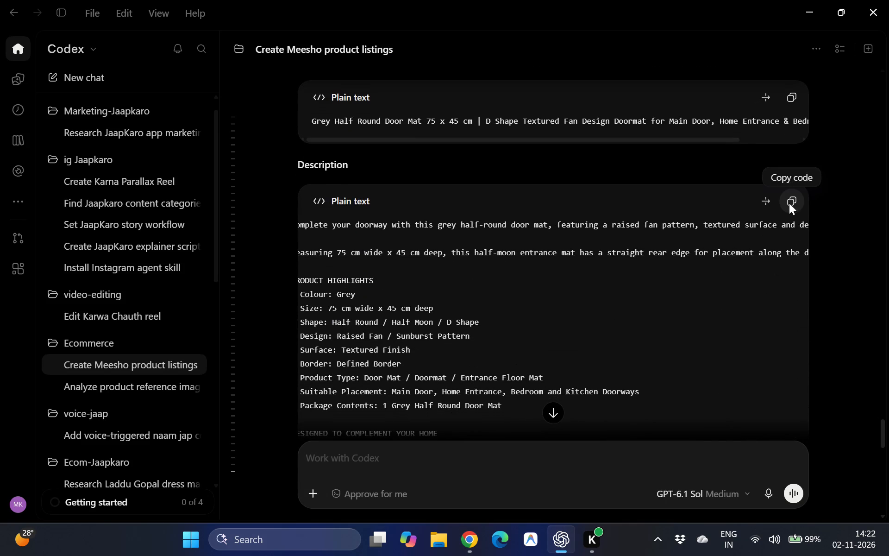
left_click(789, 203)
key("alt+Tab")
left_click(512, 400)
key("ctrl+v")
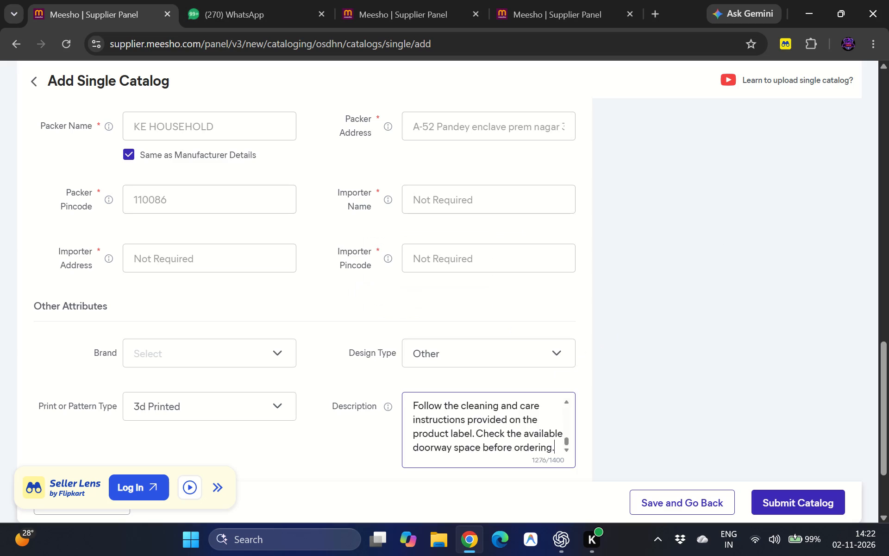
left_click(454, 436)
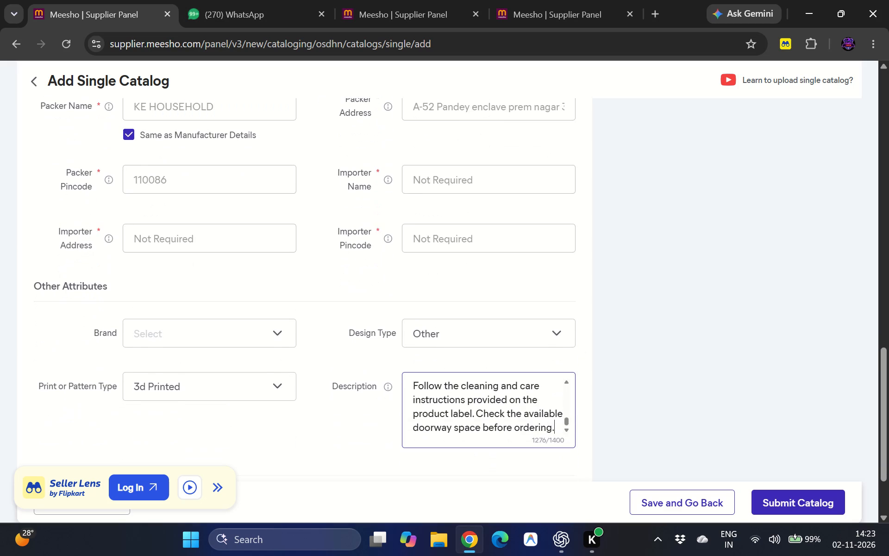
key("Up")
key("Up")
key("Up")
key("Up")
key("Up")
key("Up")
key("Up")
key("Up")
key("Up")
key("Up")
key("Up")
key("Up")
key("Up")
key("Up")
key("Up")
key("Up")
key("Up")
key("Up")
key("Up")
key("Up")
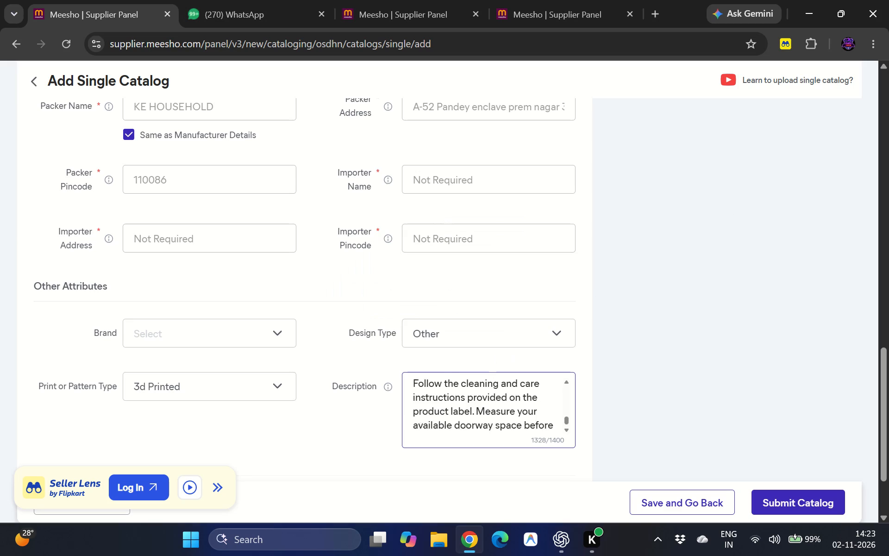
scroll(443, 396, "up", 1)
left_click_drag(432, 392, 488, 447)
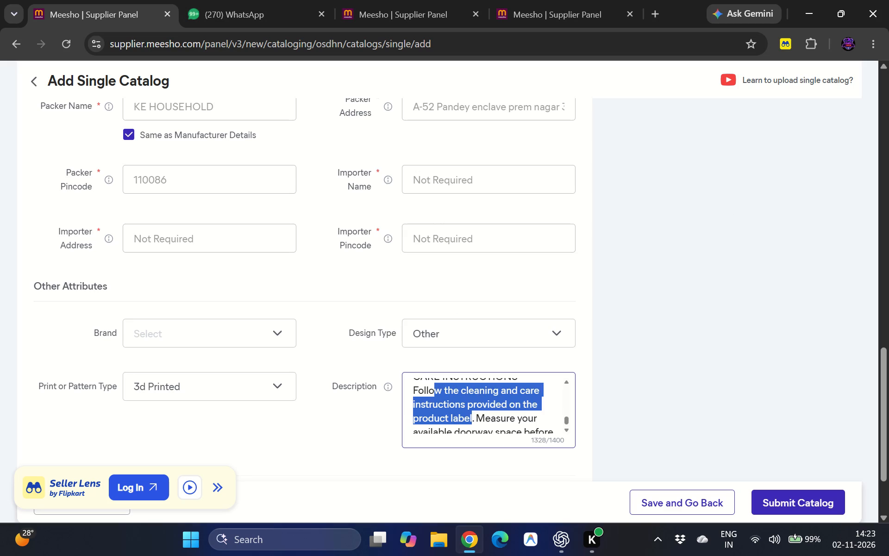
key("backslash")
left_click_drag(488, 447, 444, 423)
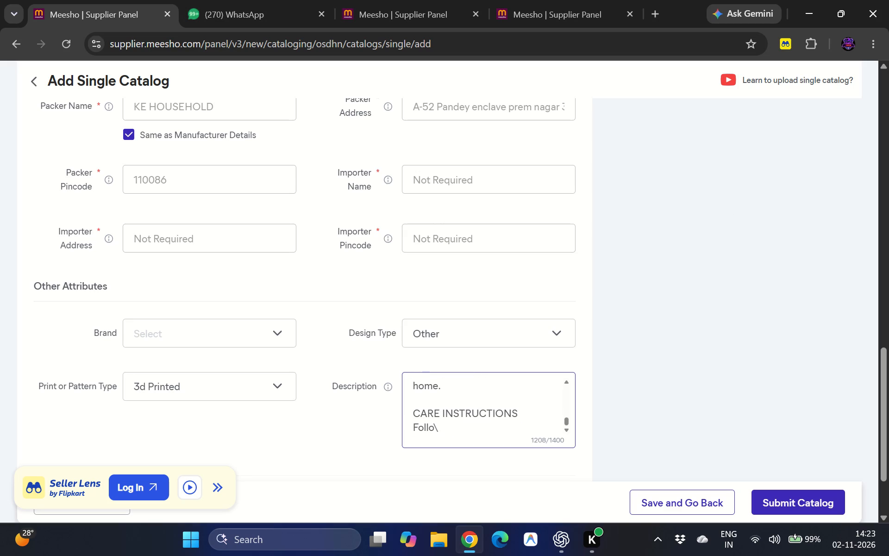
left_click_drag(444, 423, 421, 419)
left_click(421, 419)
left_click_drag(421, 419, 435, 412)
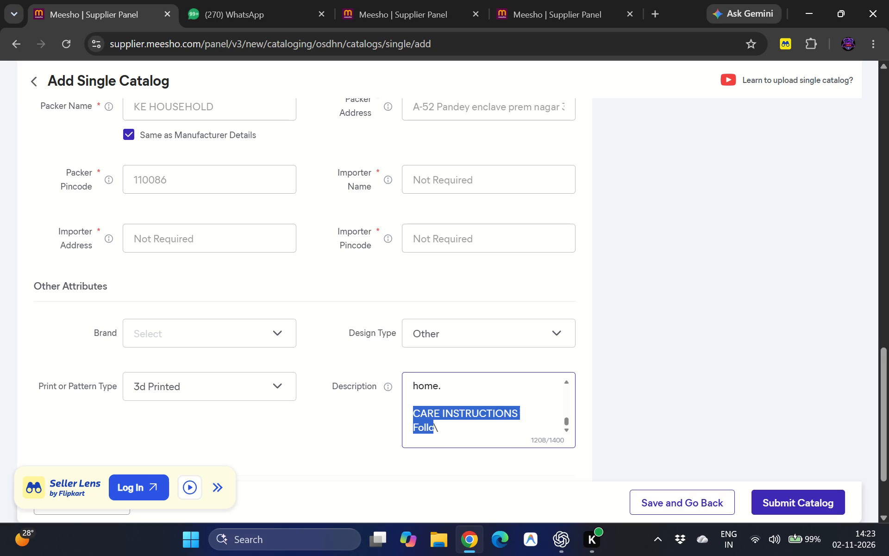
left_click_drag(435, 412, 425, 414)
key("BackSpace")
key("Right")
key("BackSpace")
key("BackSpace")
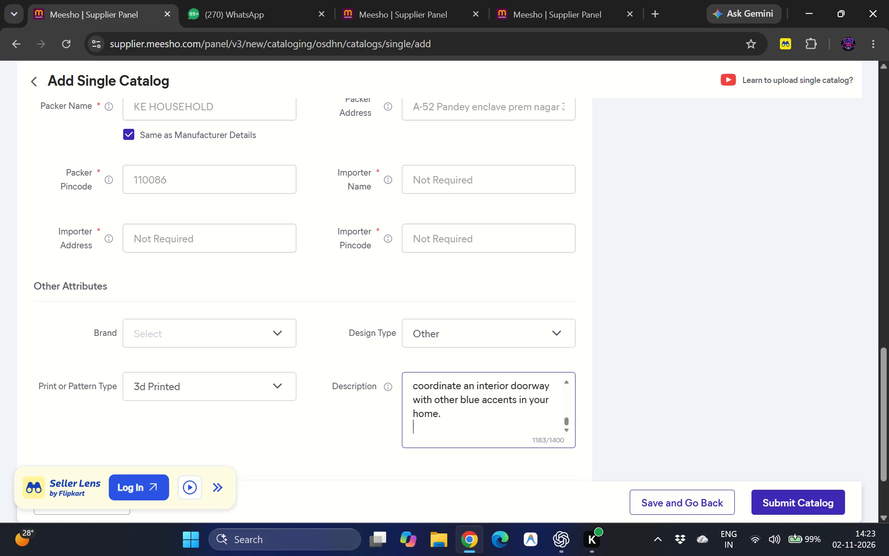
key("BackSpace")
Copy the title beginning "Blue Half Round Door Mat 75 x 45 cm | D Shape" from Codex into the blue product's name.
scroll(435, 342, "up", 5)
key("alt+Tab")
scroll(588, 313, "up", 1)
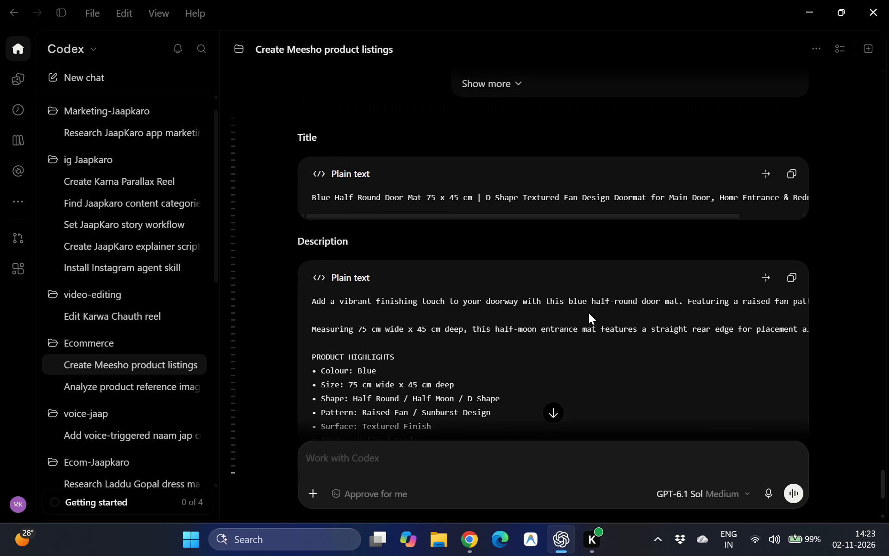
left_click(795, 175)
key("alt+Tab")
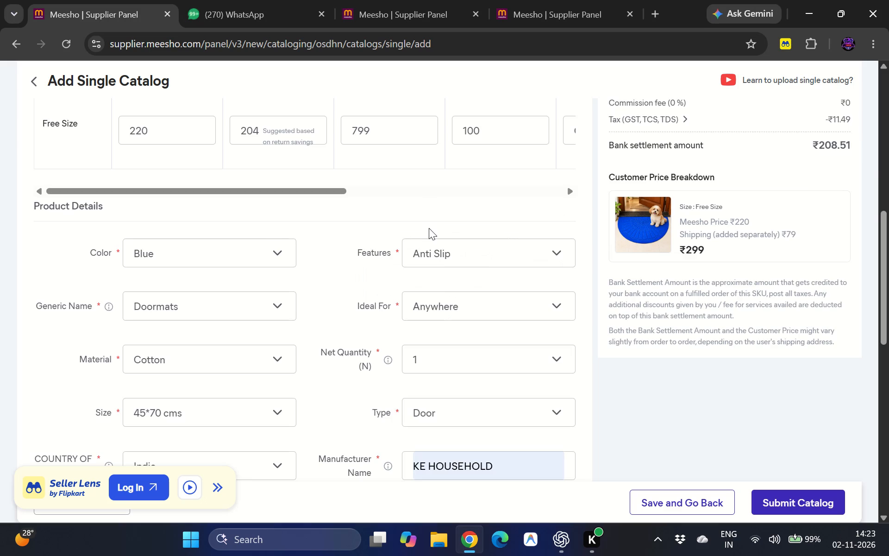
scroll(429, 228, "up", 5)
scroll(429, 228, "down", 1)
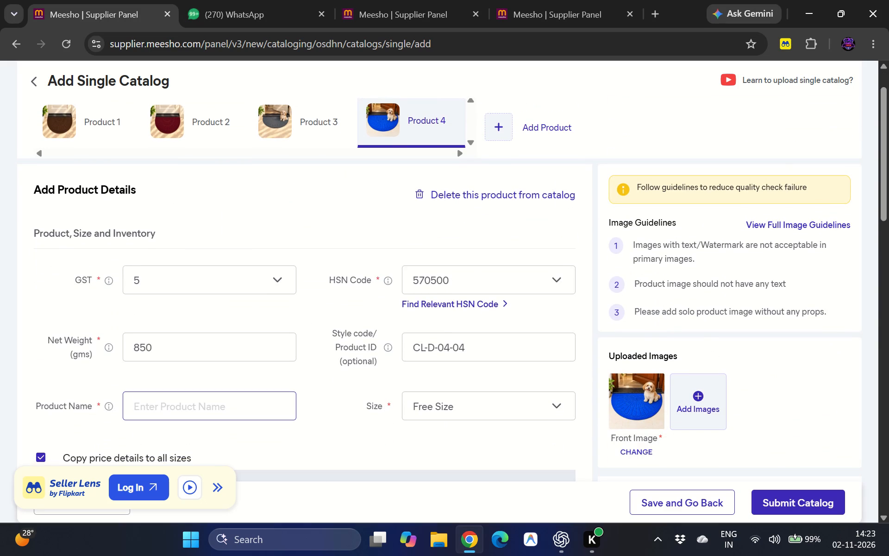
left_click(170, 407)
key("ctrl+v")
Add the 03-size, 04-details and 02-product images, in that order, to the blue doormat's uploaded images.
scroll(292, 378, "down", 3)
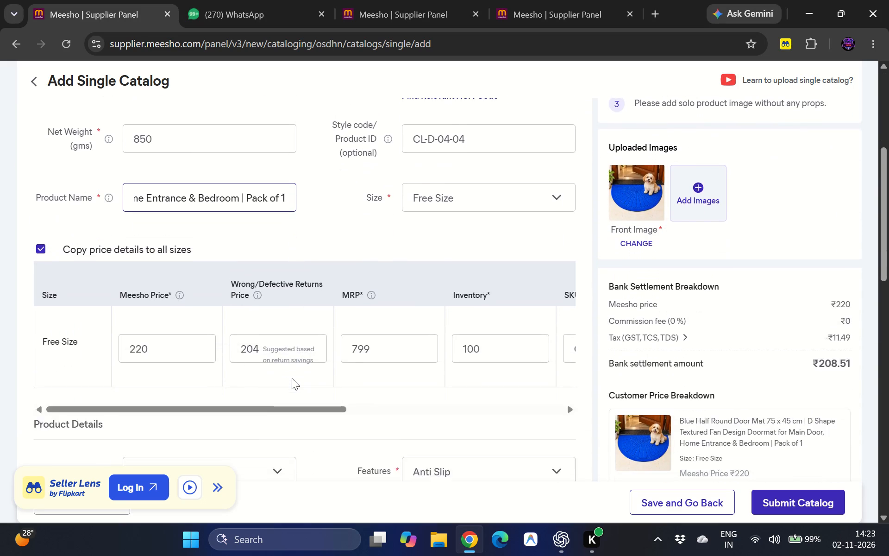
scroll(292, 378, "down", 5)
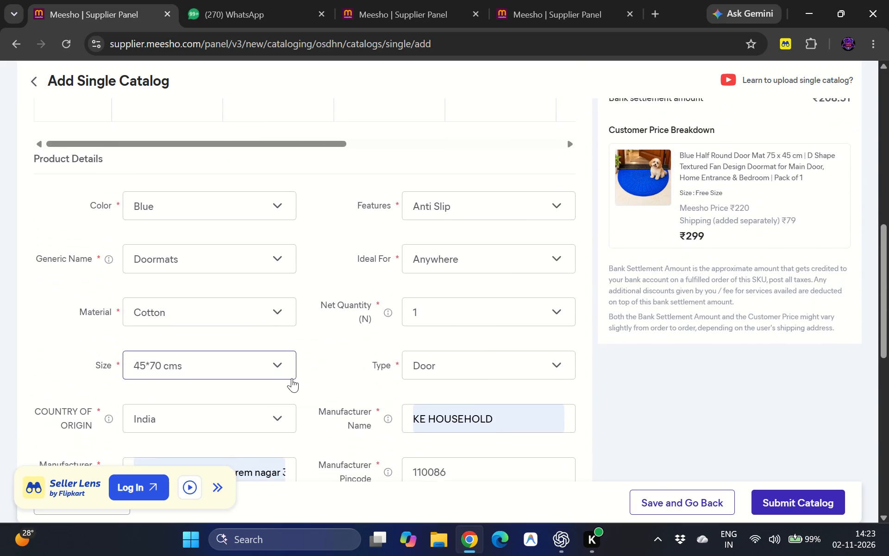
scroll(292, 378, "down", 4)
scroll(292, 378, "up", 1)
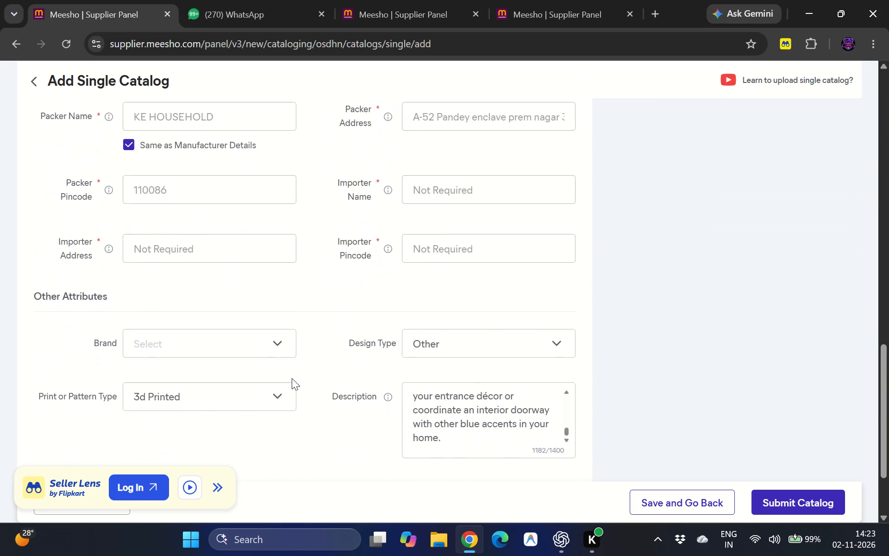
scroll(292, 378, "up", 1)
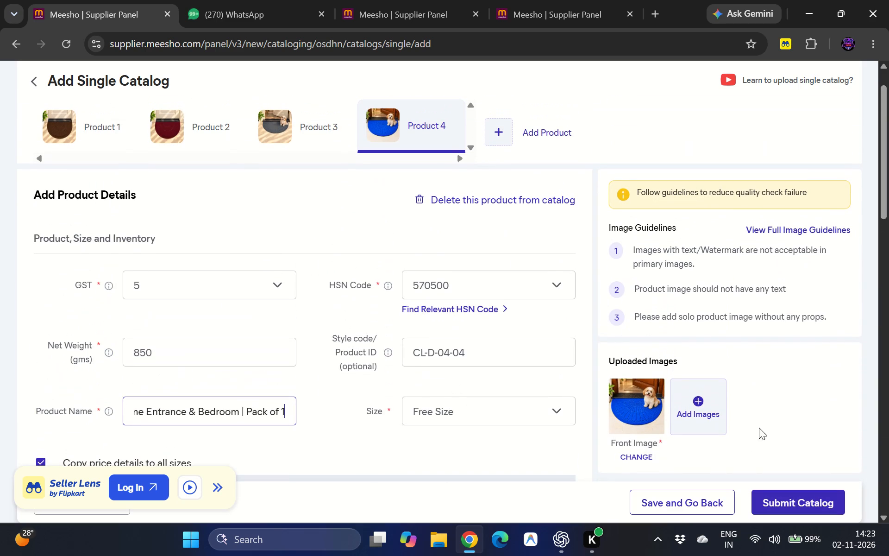
left_click(700, 408)
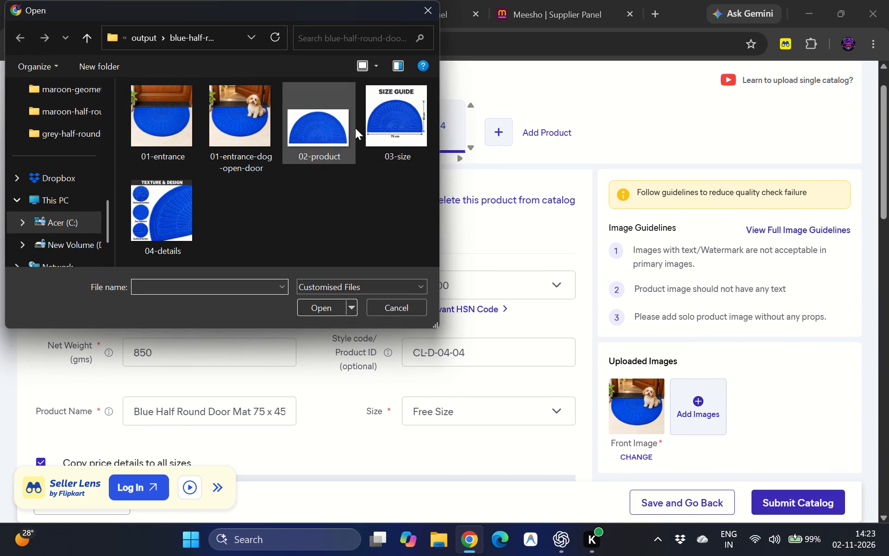
double_click(388, 119)
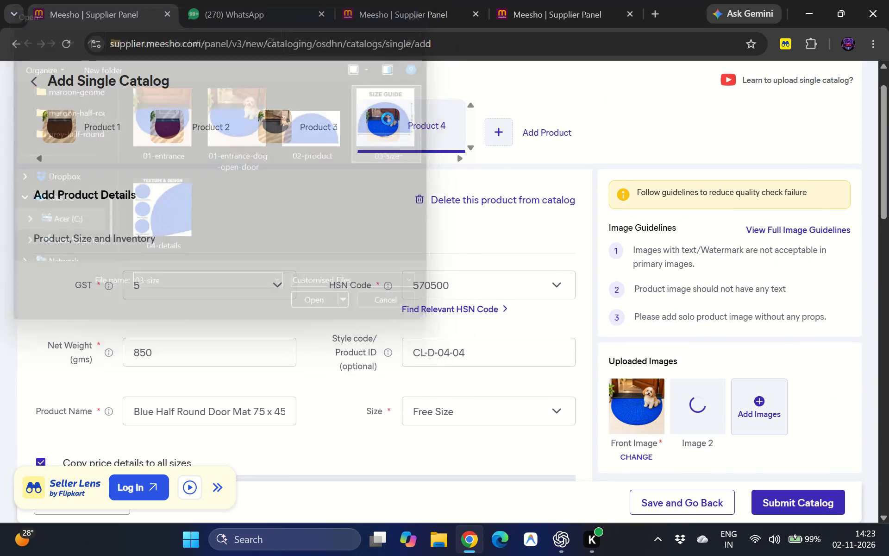
left_click(756, 391)
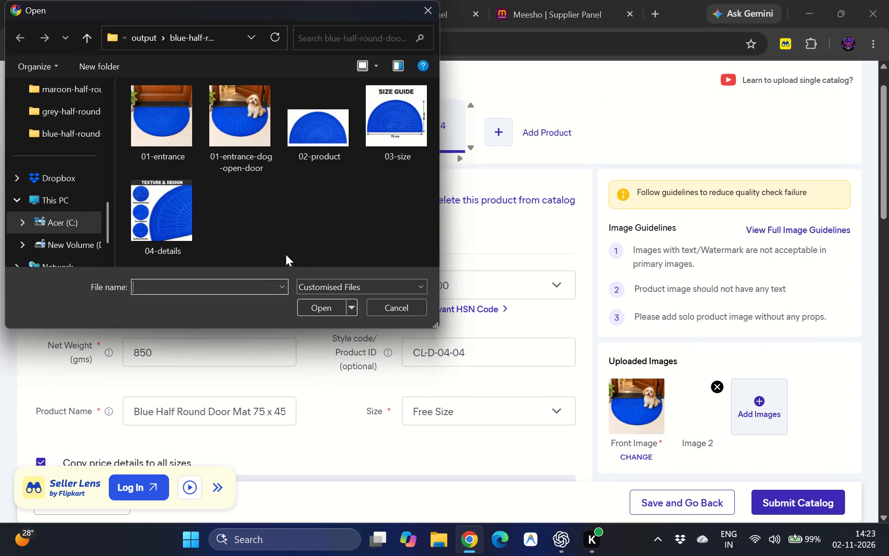
double_click(166, 209)
left_click(815, 417)
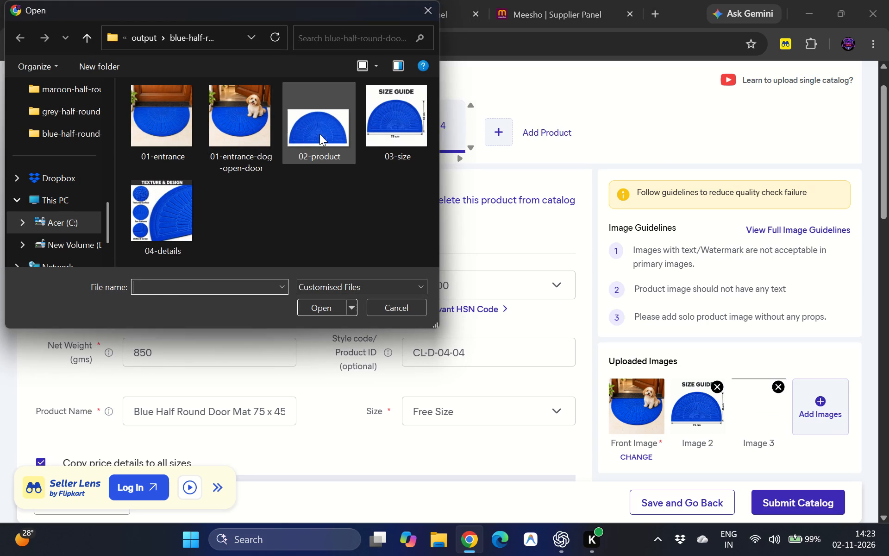
double_click(319, 134)
Check the blue doormat's images and pricing, and review the grey doormat's details in Product 3 through to its description.
scroll(690, 346, "down", 1)
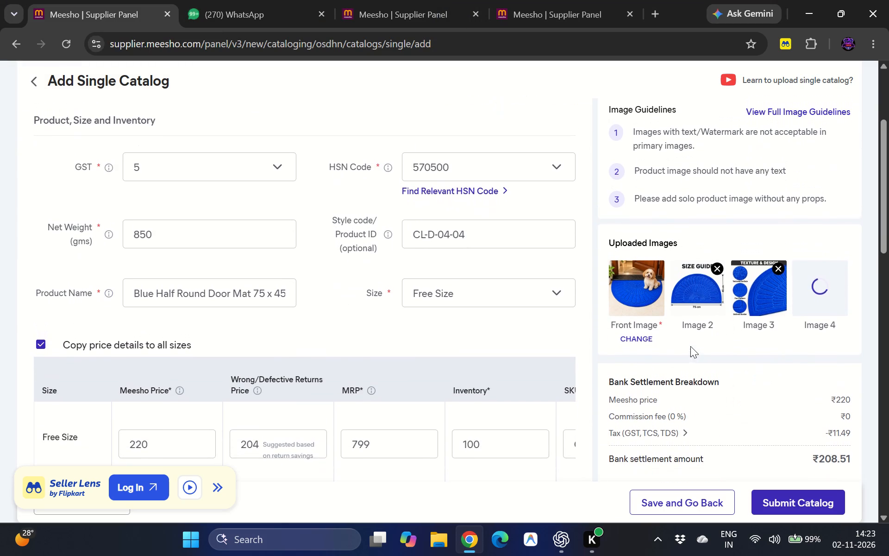
scroll(690, 346, "down", 1)
scroll(710, 294, "up", 1)
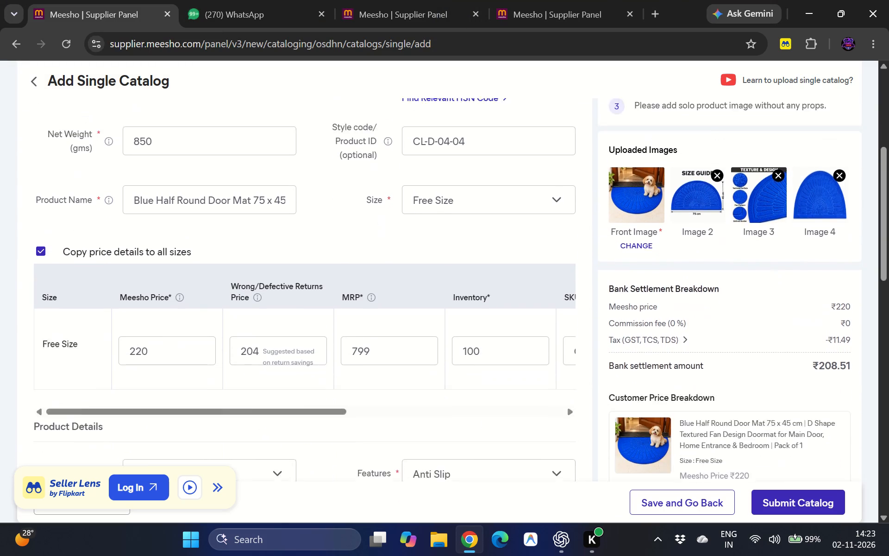
scroll(710, 294, "up", 1)
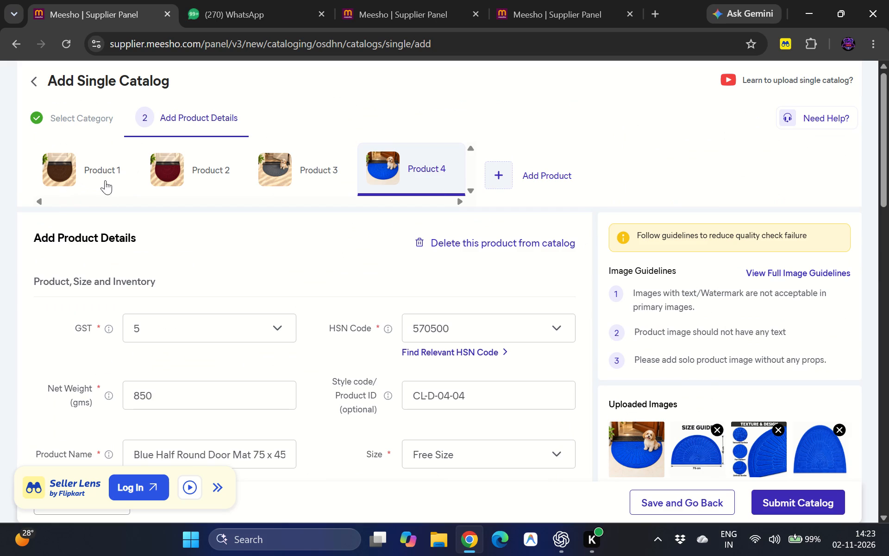
left_click(282, 177)
scroll(312, 299, "down", 1)
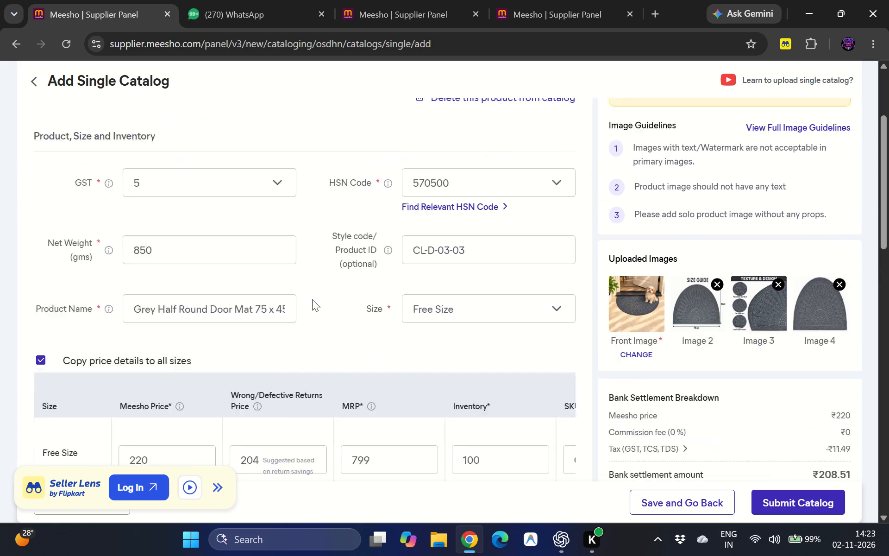
scroll(312, 299, "down", 7)
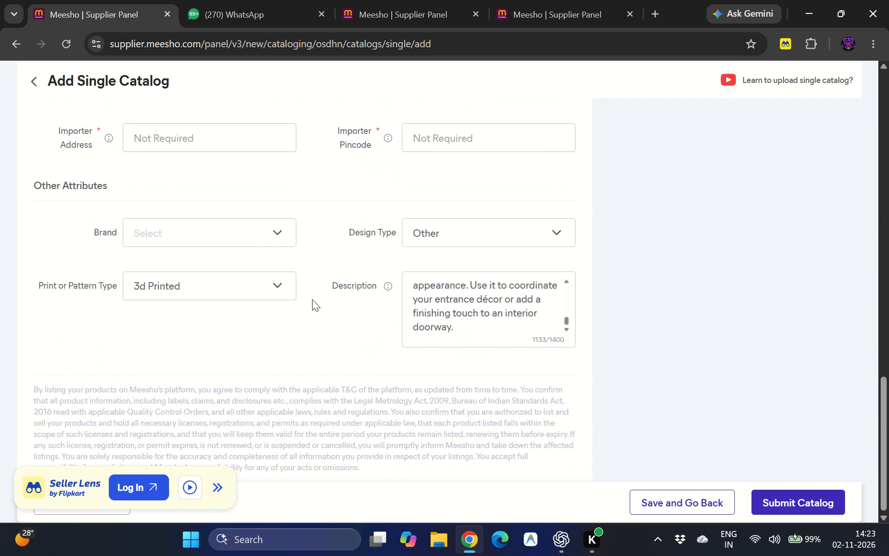
Finish checking the grey doormat's details, and review the brown doormat in Product 1 and the maroon doormat in Product 2.
scroll(312, 299, "down", 1)
scroll(312, 299, "up", 9)
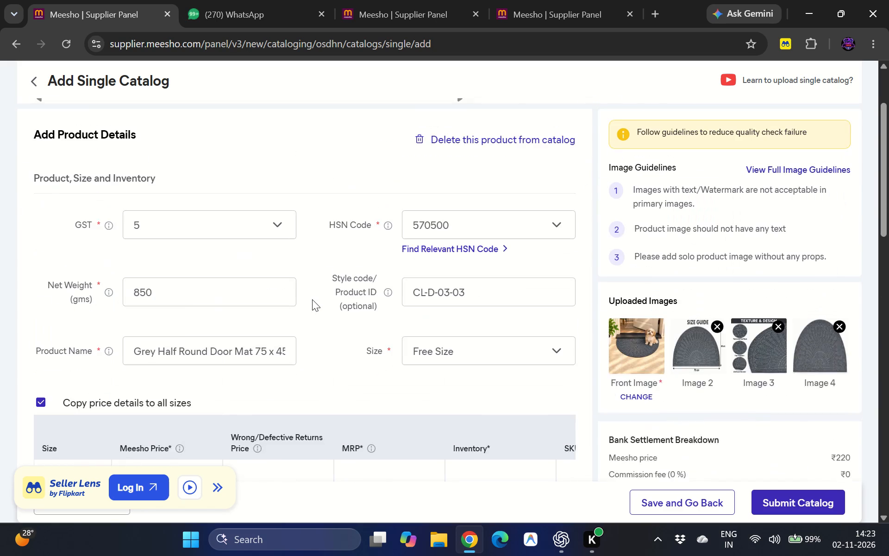
scroll(114, 152, "up", 3)
left_click(80, 171)
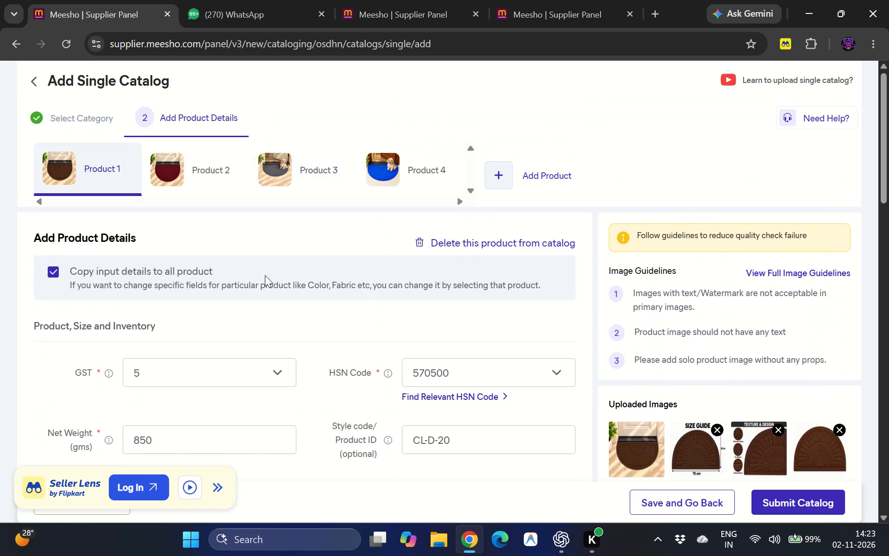
scroll(265, 275, "down", 8)
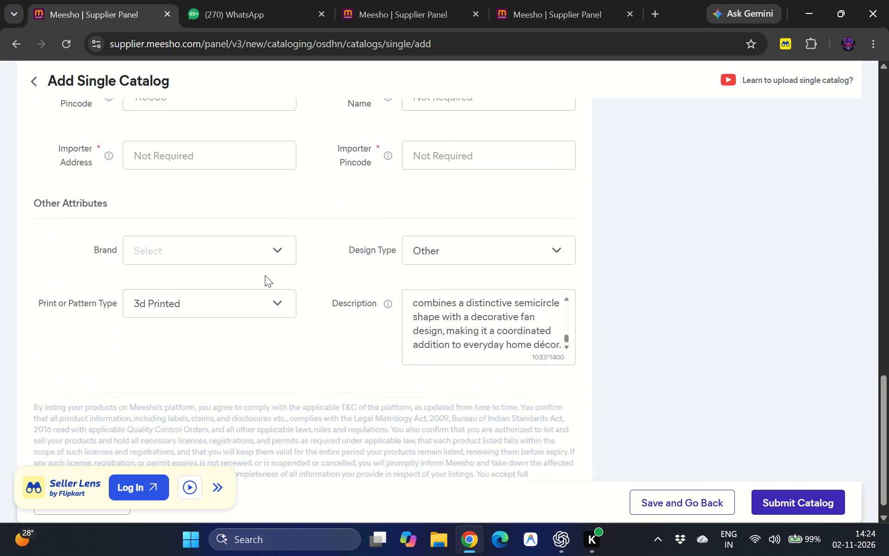
scroll(265, 275, "up", 6)
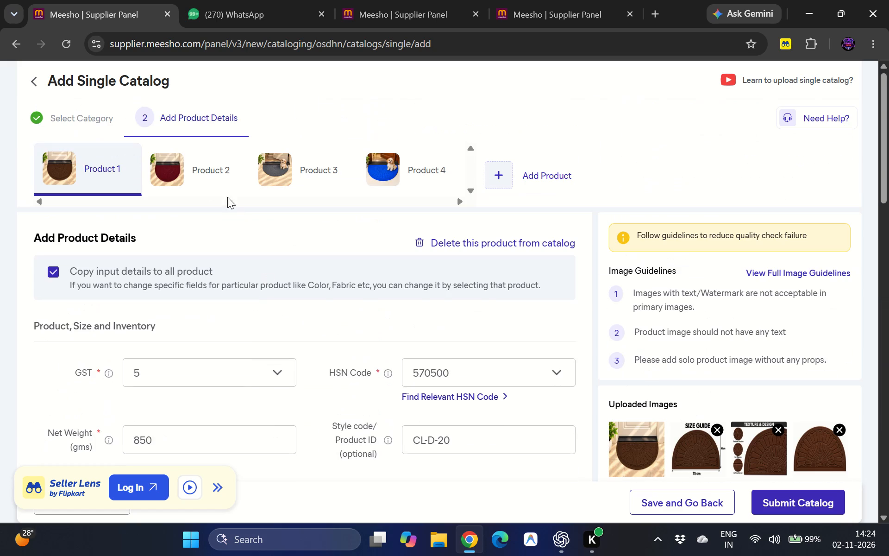
left_click(209, 185)
scroll(257, 367, "down", 8)
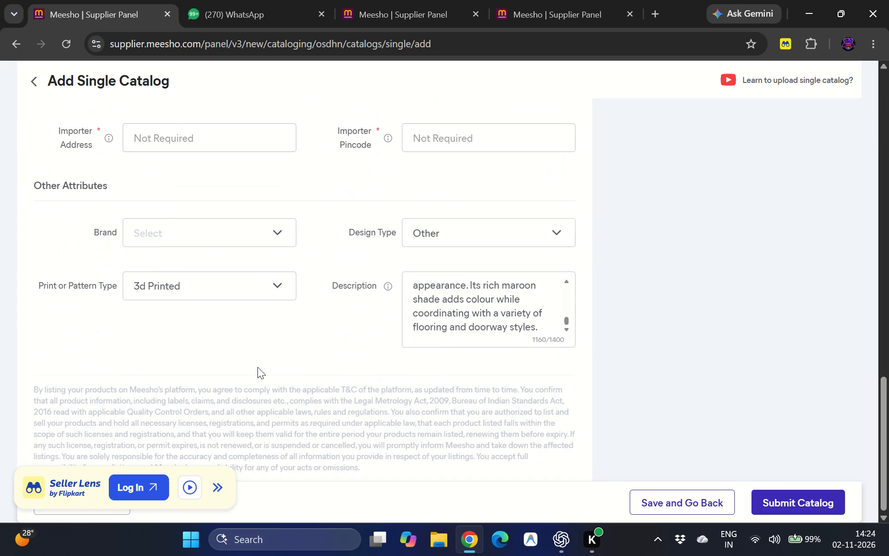
scroll(257, 367, "down", 1)
scroll(257, 367, "up", 5)
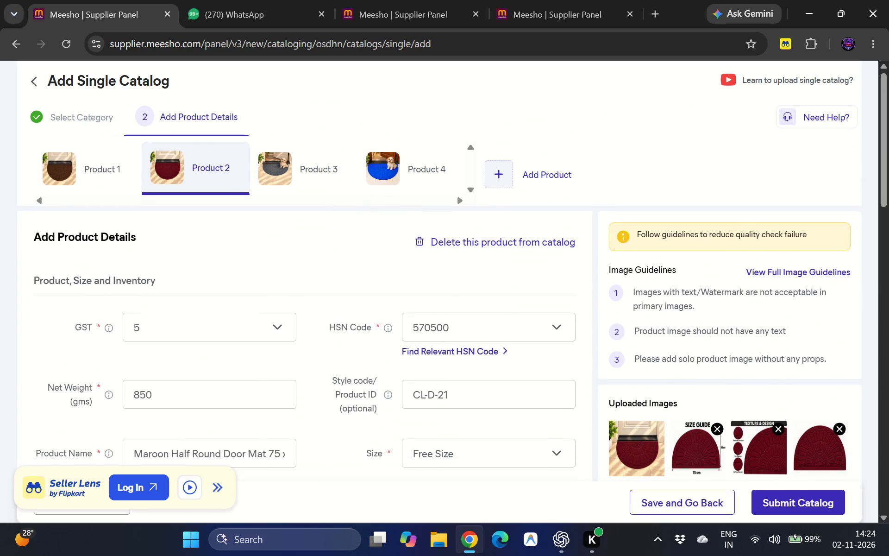
Submit the catalog for quality check, declaring that all products are not branded or illegal to sell.
left_click(789, 495)
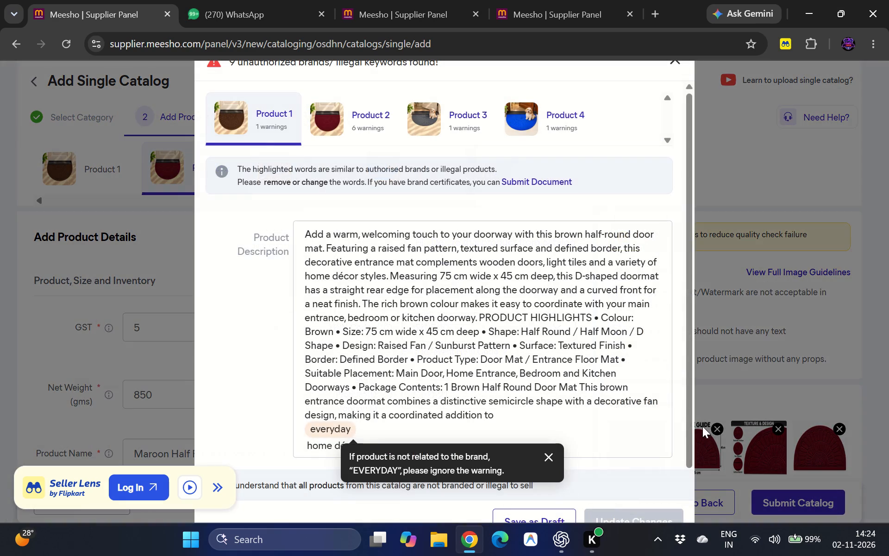
scroll(625, 358, "down", 7)
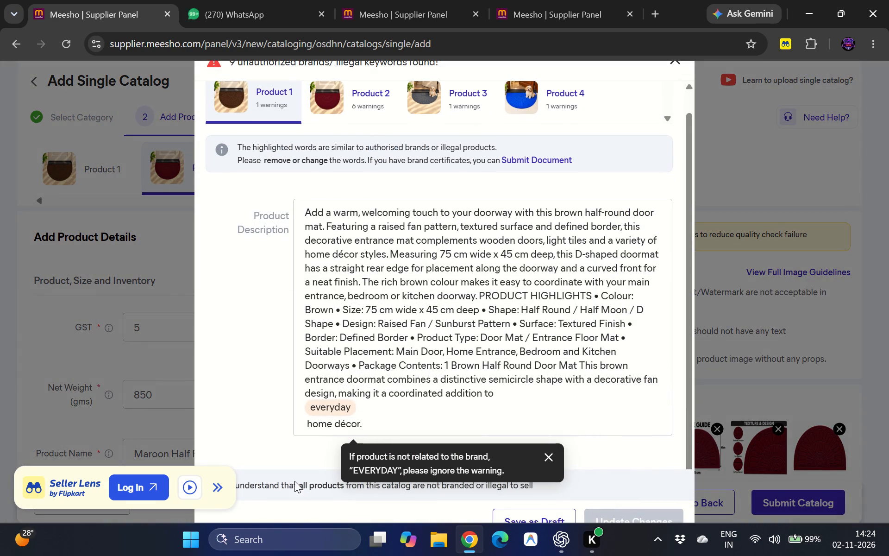
left_click(216, 492)
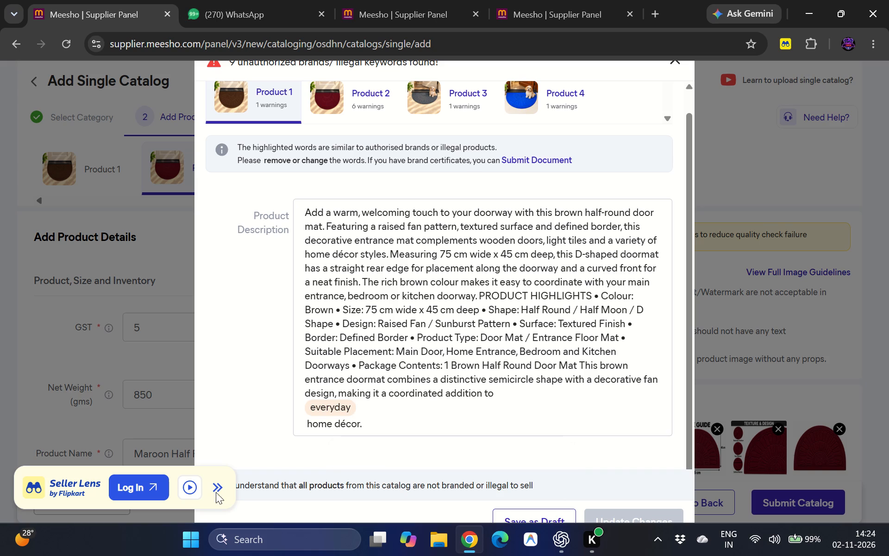
left_click(214, 483)
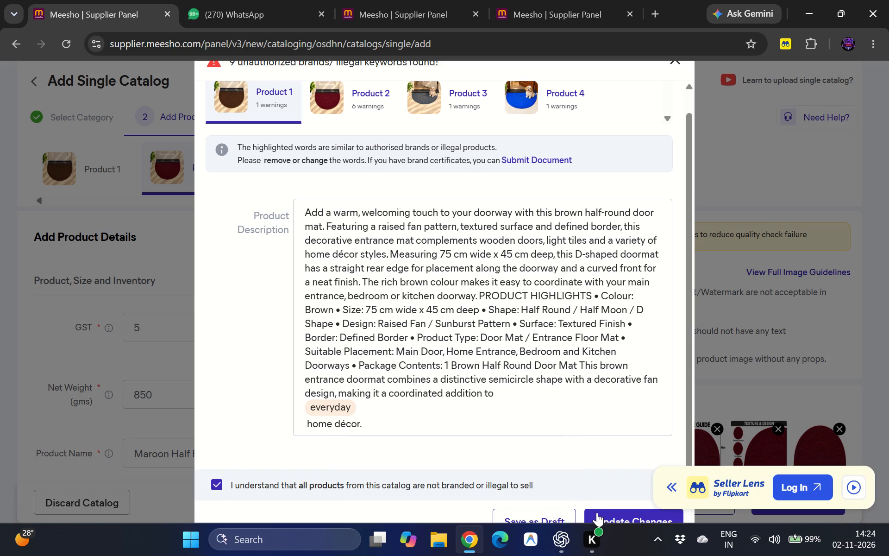
left_click(597, 512)
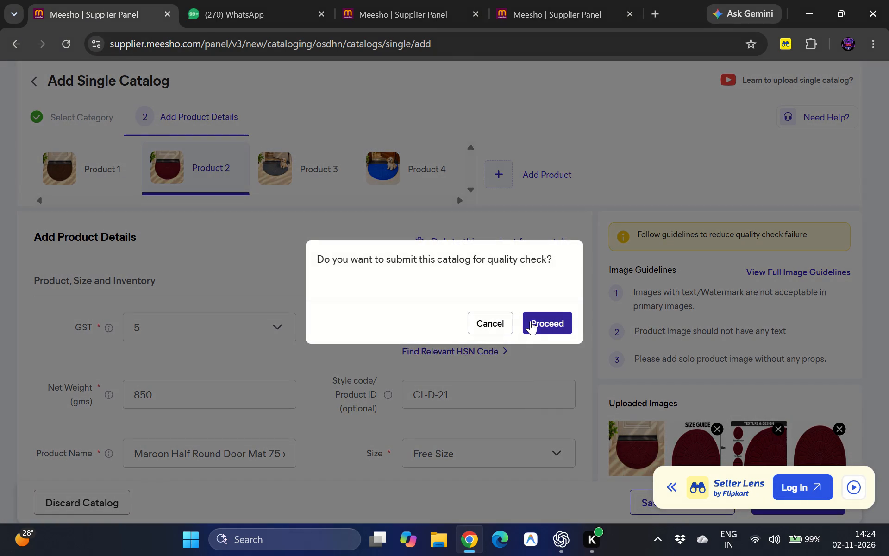
left_click(530, 321)
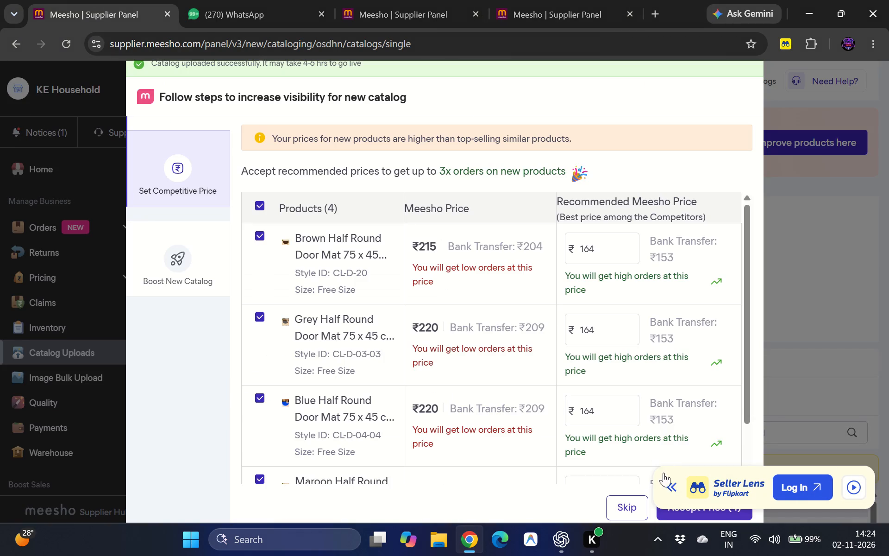
Skip the recommended competitive prices for the four new products and dismiss the Booster Ad Campaign offer.
left_click(670, 492)
scroll(507, 336, "down", 1)
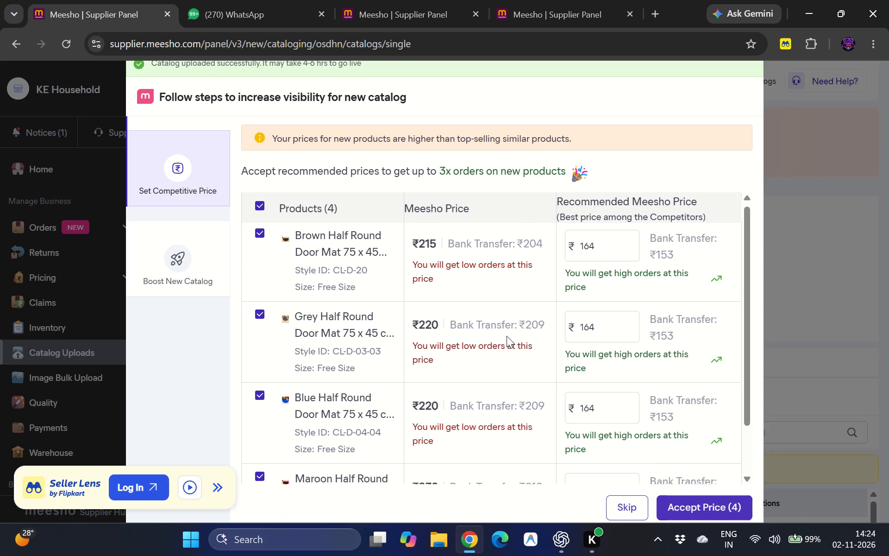
scroll(507, 336, "down", 1)
left_click(618, 497)
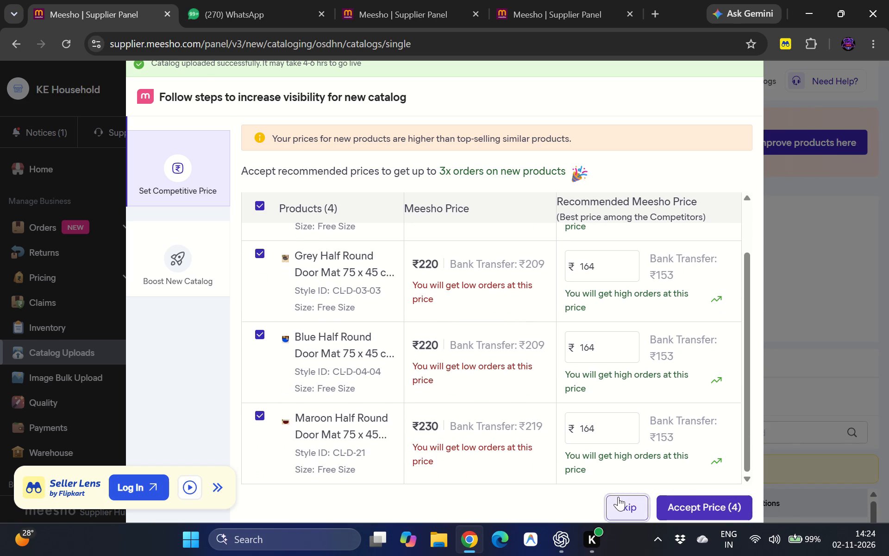
scroll(647, 221, "down", 1)
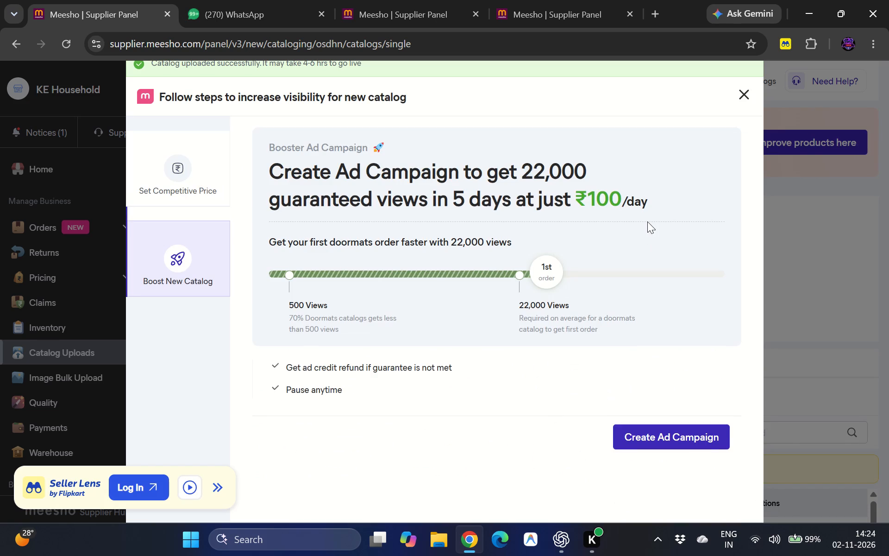
left_click(740, 91)
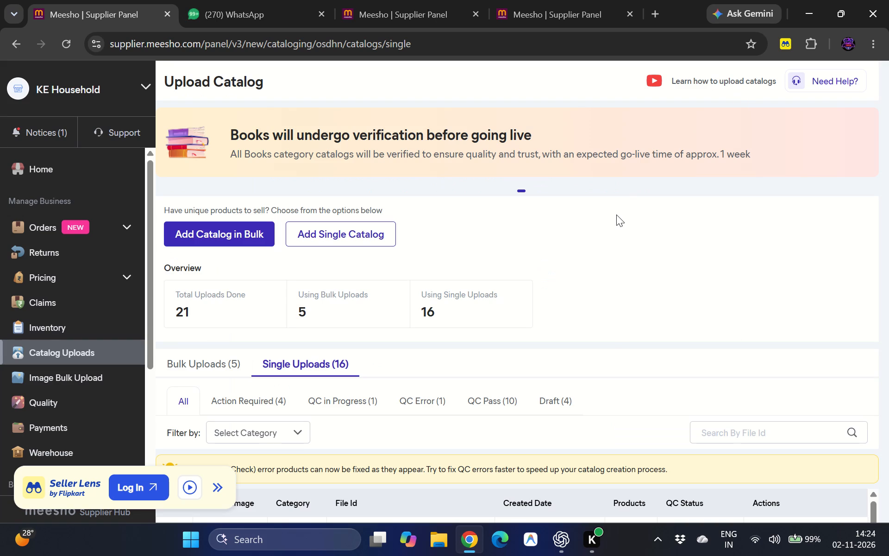
Check the QC statuses in the single and bulk uploads, and view the keyword warning on the 31 Oct '26 09:49 PM bulk file.
scroll(616, 215, "down", 2)
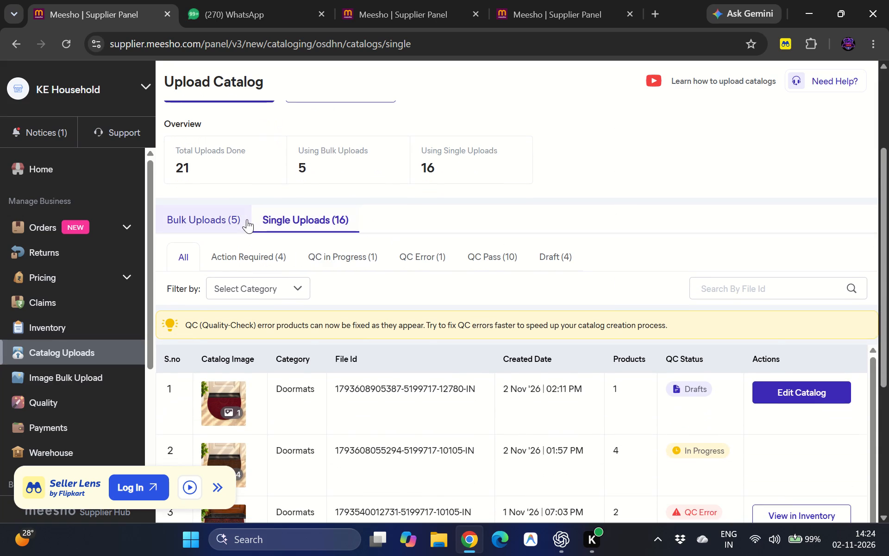
left_click(247, 219)
scroll(327, 218, "down", 2)
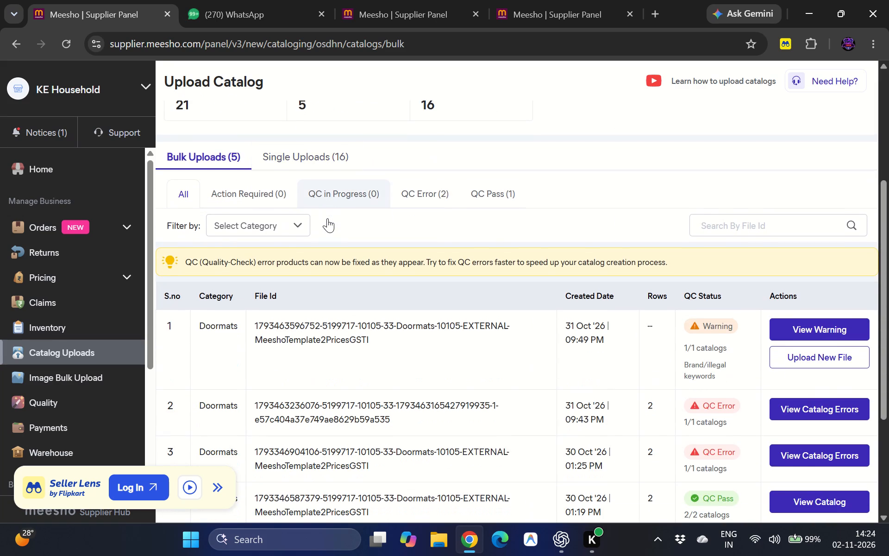
scroll(327, 218, "down", 1)
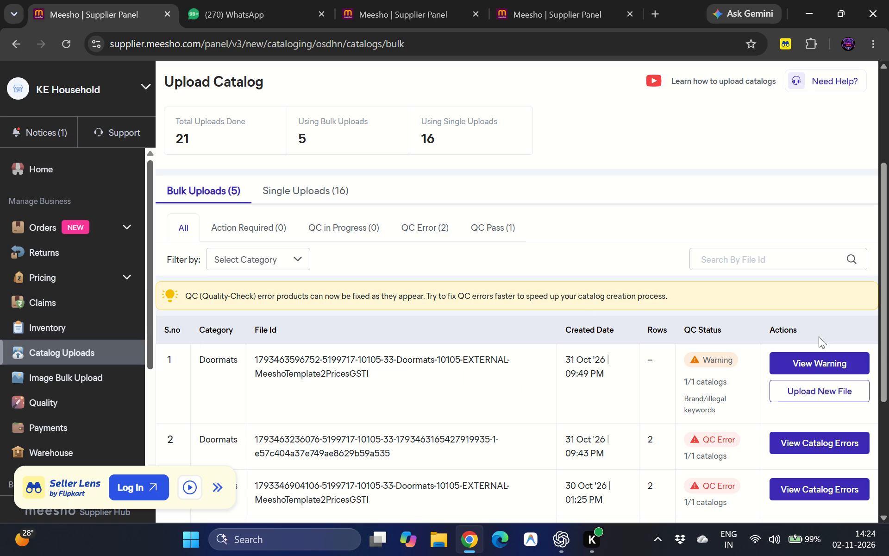
left_click(809, 360)
scroll(482, 281, "down", 1)
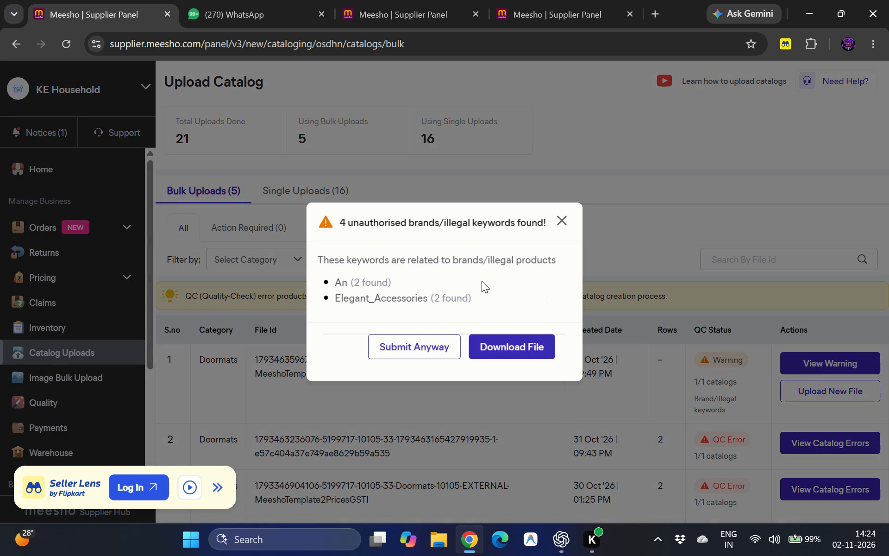
scroll(482, 281, "down", 1)
left_click(572, 215)
scroll(36, 235, "down", 1)
Review the new doormat catalog's products, prices and stock among the Activation Pending items in Inventory.
left_click(44, 274)
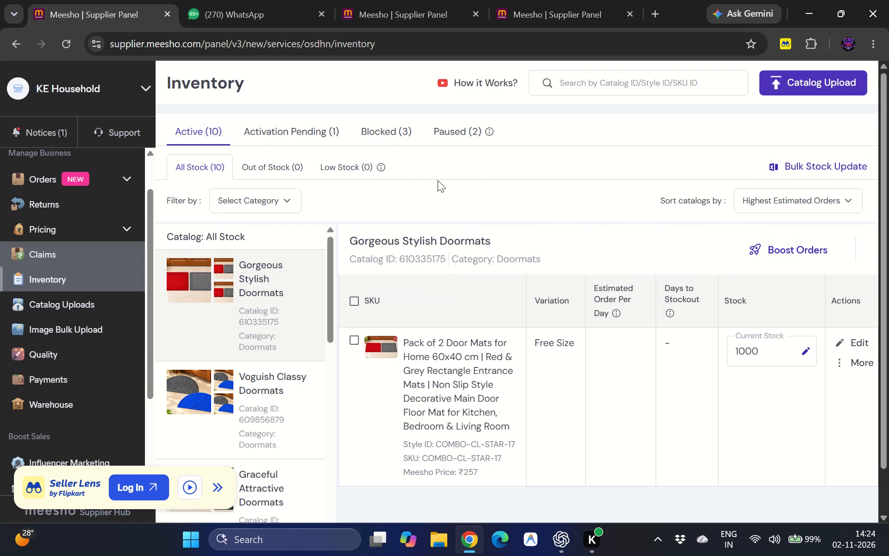
left_click(308, 125)
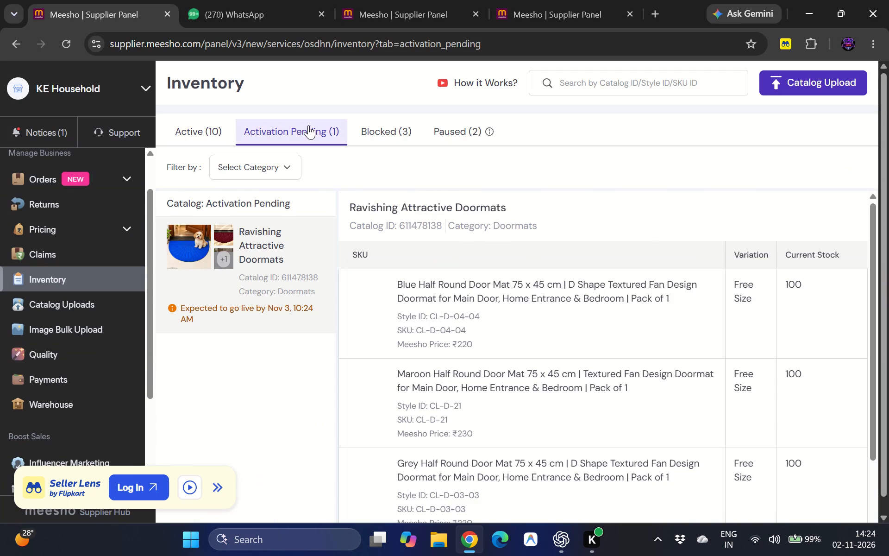
scroll(250, 315, "down", 1)
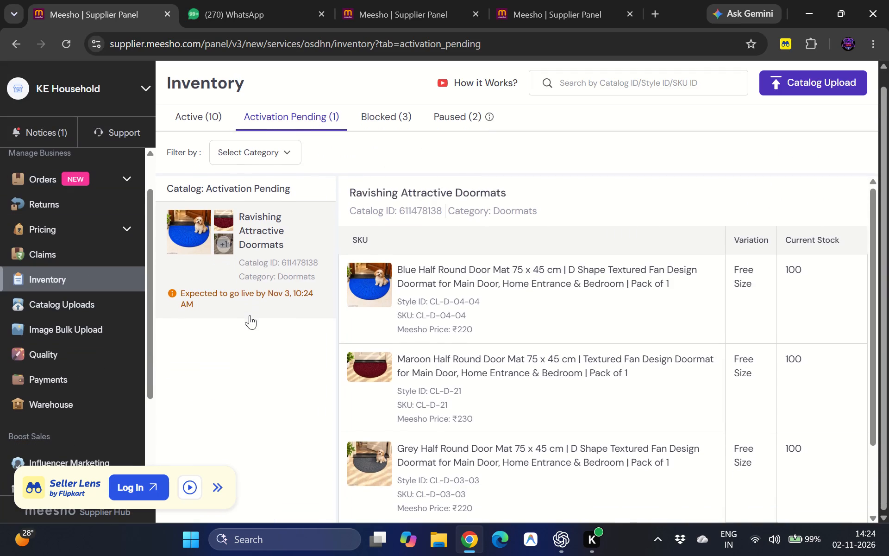
scroll(465, 311, "down", 5)
scroll(465, 311, "up", 6)
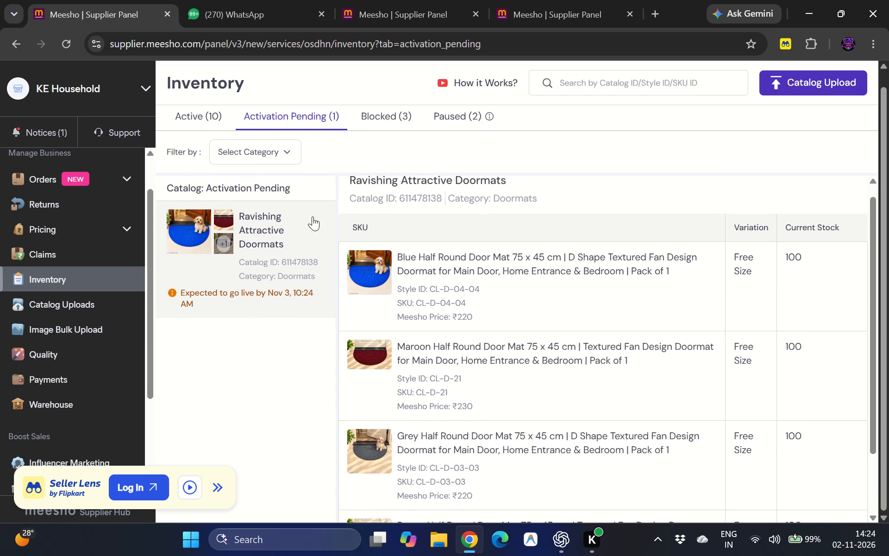
scroll(292, 217, "up", 3)
Check the pending orders in Orders.
left_click(70, 35)
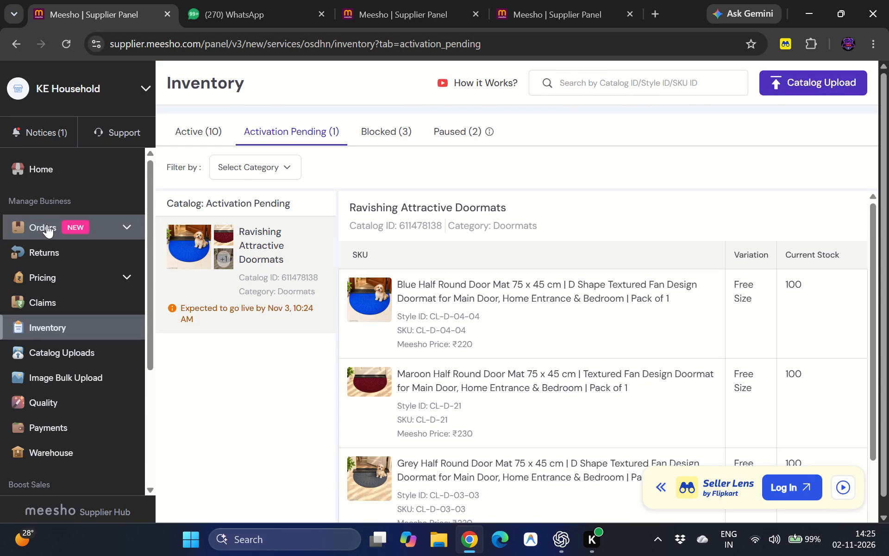
left_click(39, 221)
scroll(413, 207, "down", 2)
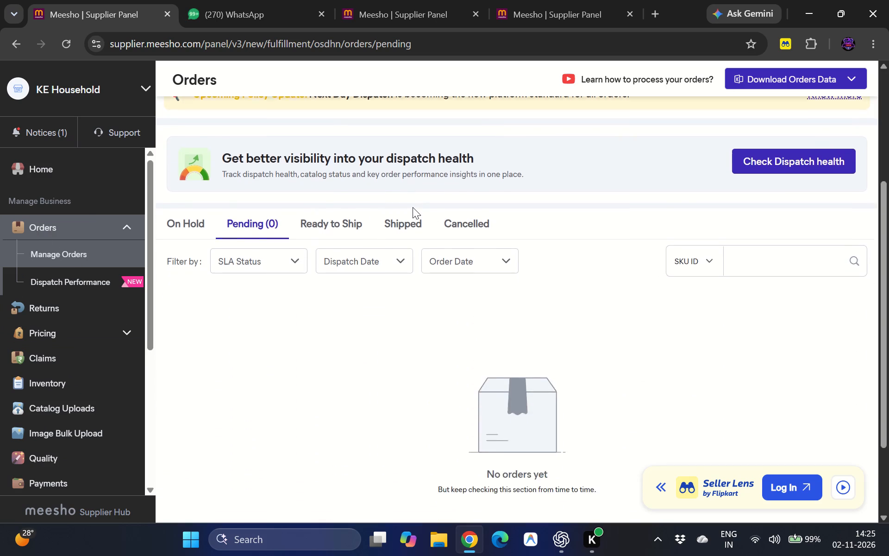
scroll(413, 207, "down", 2)
scroll(87, 360, "down", 5)
Examine the advertisement overview and listing ad campaigns' performance, and close the last extra Meesho browser tab.
left_click(36, 354)
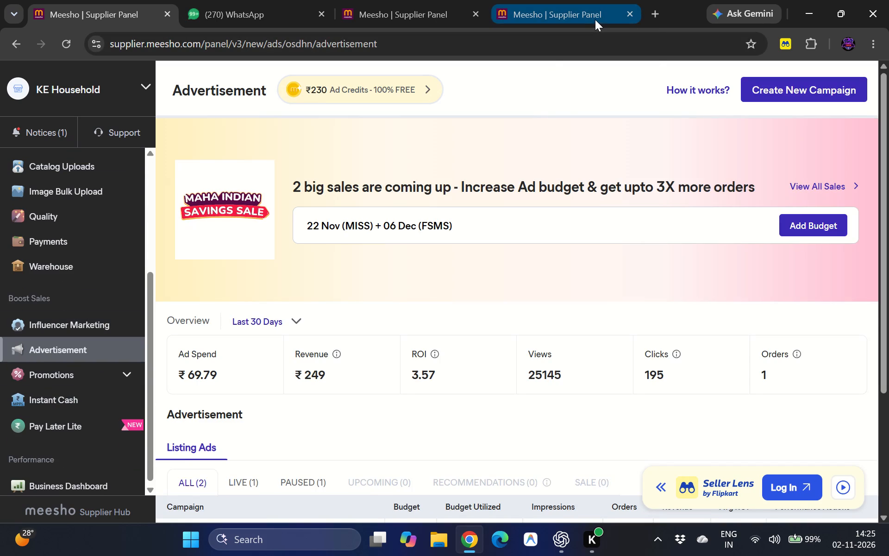
left_click(627, 13)
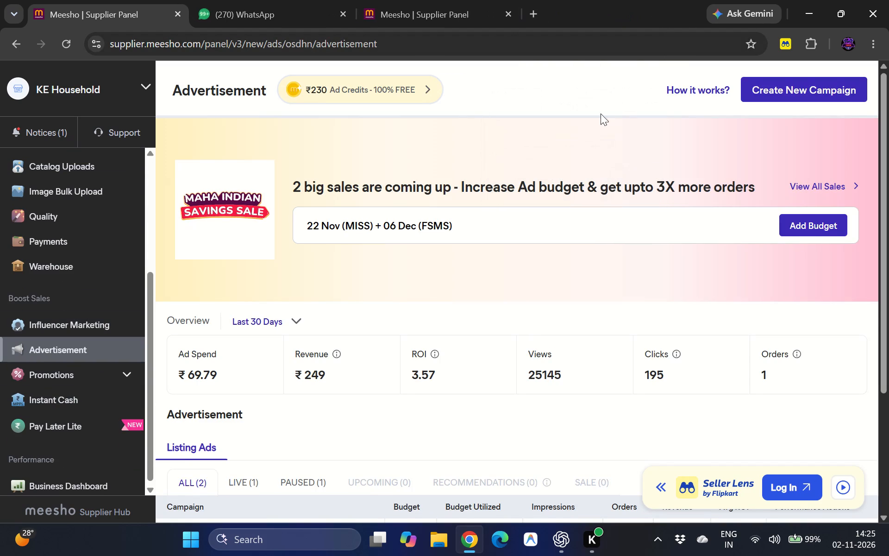
scroll(461, 322, "down", 2)
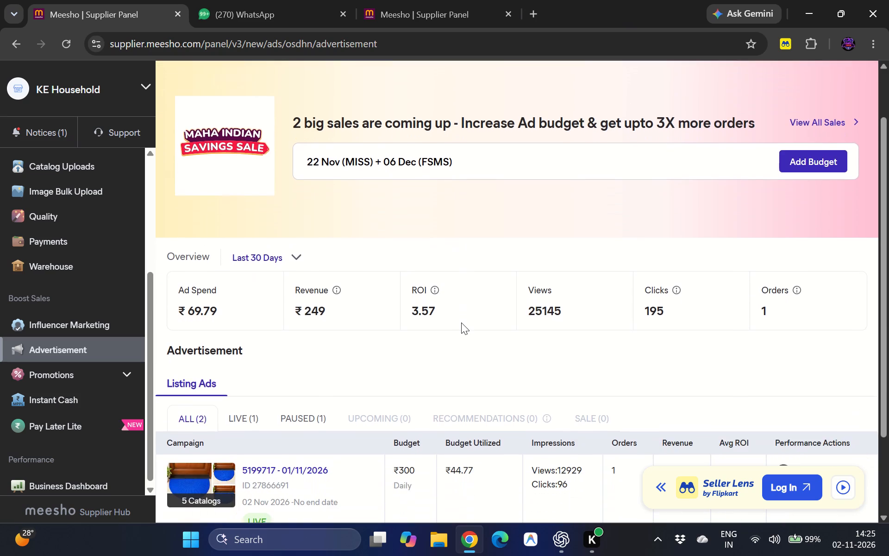
scroll(461, 322, "down", 1)
scroll(471, 231, "down", 1)
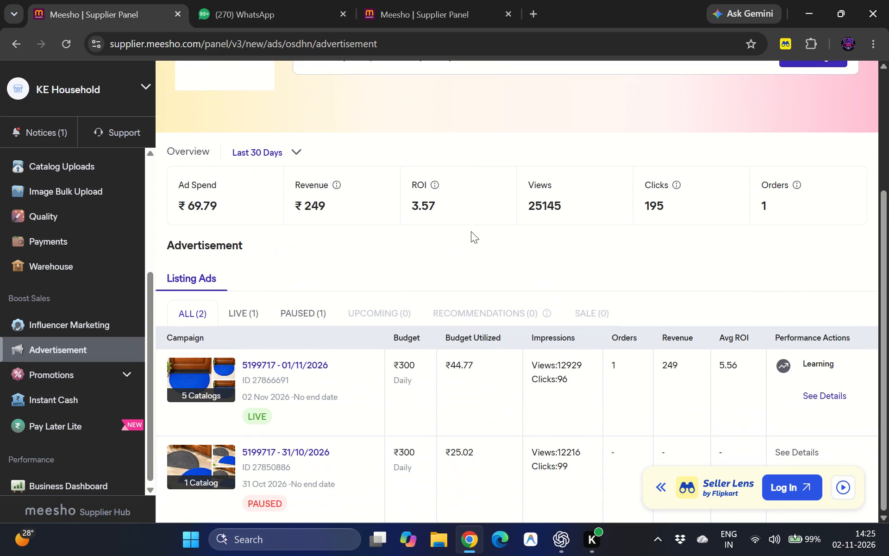
scroll(408, 303, "down", 1)
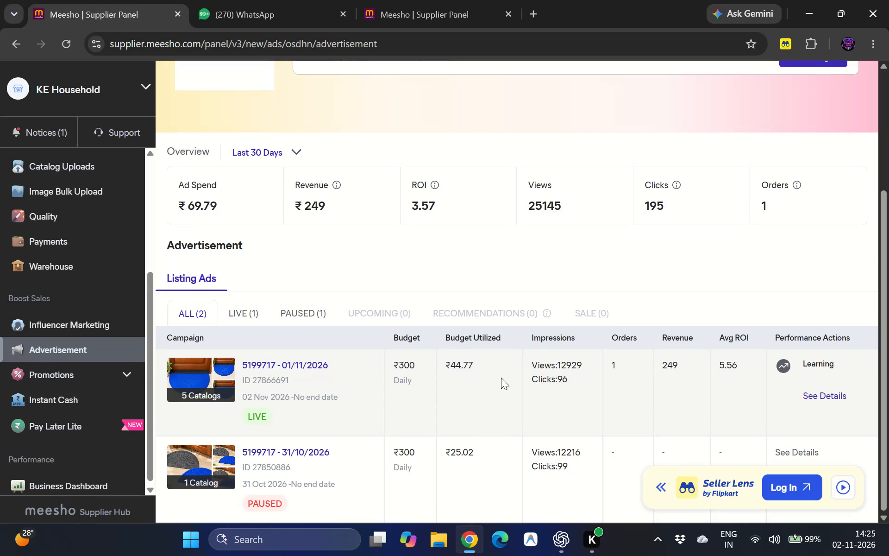
scroll(501, 378, "up", 4)
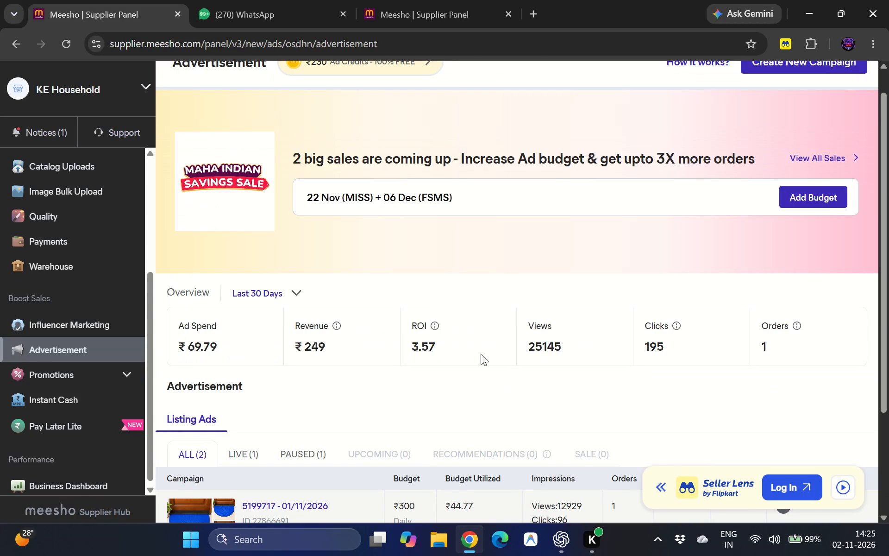
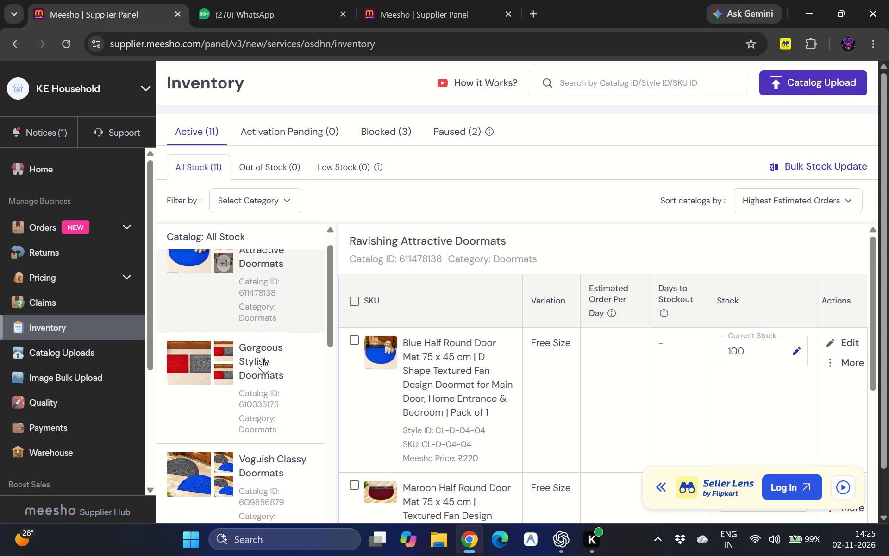
Look through the active inventory catalogs and the half round door mat listings under Ravishing Attractive Doormats.
scroll(263, 358, "right", 1)
scroll(470, 351, "down", 7)
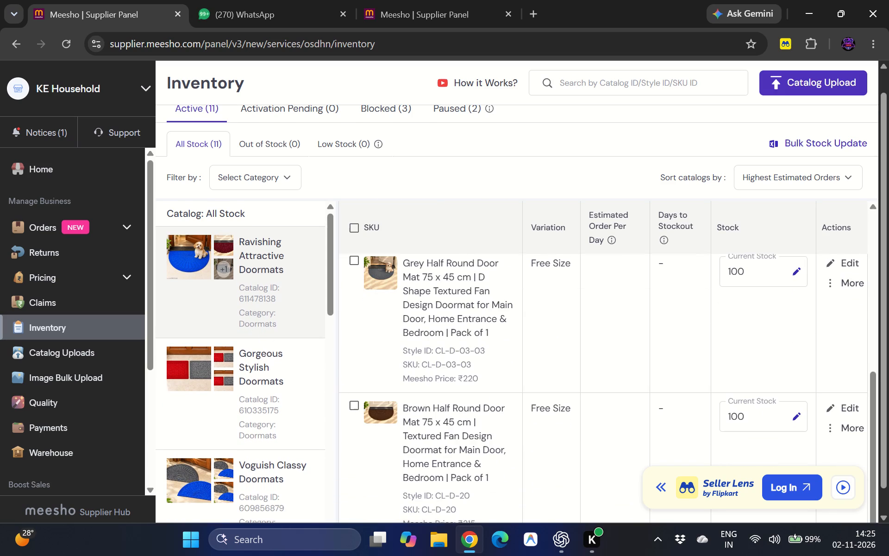
scroll(470, 351, "down", 2)
scroll(470, 351, "up", 7)
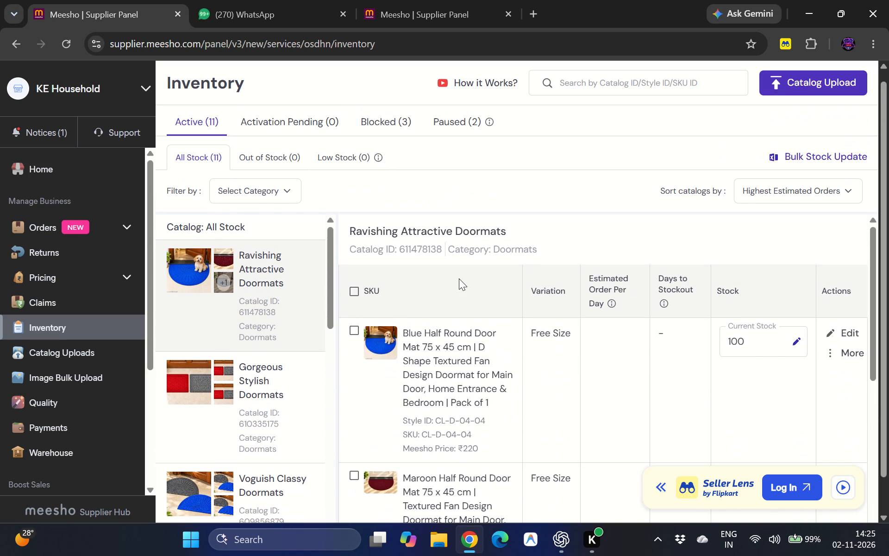
scroll(459, 278, "up", 1)
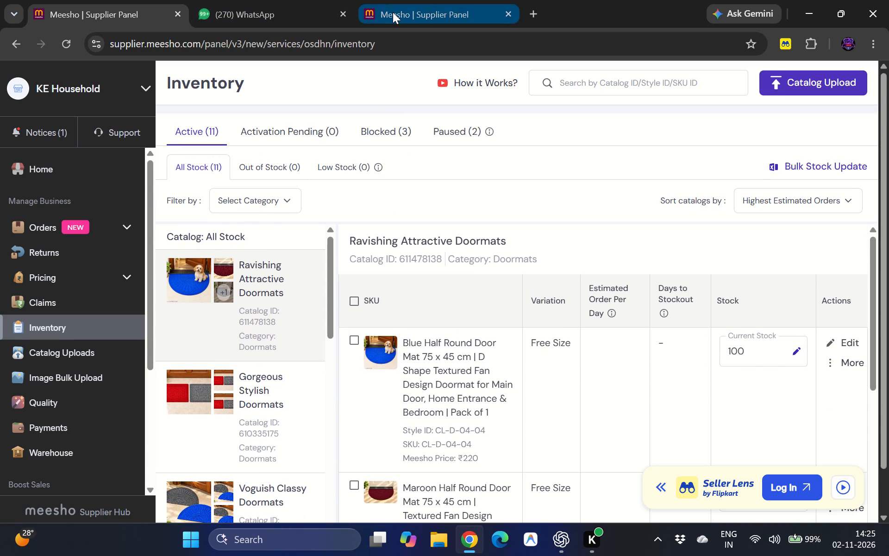
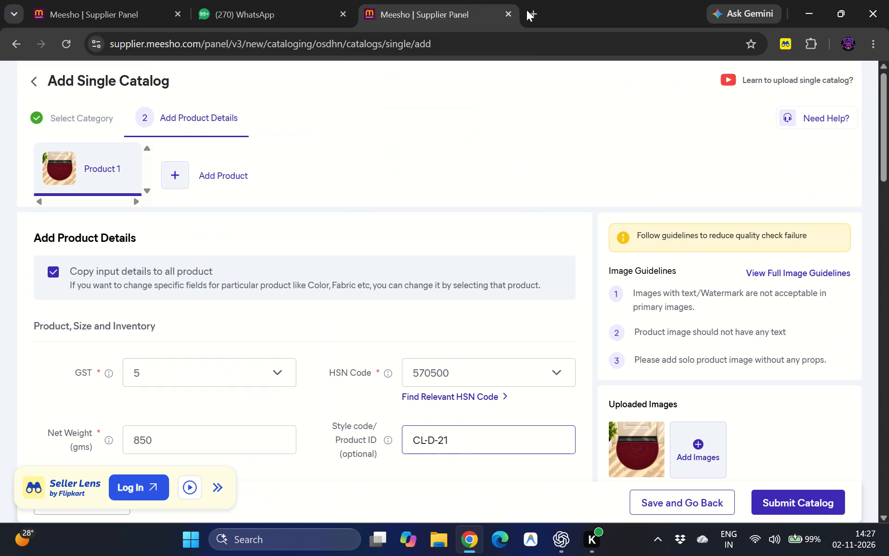
Open a new browser tab alongside the maroon doormat's single-catalog form.
left_click(500, 177)
left_click(531, 10)
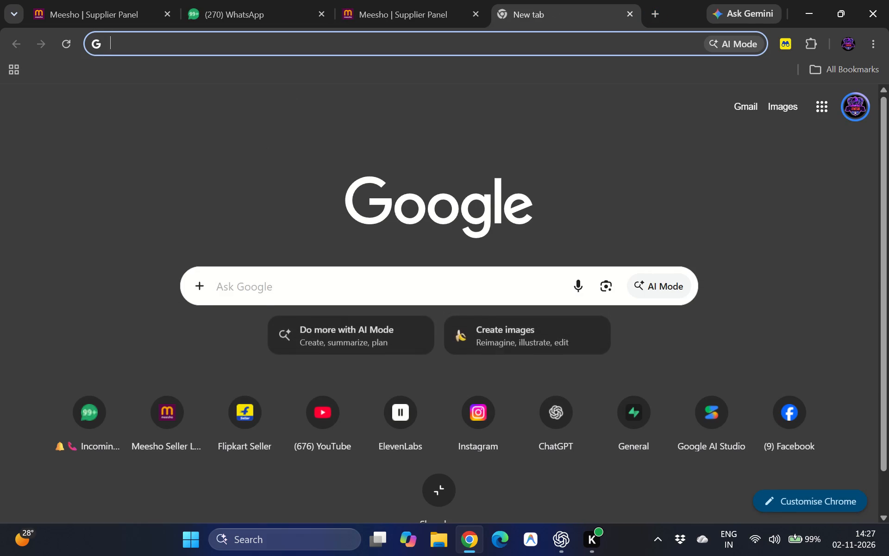
Open the Meesho supplier panel in the new tab and start a new single catalog upload from the inventory page.
left_click(174, 422)
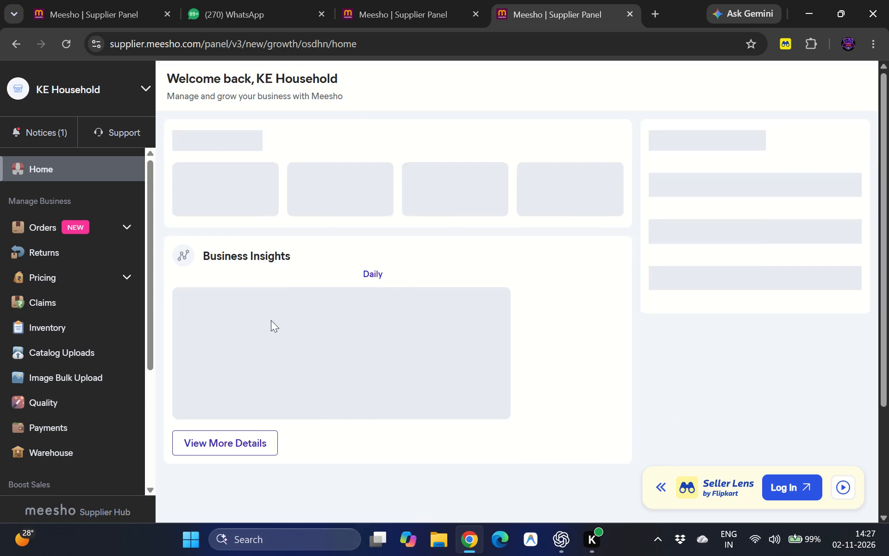
scroll(107, 265, "down", 2)
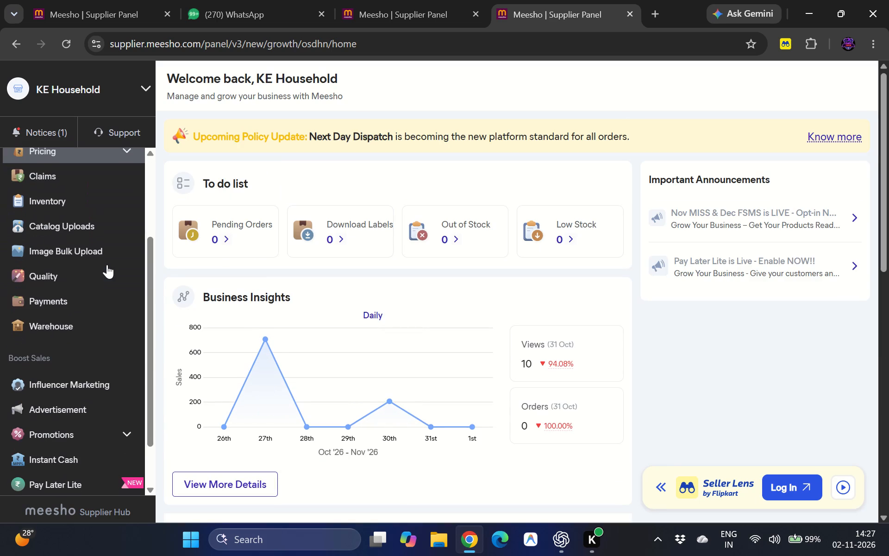
scroll(107, 265, "up", 1)
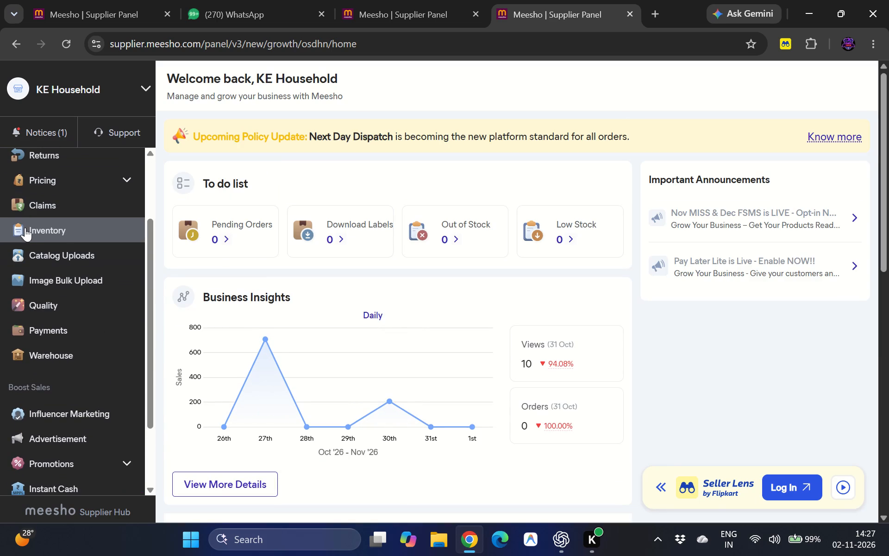
left_click(25, 228)
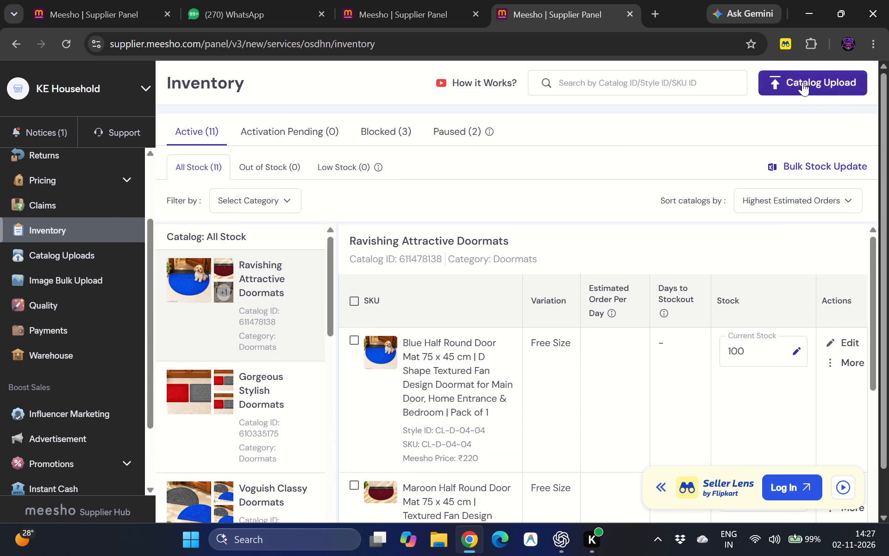
left_click(791, 76)
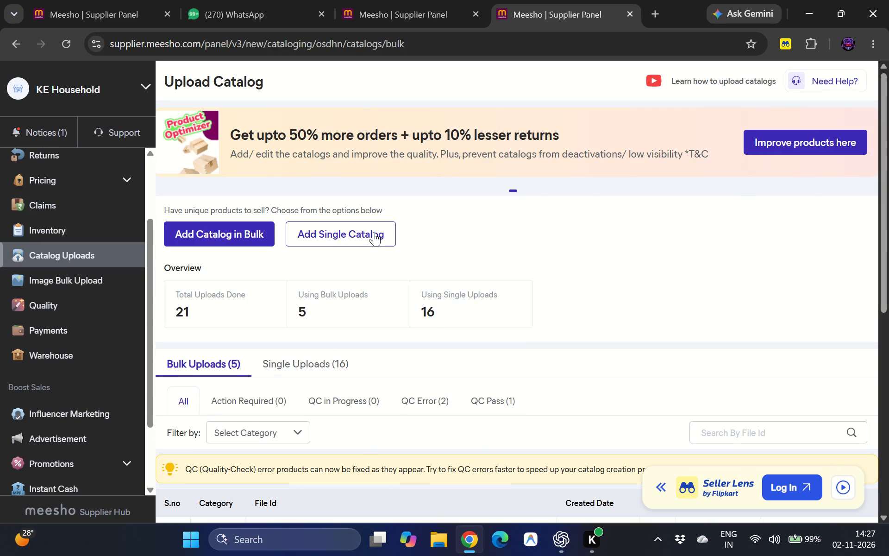
left_click(374, 232)
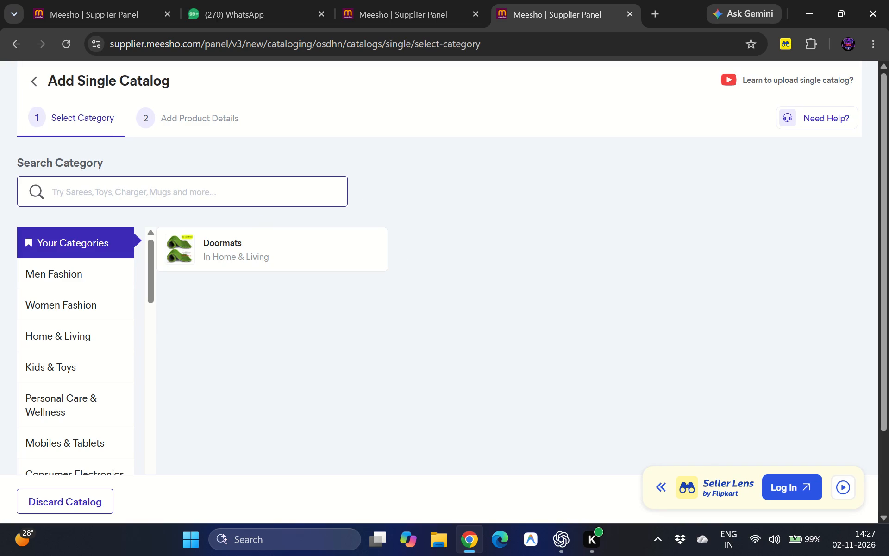
Search the catalog categories for doormat and choose Doormats in Home & Kitchen.
left_click(232, 196)
type("doormat")
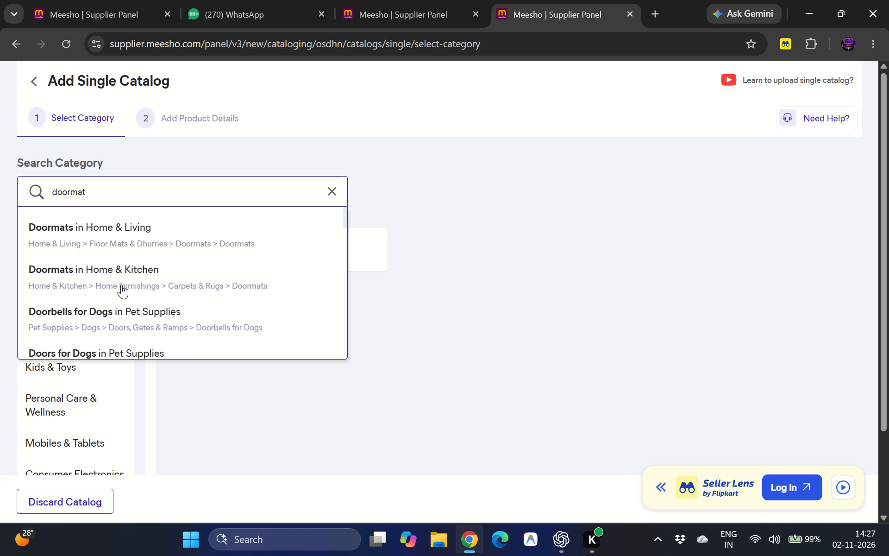
left_click(118, 271)
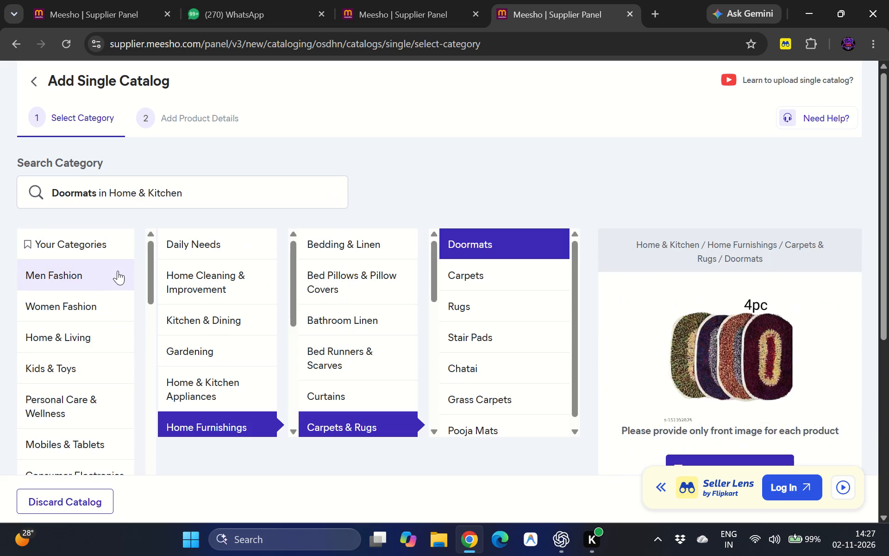
Review the Home & Kitchen Doormats sample image and upload guidelines, checking against the open maroon doormat form.
scroll(619, 303, "down", 2)
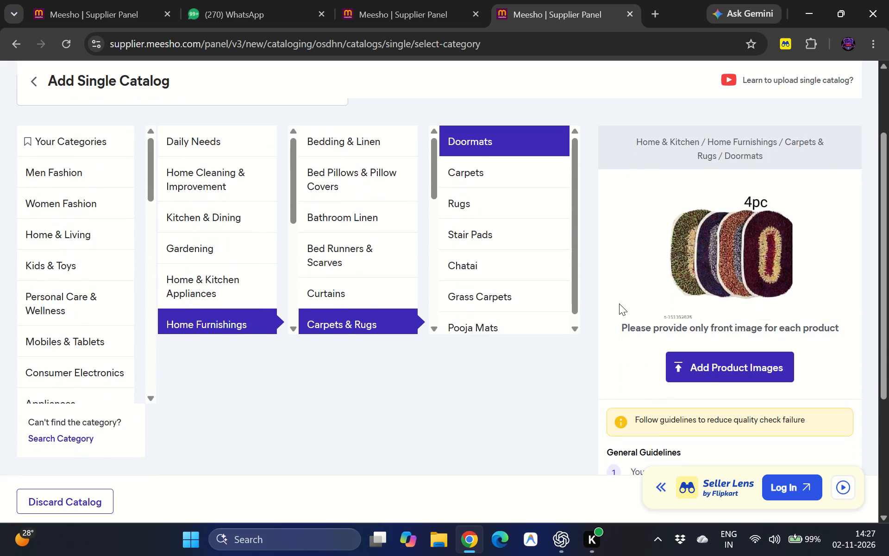
scroll(619, 303, "down", 5)
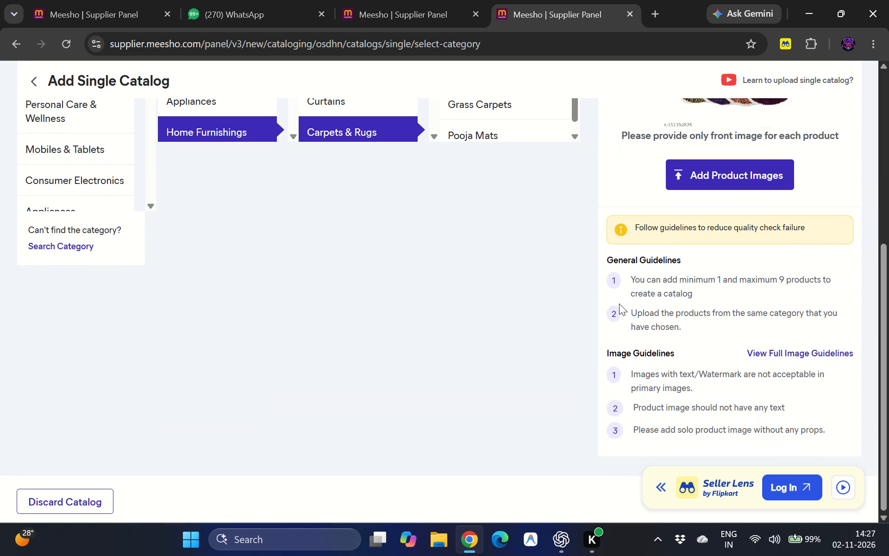
scroll(619, 303, "down", 1)
scroll(619, 303, "up", 5)
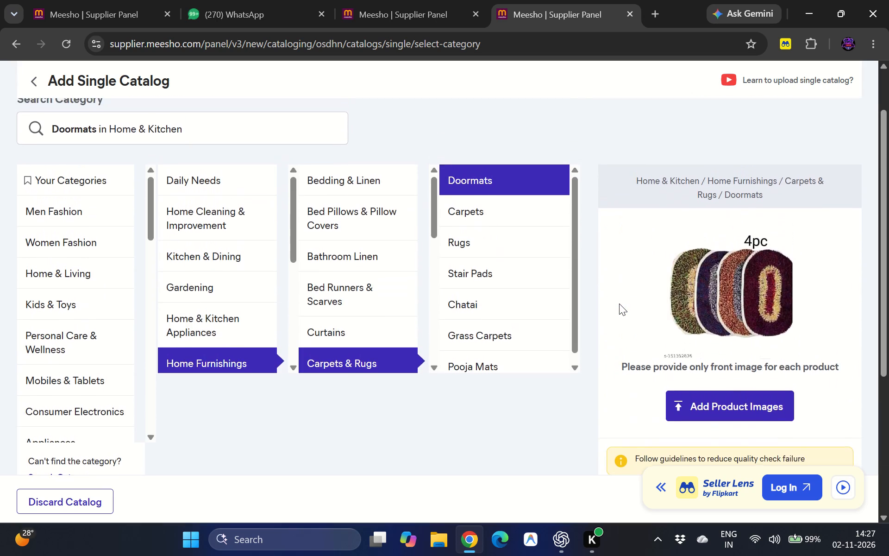
scroll(619, 303, "up", 3)
scroll(619, 303, "down", 2)
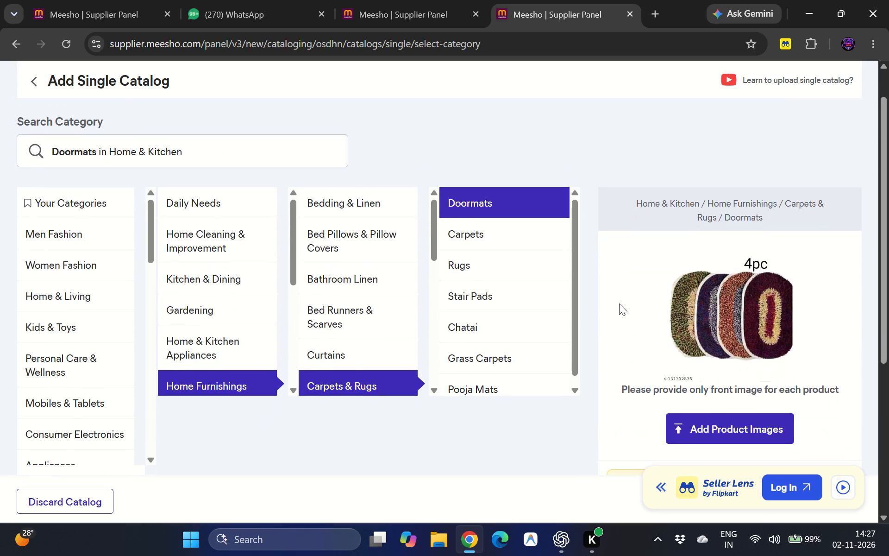
scroll(619, 303, "down", 1)
scroll(619, 303, "left", 2)
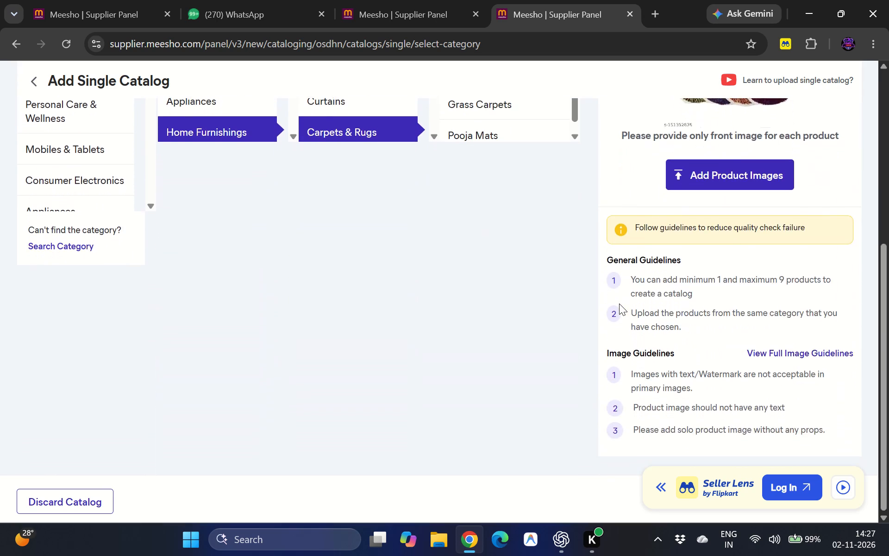
scroll(619, 303, "up", 3)
scroll(619, 303, "down", 2)
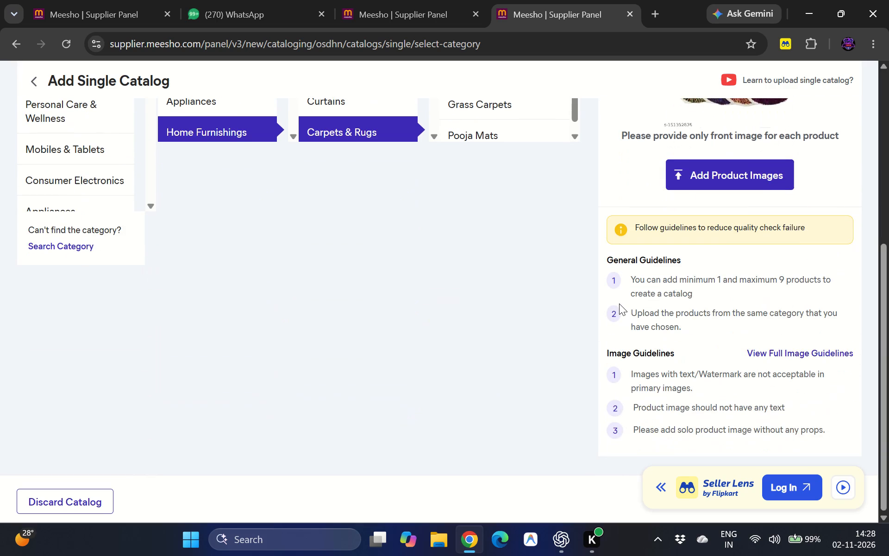
scroll(619, 303, "up", 2)
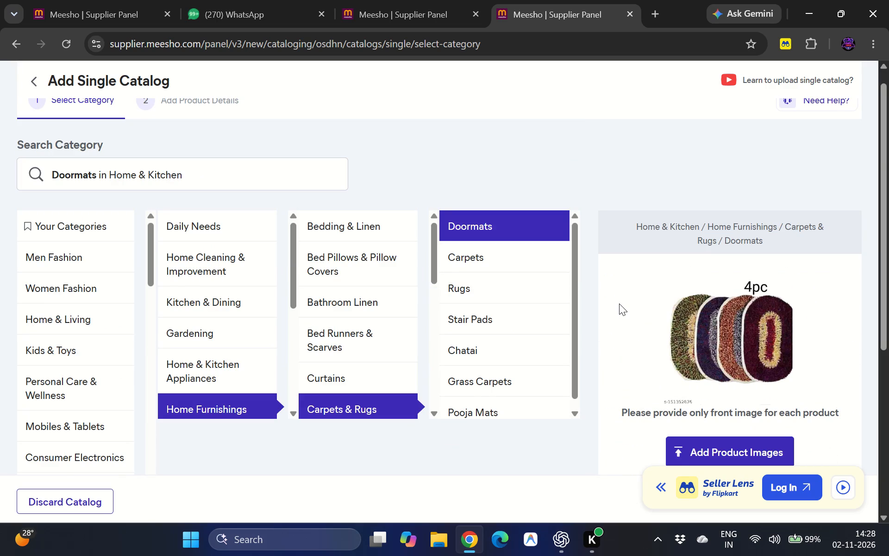
left_click(339, 0)
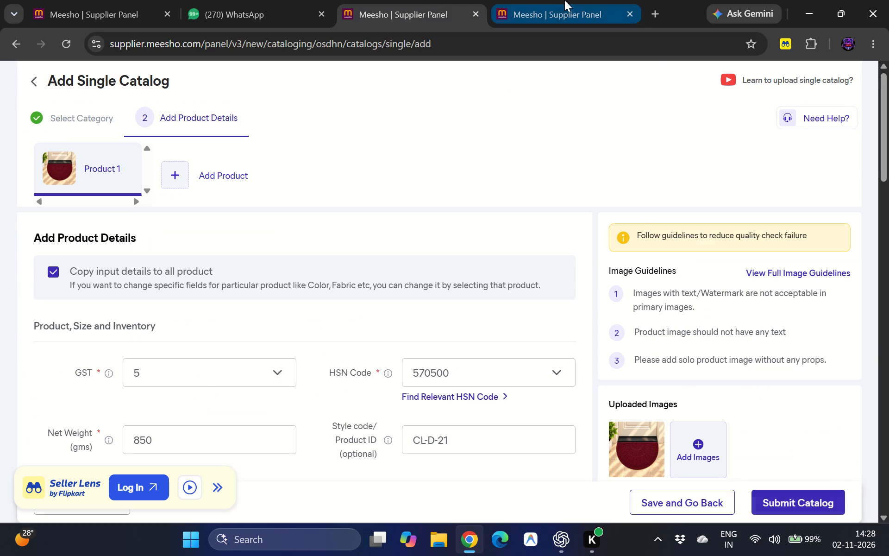
left_click(564, 0)
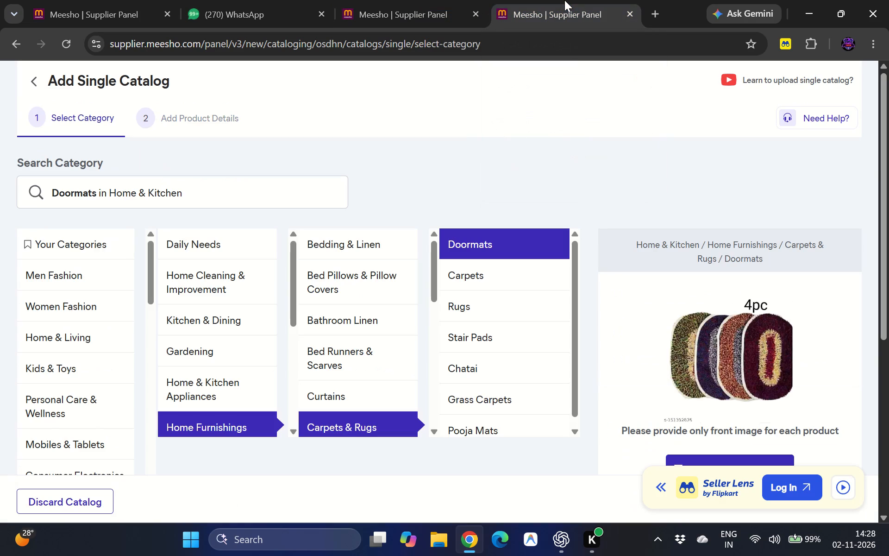
scroll(537, 81, "down", 1)
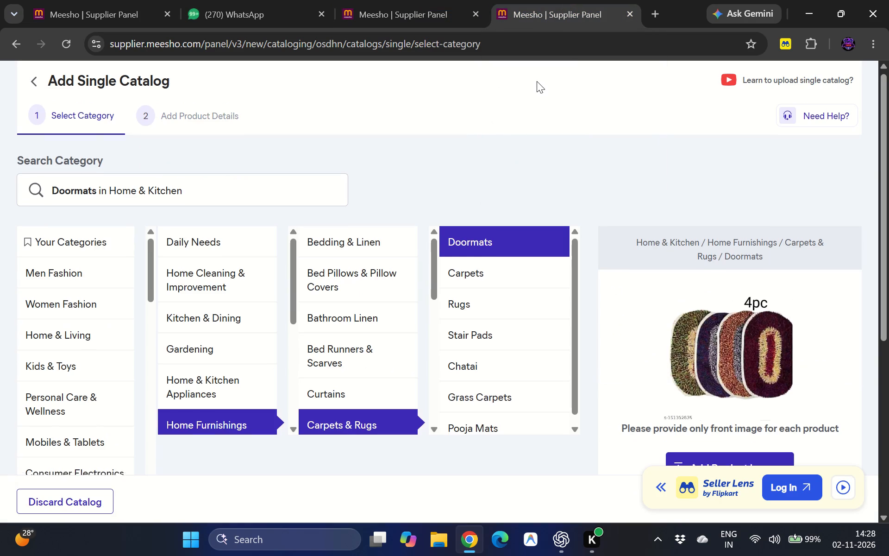
scroll(537, 81, "down", 1)
In the maroon doormat form, set the style code/product ID to CL-D-21-21 and copy it.
left_click(431, 11)
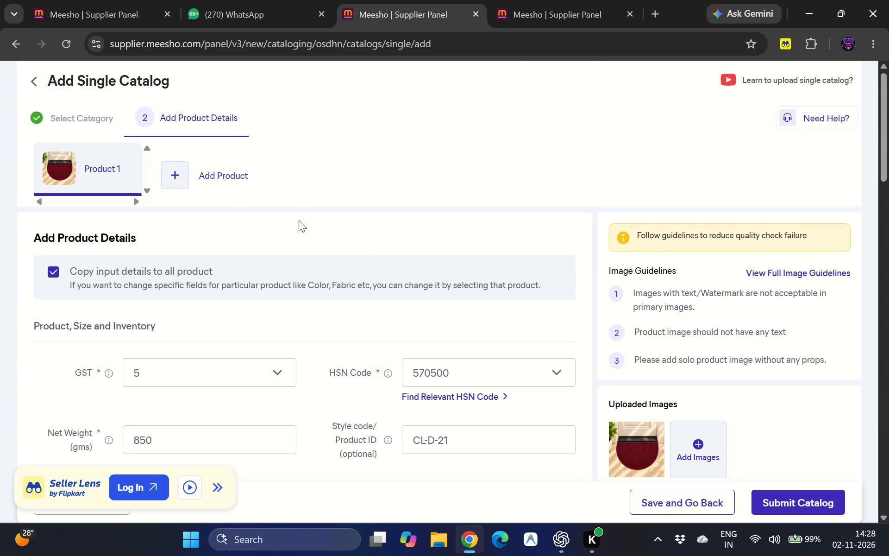
scroll(407, 268, "down", 2)
left_click(469, 316)
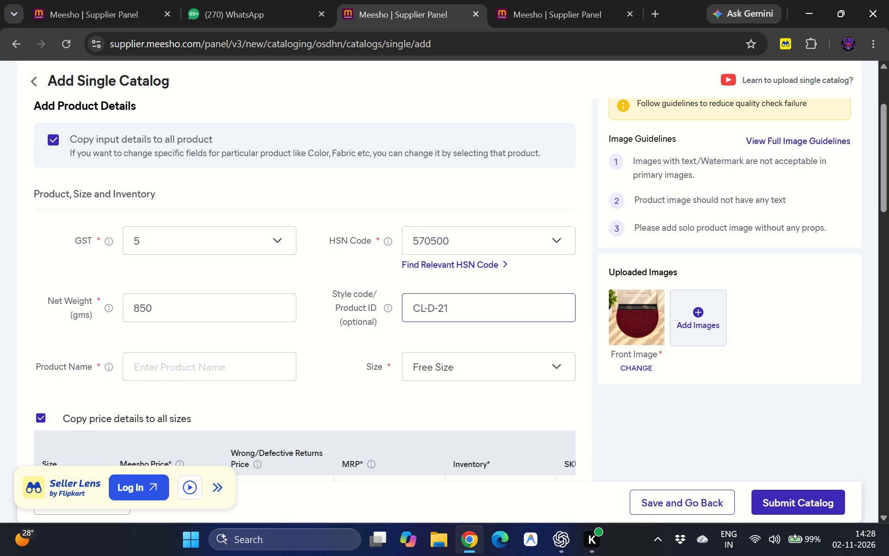
type("-21")
key("ctrl+a")
key("ctrl+c")
key("ctrl+c")
Try Meesho prices of 200 and 215 for the Free Size row and settle on 210.
scroll(344, 211, "down", 1)
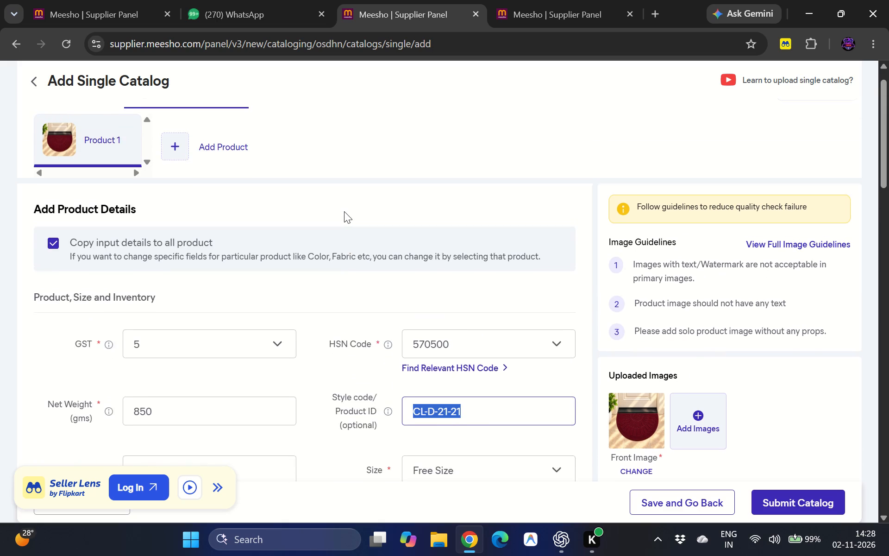
scroll(344, 211, "down", 1)
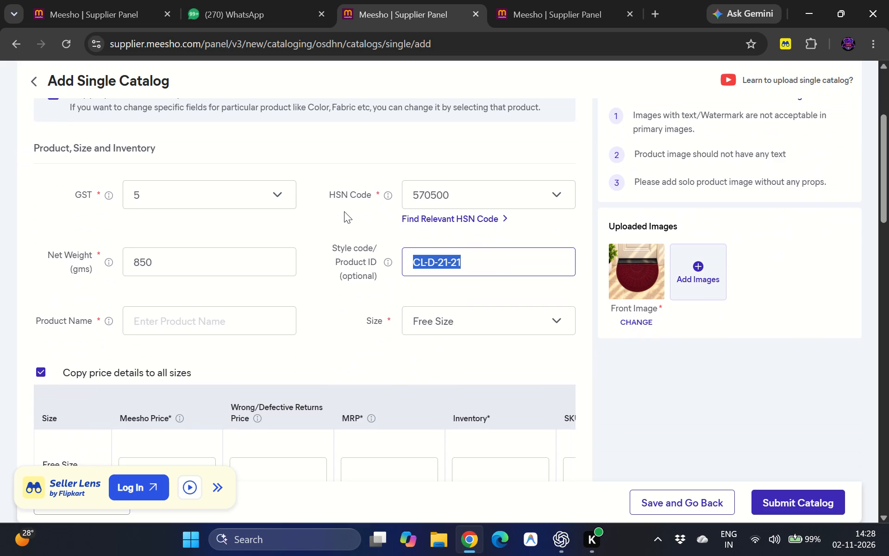
scroll(344, 211, "down", 1)
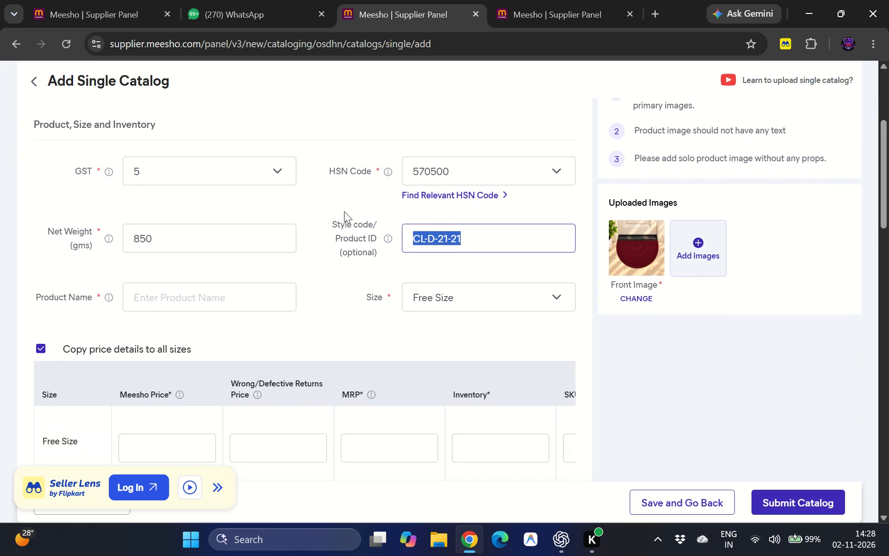
scroll(344, 211, "down", 1)
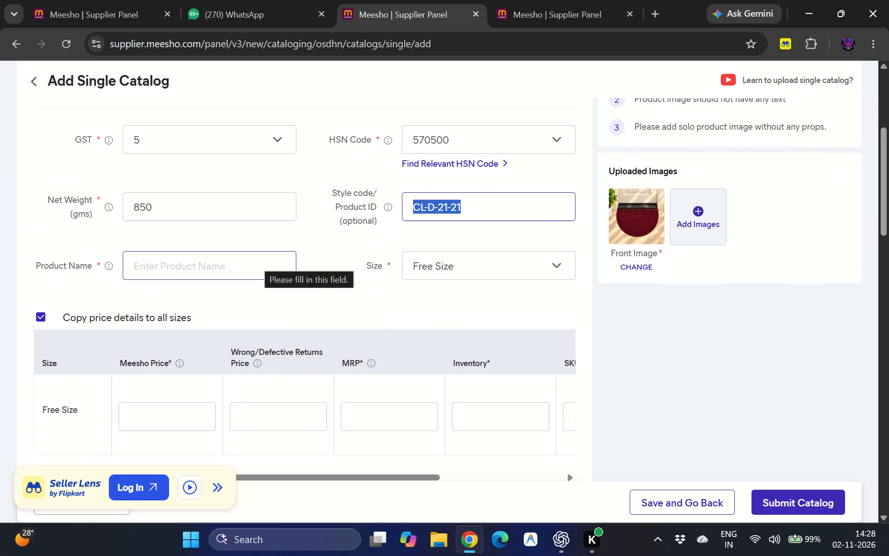
scroll(394, 289, "down", 1)
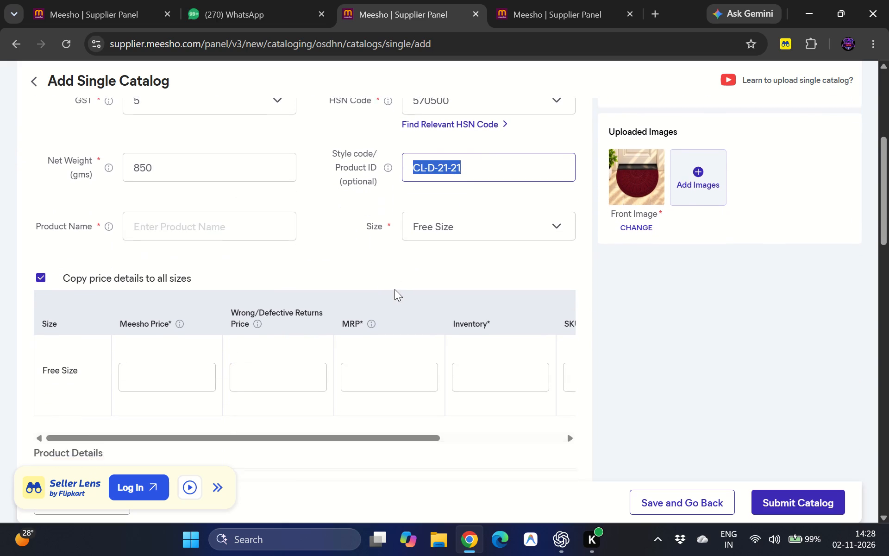
scroll(394, 289, "down", 2)
left_click(160, 263)
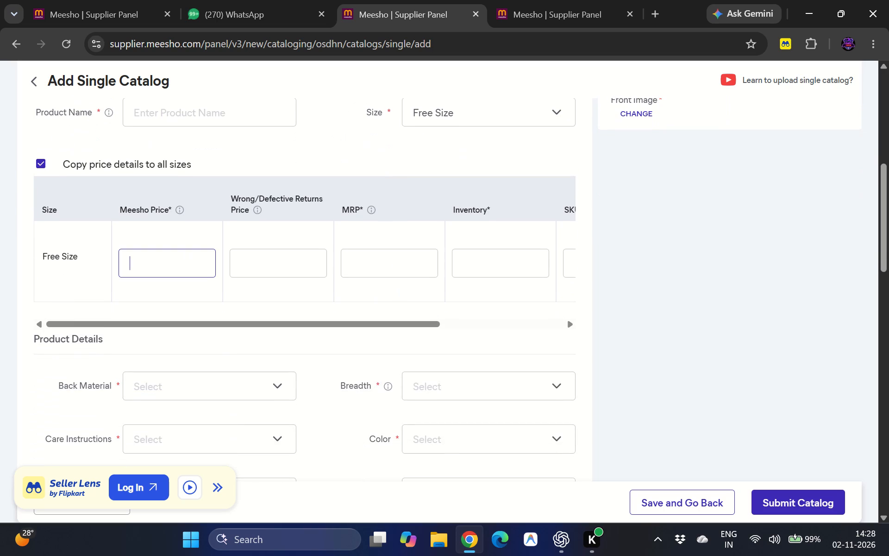
type("200")
left_click(258, 265)
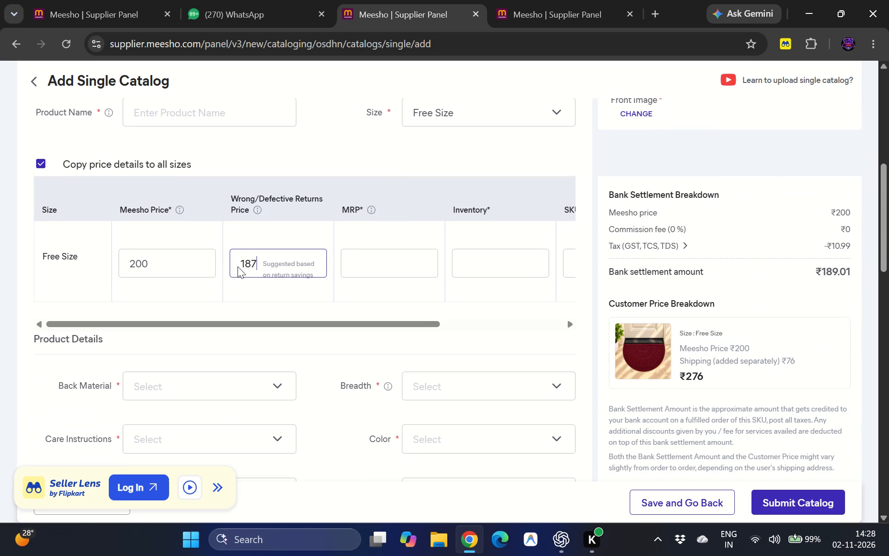
left_click(190, 265)
key("BackSpace")
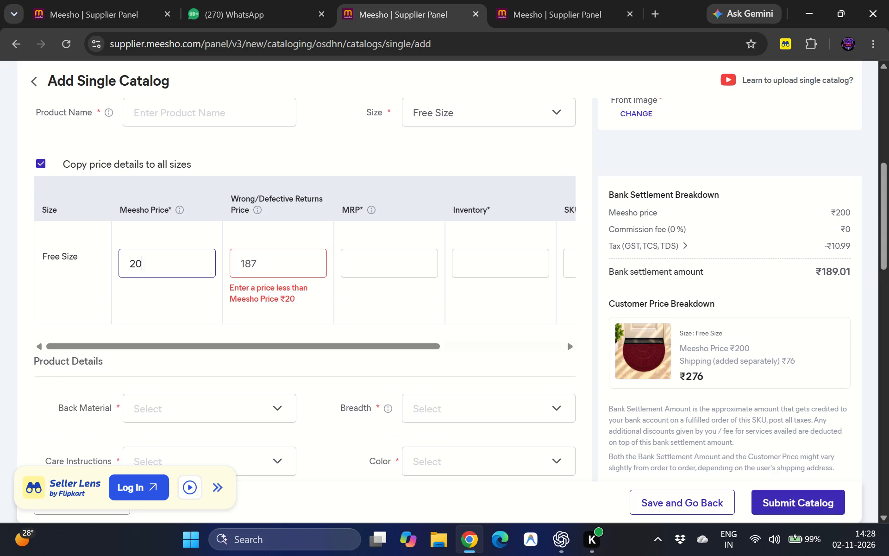
key("BackSpace")
type("10")
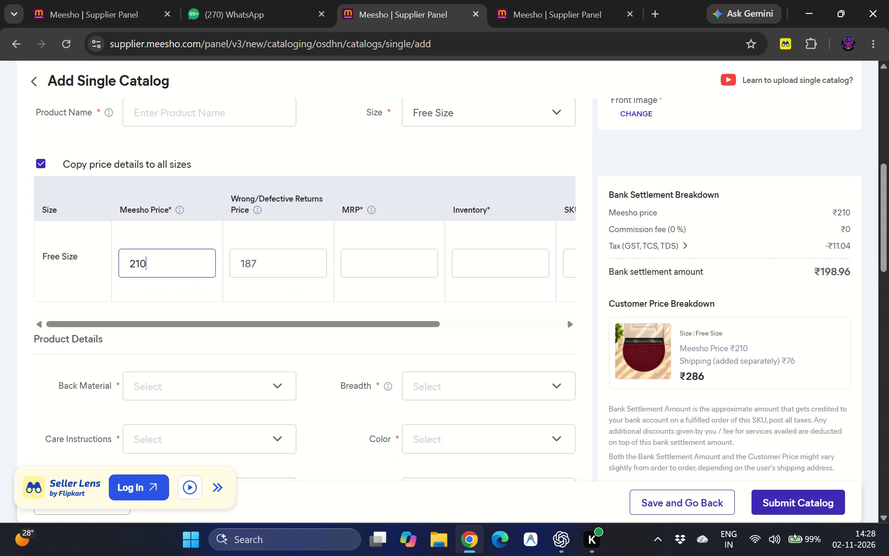
key("BackSpace")
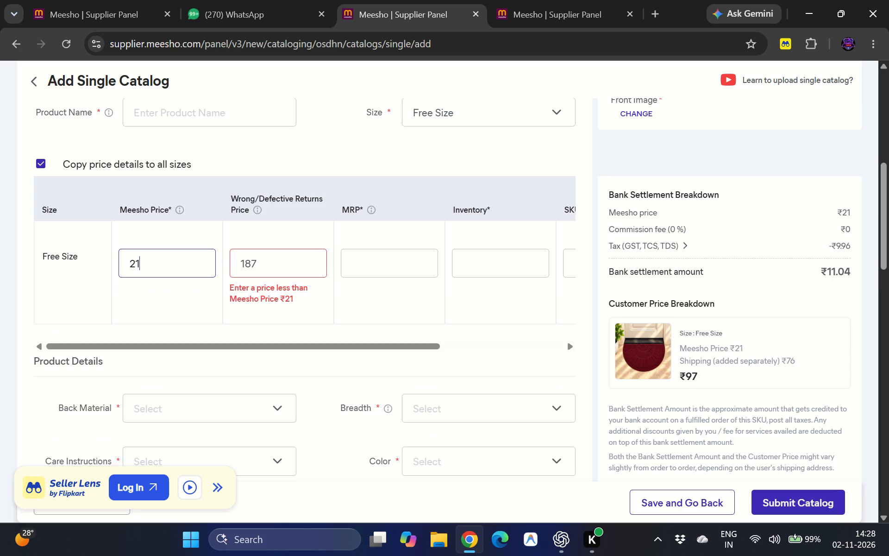
key("5")
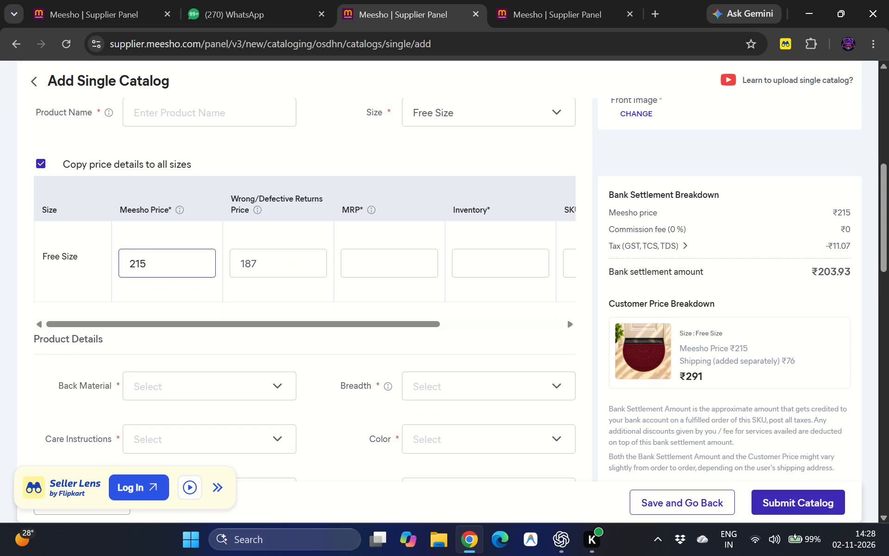
key("BackSpace")
key("0")
Complete the Free Size row with a wrong/defective returns price of 190, MRP of 799 and inventory of 100.
left_click(269, 267)
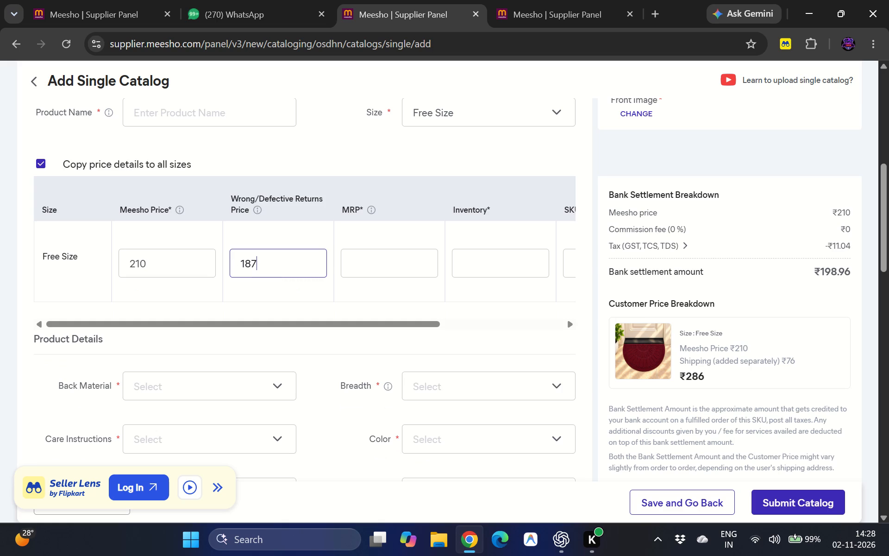
key("BackSpace")
key("BackSpace")
type("90")
left_click_drag(369, 310, 372, 271)
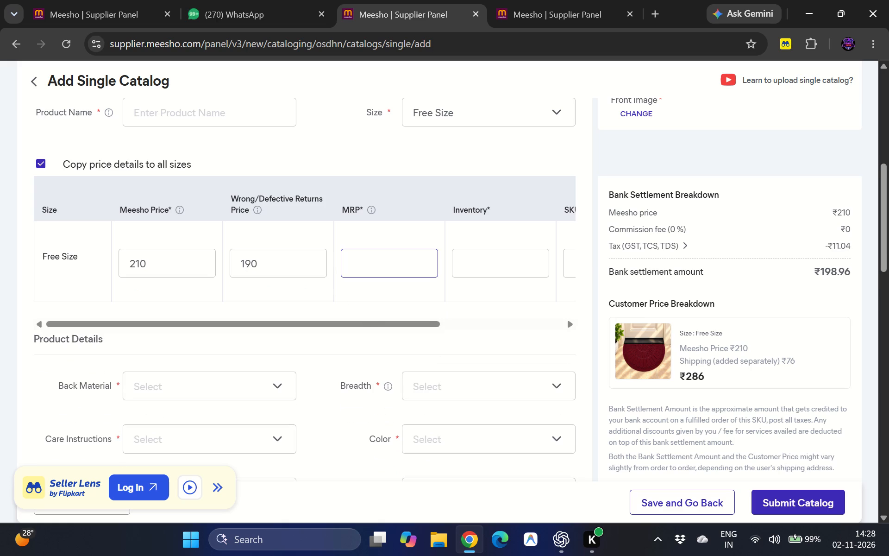
left_click(372, 271)
type("799")
left_click(476, 263)
type("100")
Fill the Free Size row's optional SKU ID with the copied style code CL-D-21-21.
scroll(476, 263, "left", 5)
scroll(480, 216, "left", 3)
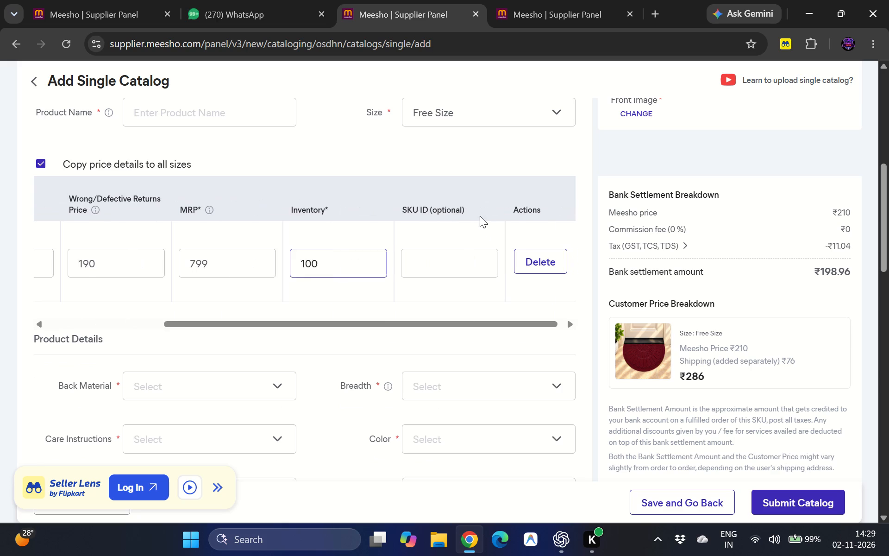
scroll(480, 216, "left", 2)
left_click(419, 255)
key("ctrl+v")
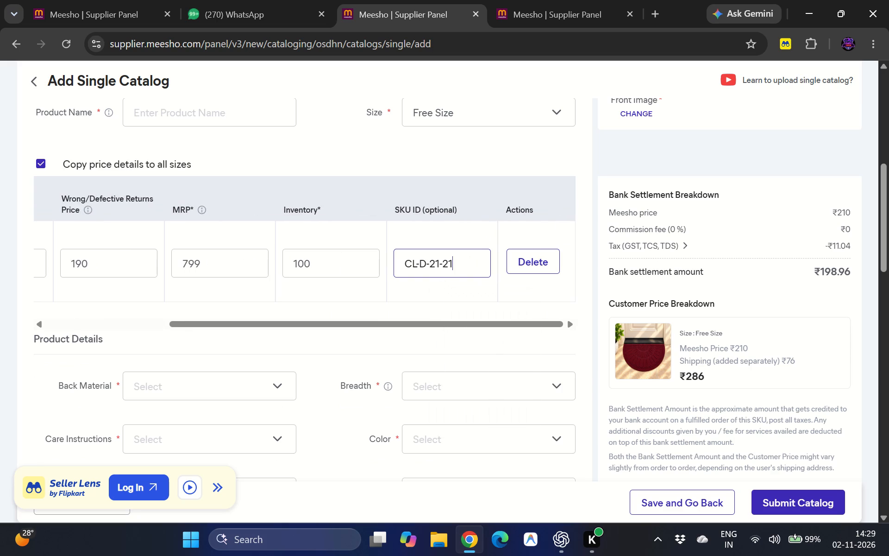
In the product details, set the back material to Rubber and the breadth to 45.
scroll(380, 302, "down", 2)
left_click(186, 284)
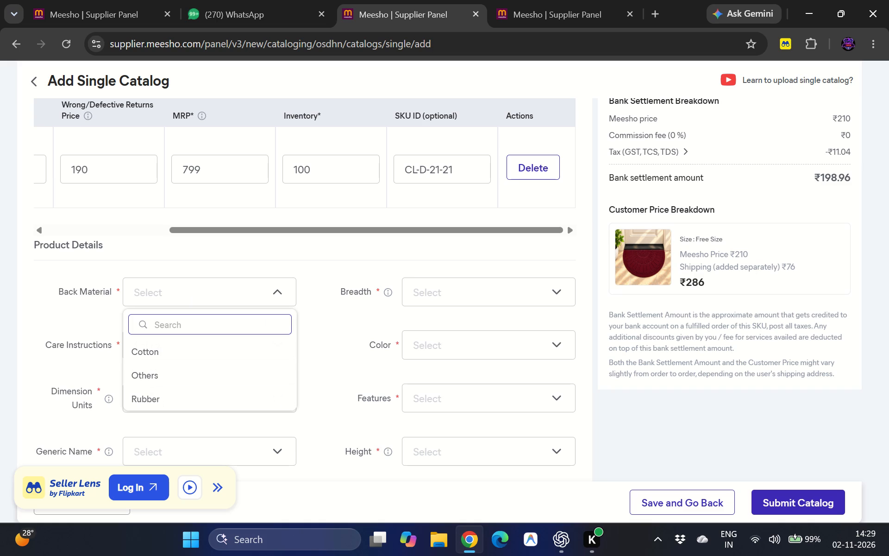
scroll(168, 367, "down", 1)
left_click(151, 402)
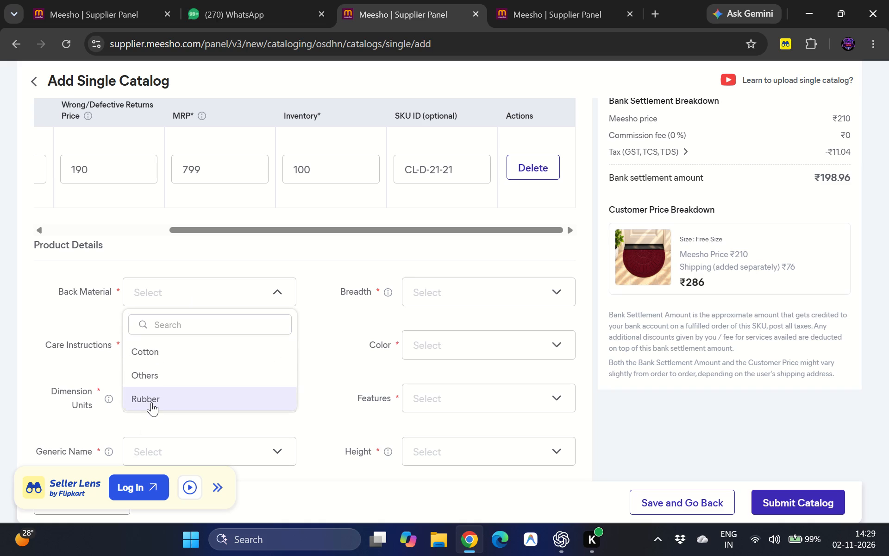
scroll(327, 310, "down", 1)
left_click(501, 263)
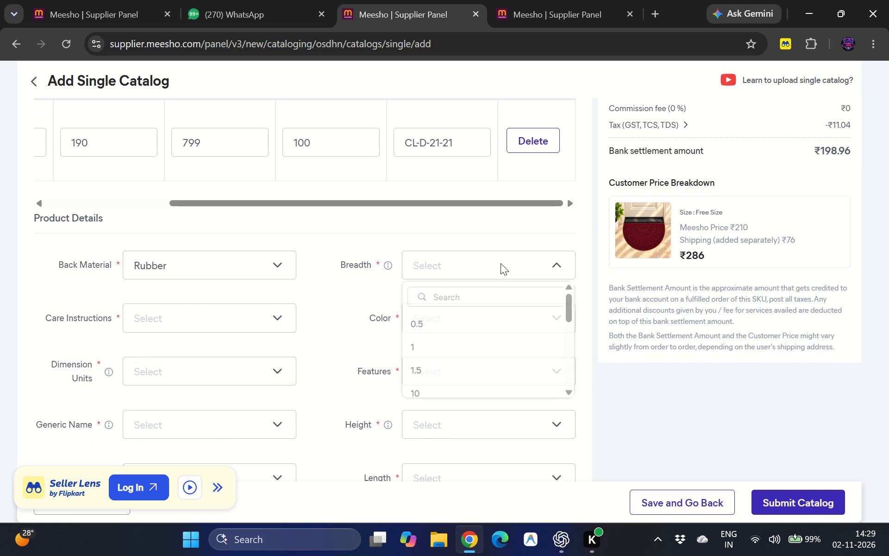
left_click(468, 298)
type("45")
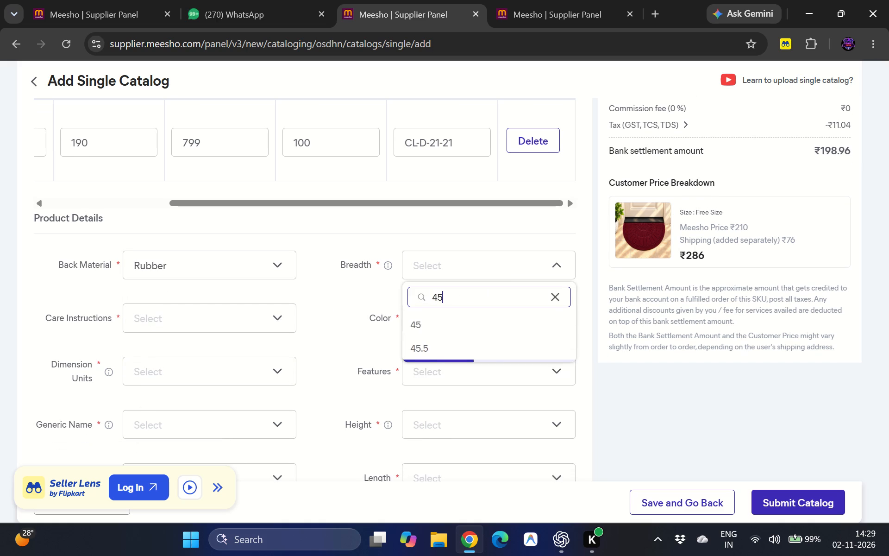
left_click(451, 323)
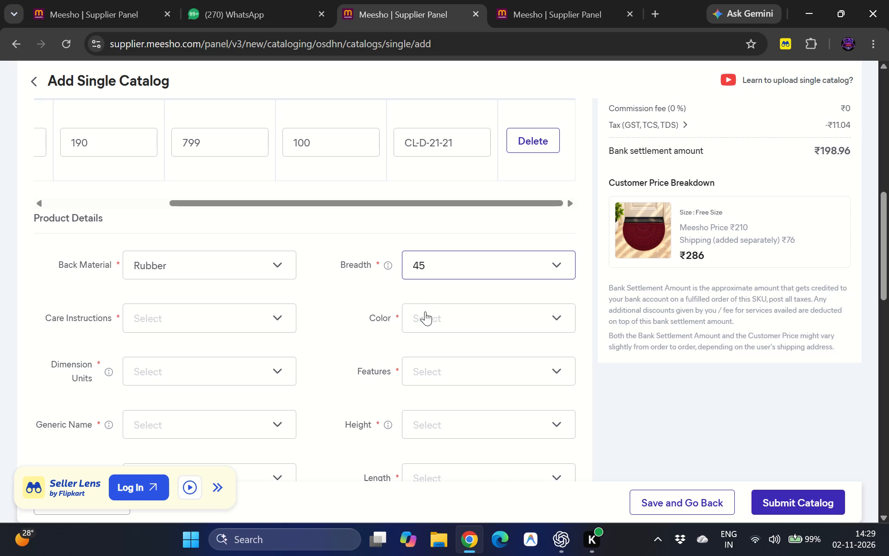
Set the care instructions to Normal Hand Wash Only and the color to Maroon.
left_click(250, 312)
scroll(210, 352, "down", 1)
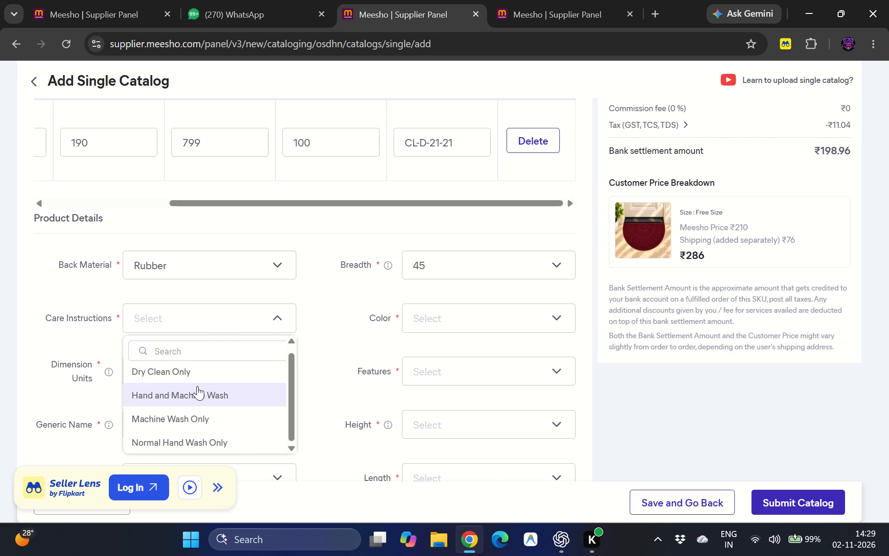
left_click(223, 437)
left_click(444, 322)
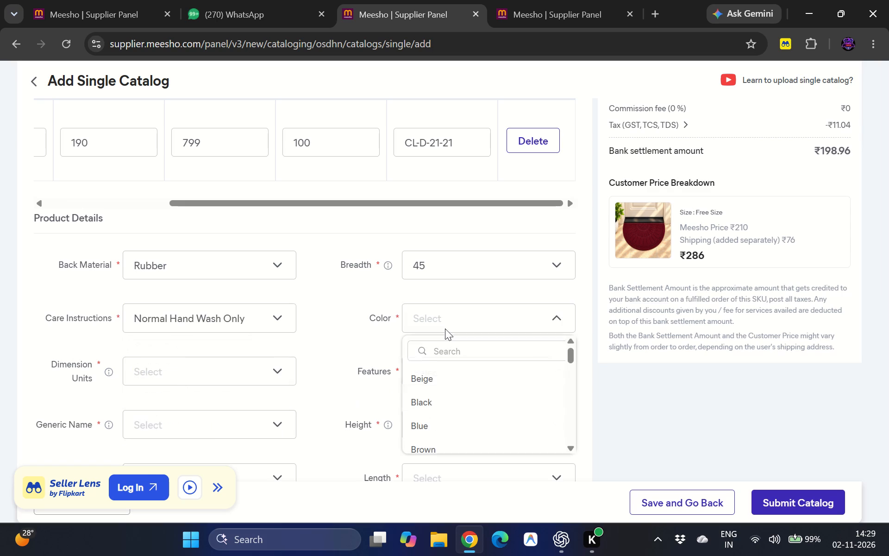
left_click(453, 355)
type("mar")
left_click(449, 372)
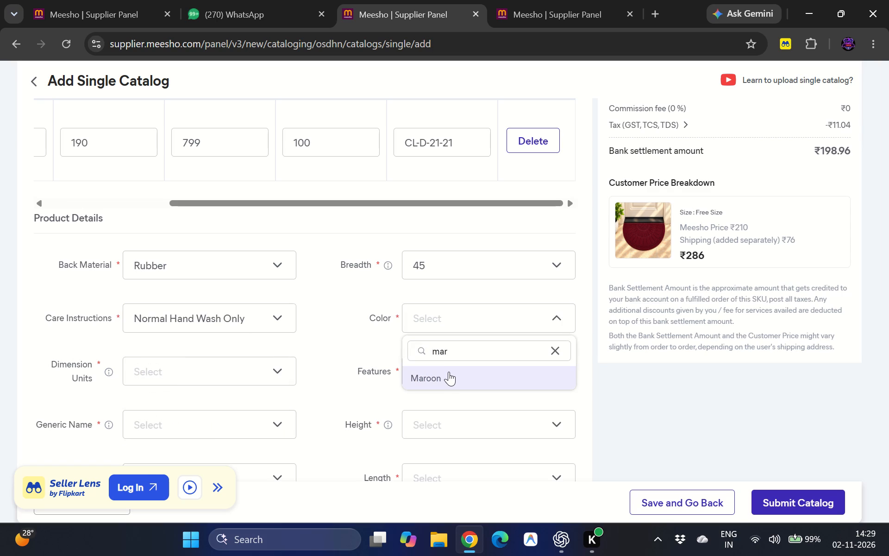
Set the doormat's dimension units to cm in the product details.
left_click(273, 361)
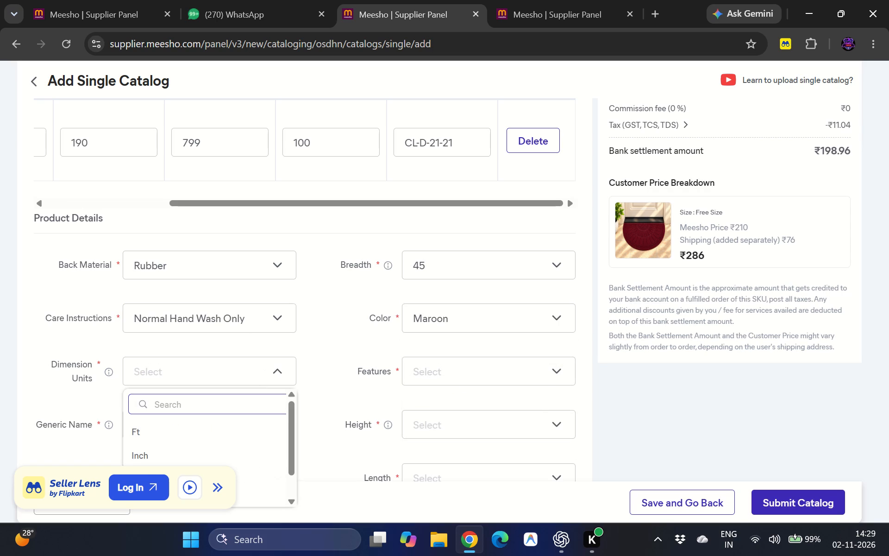
scroll(195, 404, "down", 1)
scroll(195, 404, "up", 1)
scroll(208, 328, "down", 2)
scroll(169, 427, "down", 2)
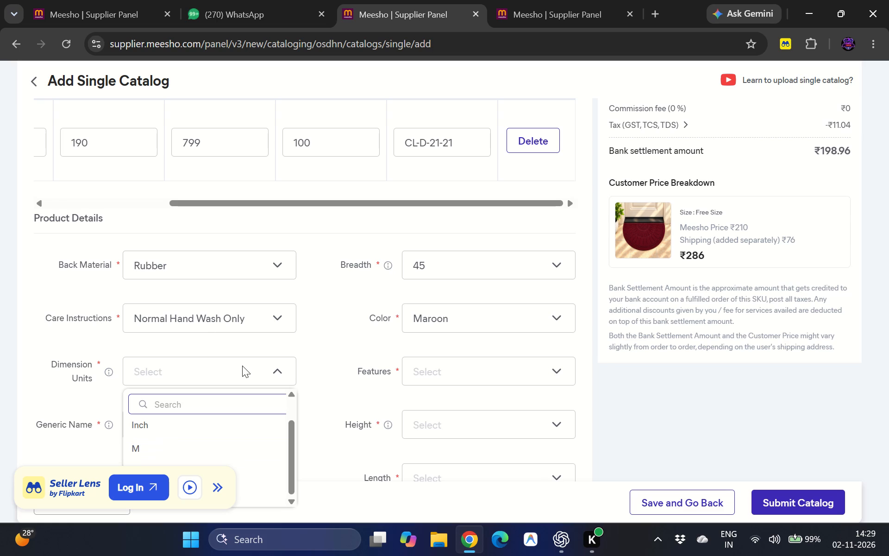
scroll(242, 366, "down", 1)
scroll(290, 284, "down", 2)
left_click(292, 287)
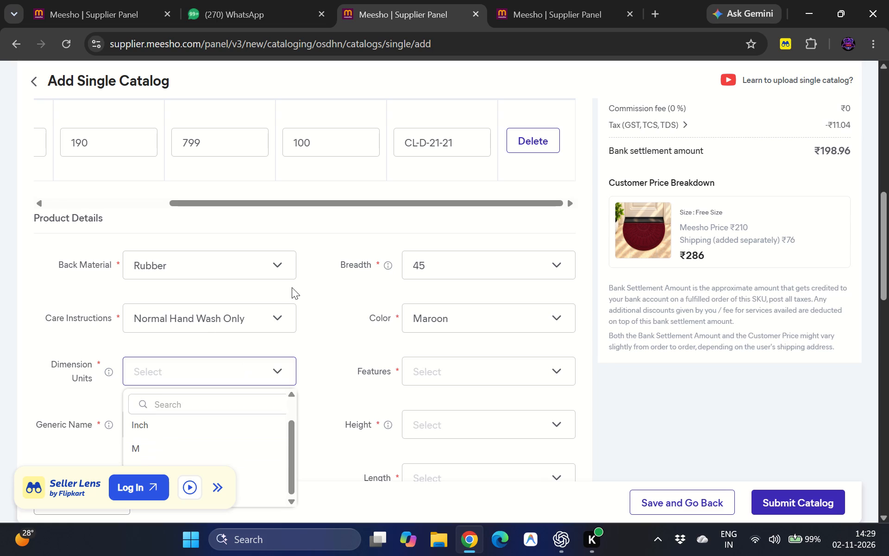
scroll(289, 291, "down", 2)
left_click(264, 235)
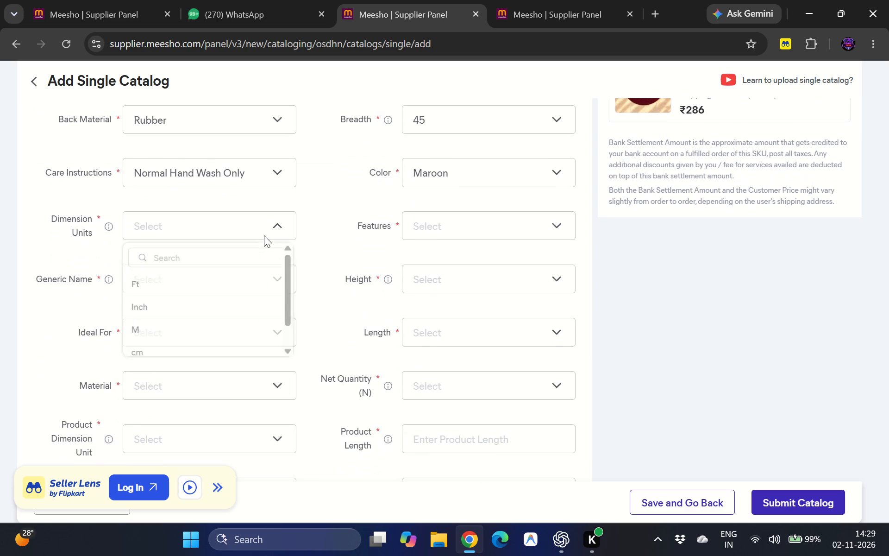
left_click(176, 360)
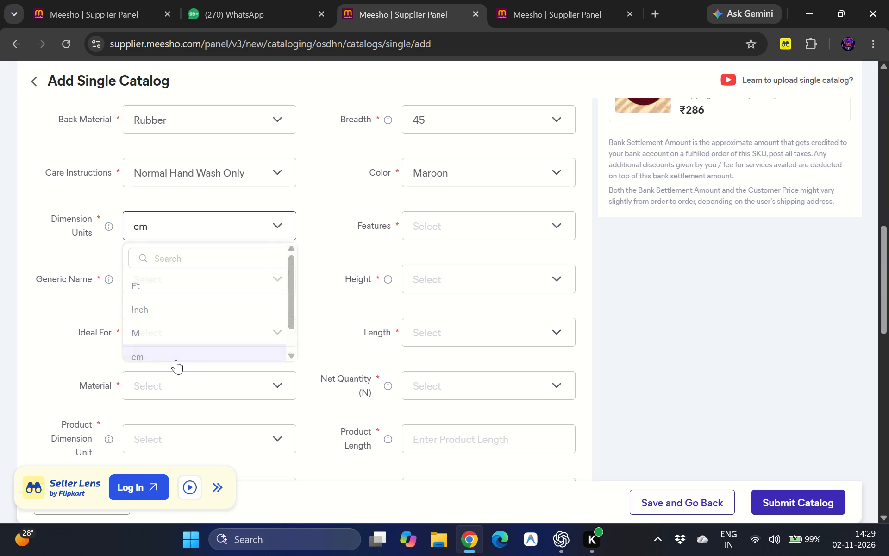
Set the doormat's features to Anti Slip and its generic name to Doormats.
left_click(478, 237)
left_click(459, 308)
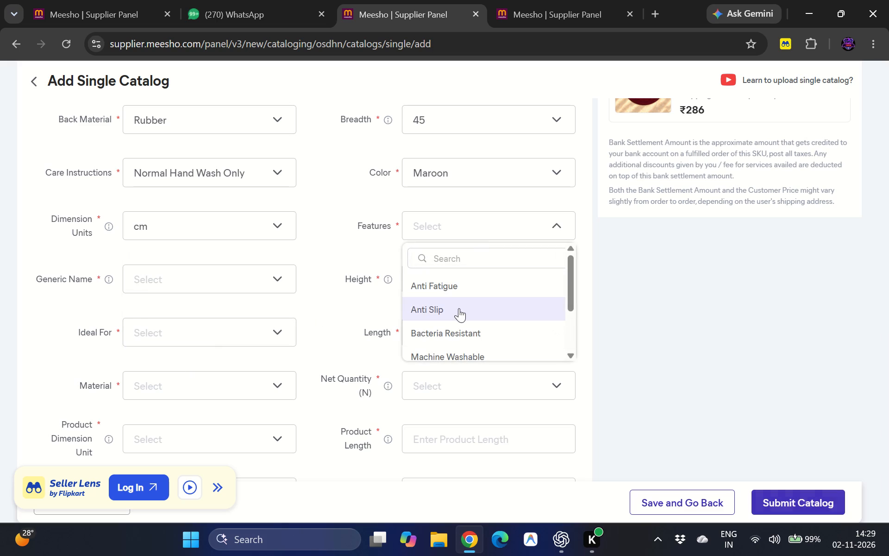
double_click(289, 287)
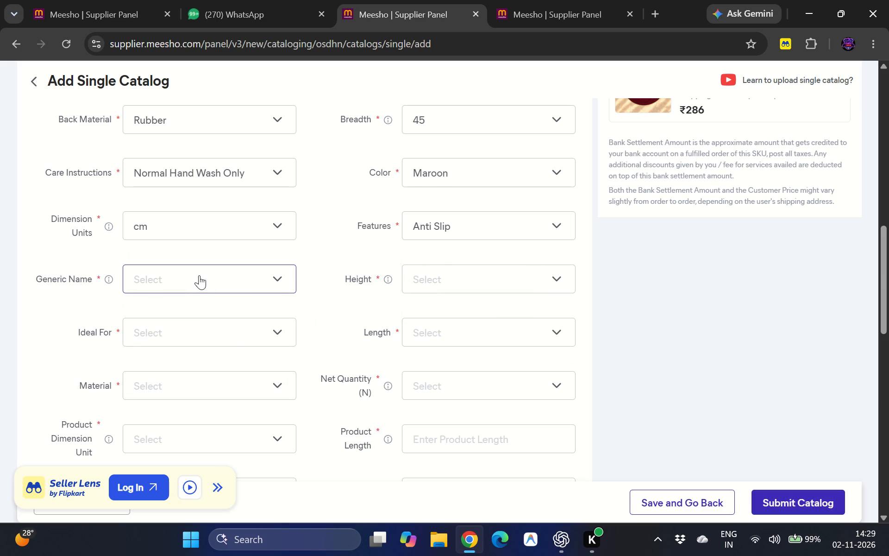
left_click(199, 275)
scroll(179, 359, "down", 1)
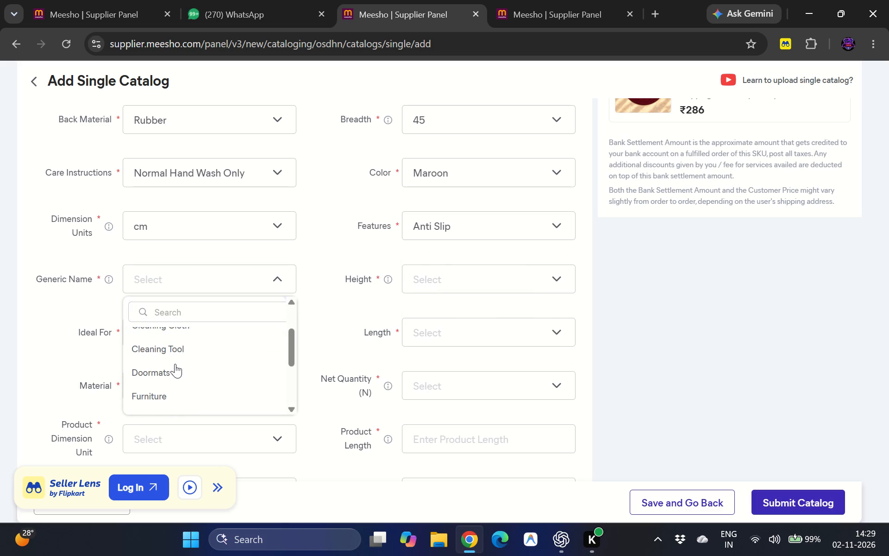
left_click(175, 364)
Look through the available height values, including those matching 3, and set the doormat's height to 0.5.
left_click(481, 284)
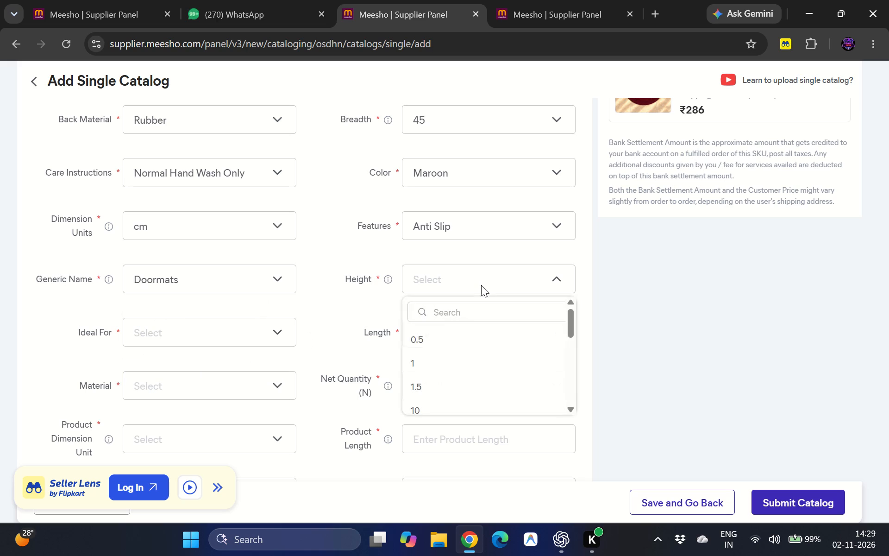
left_click(457, 316)
left_click(385, 278)
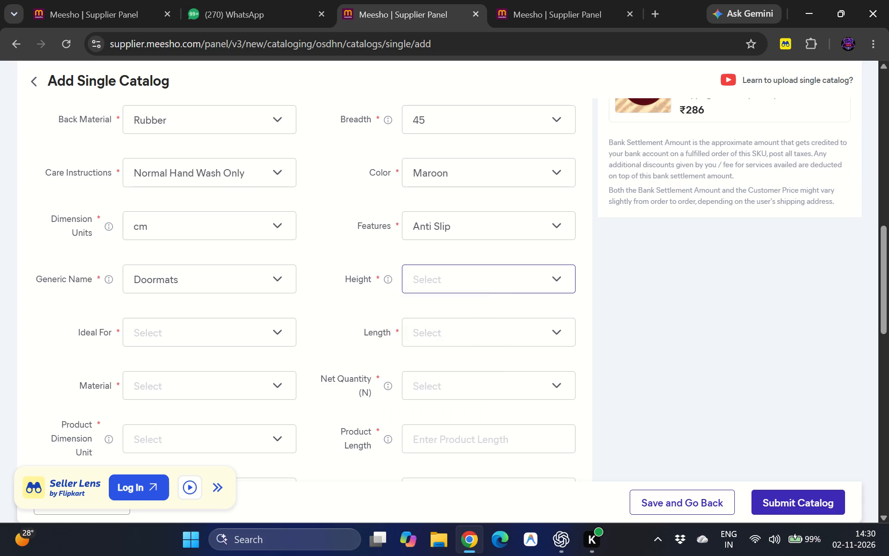
left_click_drag(344, 277, 377, 284)
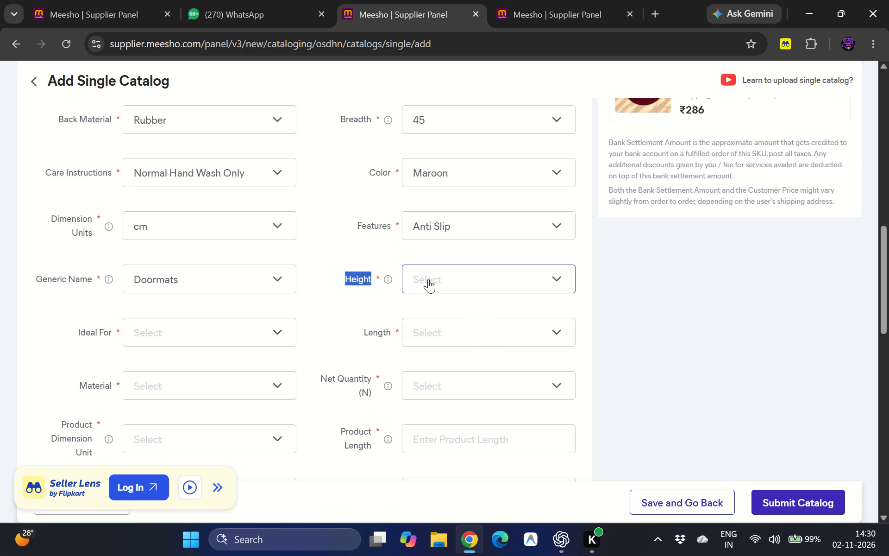
left_click(432, 279)
scroll(440, 366, "down", 1)
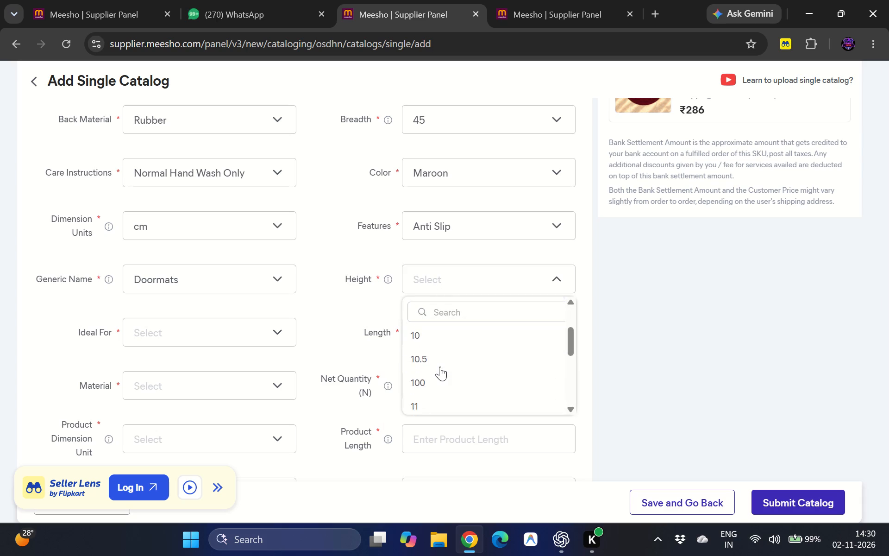
scroll(440, 366, "down", 3)
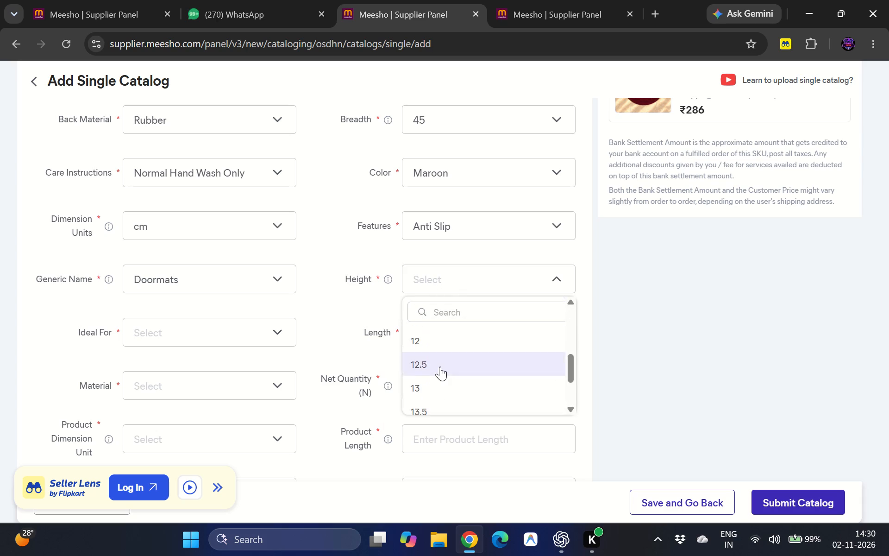
scroll(440, 366, "down", 1)
left_click(447, 313)
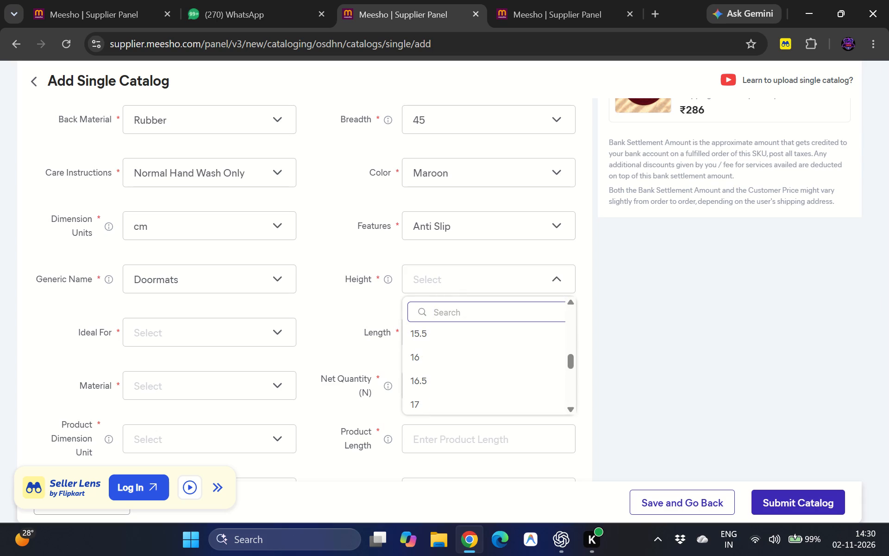
key("3")
scroll(432, 371, "down", 2)
scroll(432, 371, "up", 7)
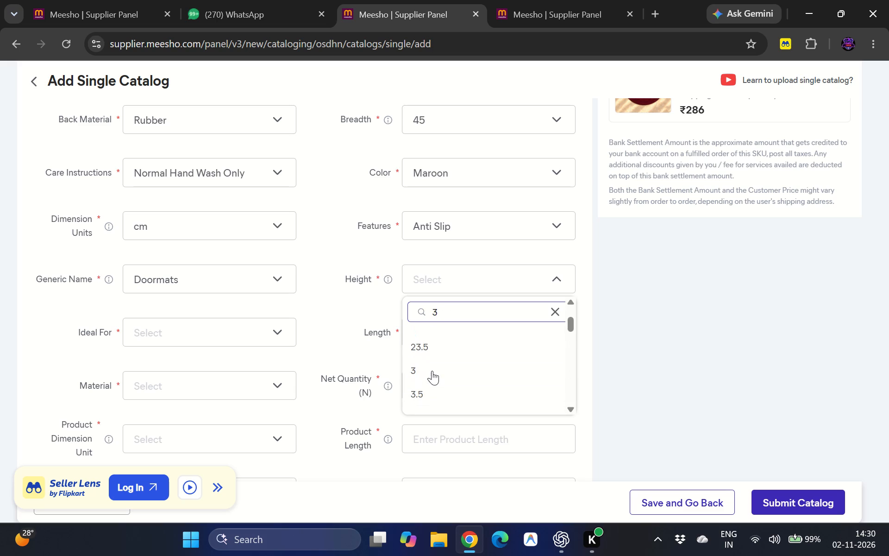
scroll(432, 371, "up", 1)
key("BackSpace")
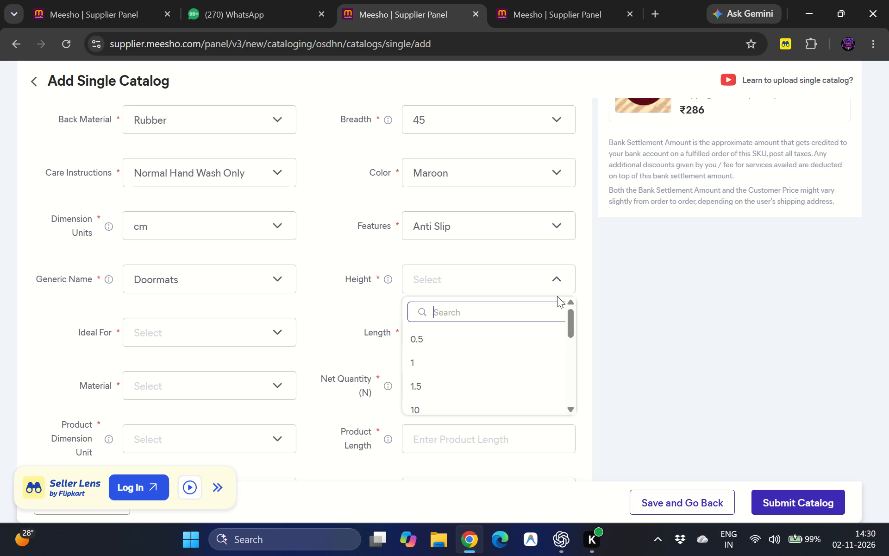
left_click(482, 344)
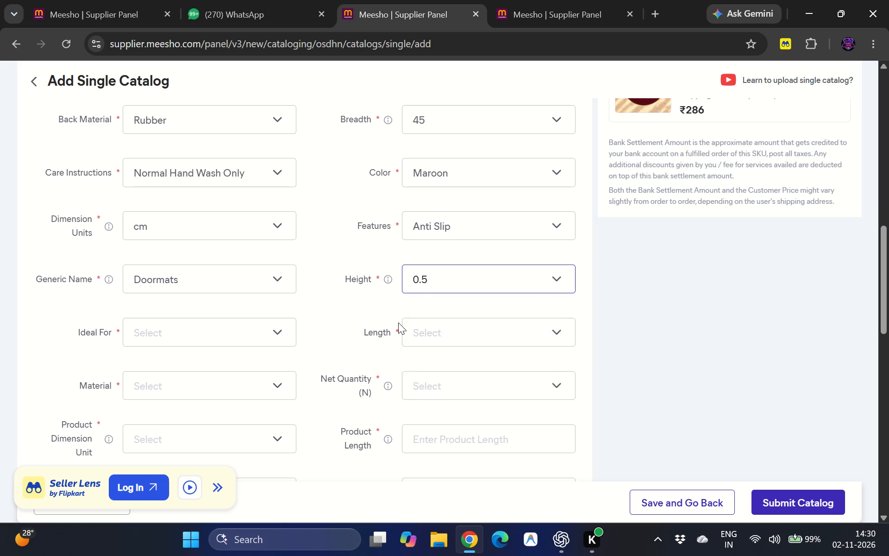
Find 75 among the available length values and set it as the doormat's length.
scroll(398, 322, "down", 1)
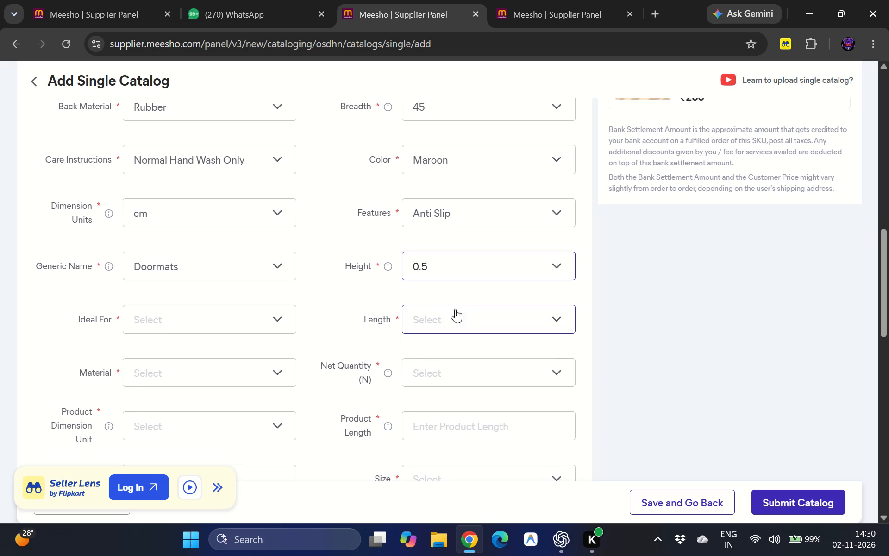
left_click(471, 308)
scroll(449, 418, "down", 1)
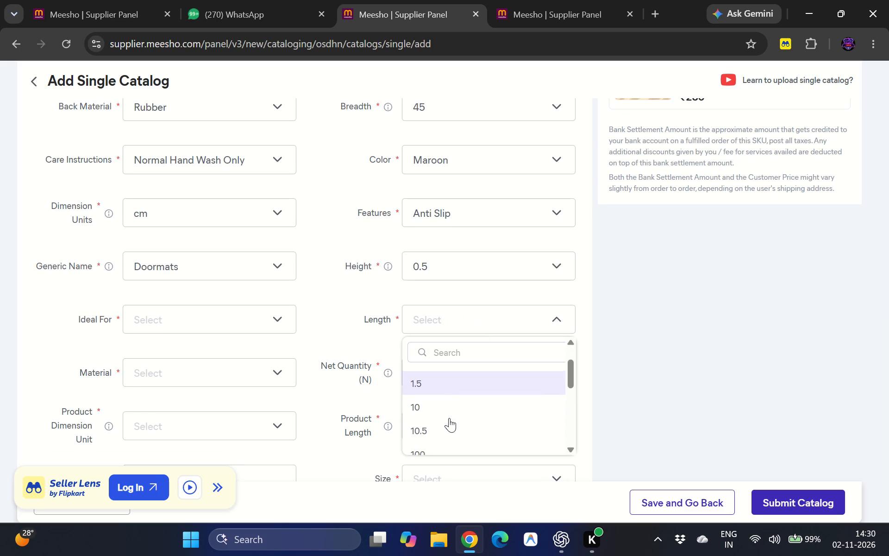
scroll(449, 418, "down", 2)
left_click(452, 351)
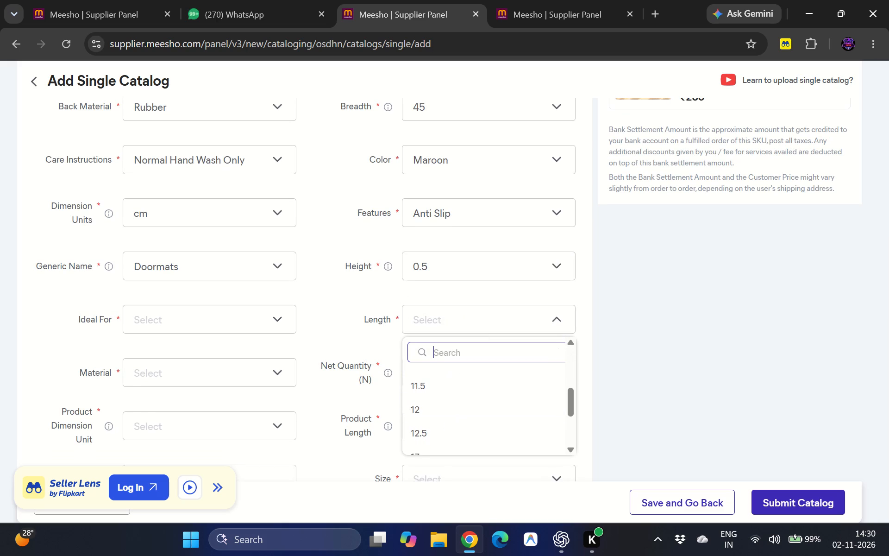
type("75")
left_click(438, 382)
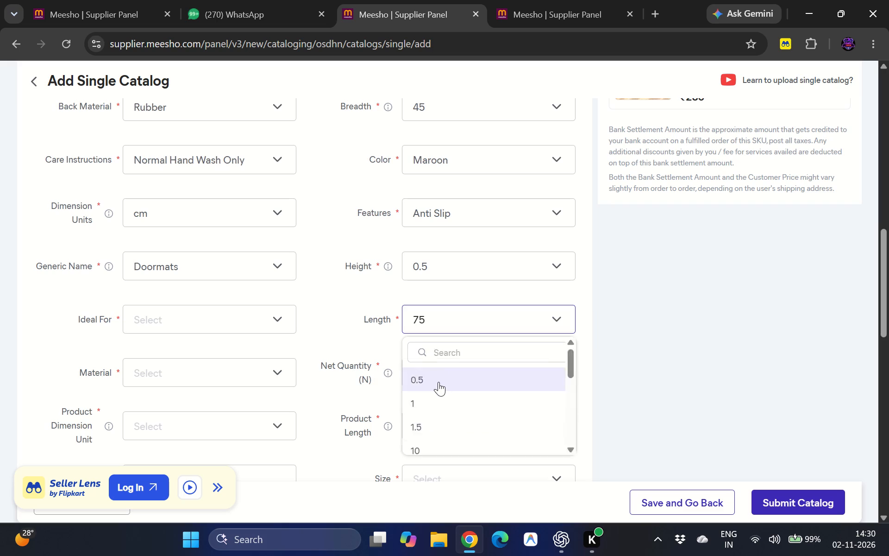
Set the doormat's Ideal For value to Anywhere and its material to Cotton.
scroll(367, 343, "down", 1)
left_click(242, 278)
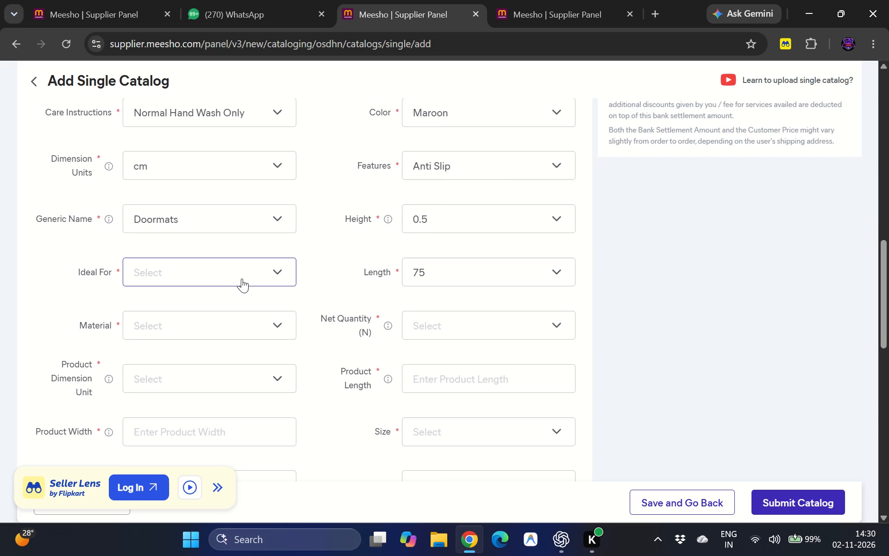
left_click(194, 330)
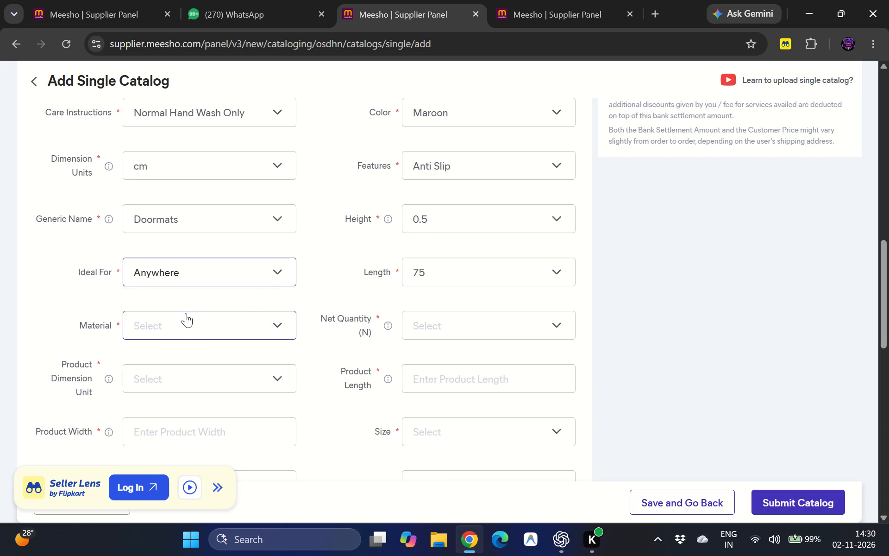
left_click(186, 313)
left_click(190, 354)
type("coo")
key("BackSpace")
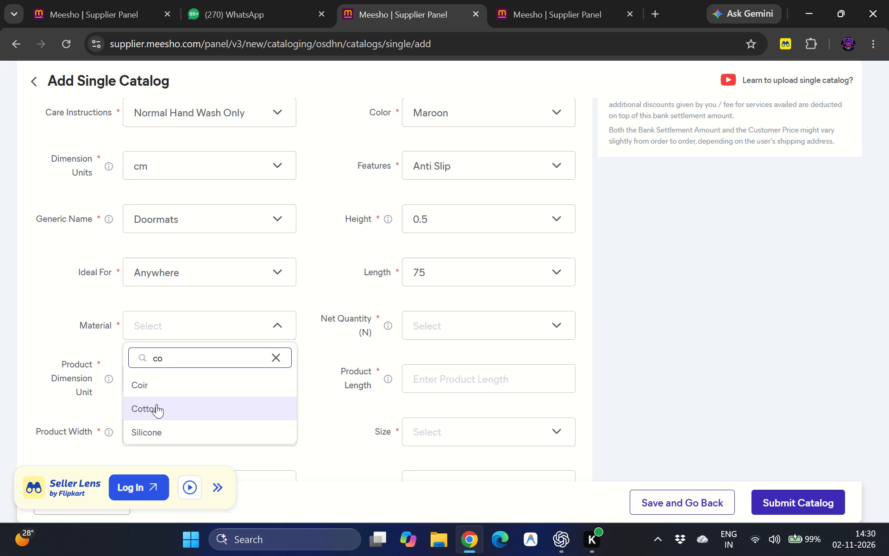
left_click(157, 404)
Set the doormat's net quantity to 1 and its product dimension unit to cm.
left_click(463, 321)
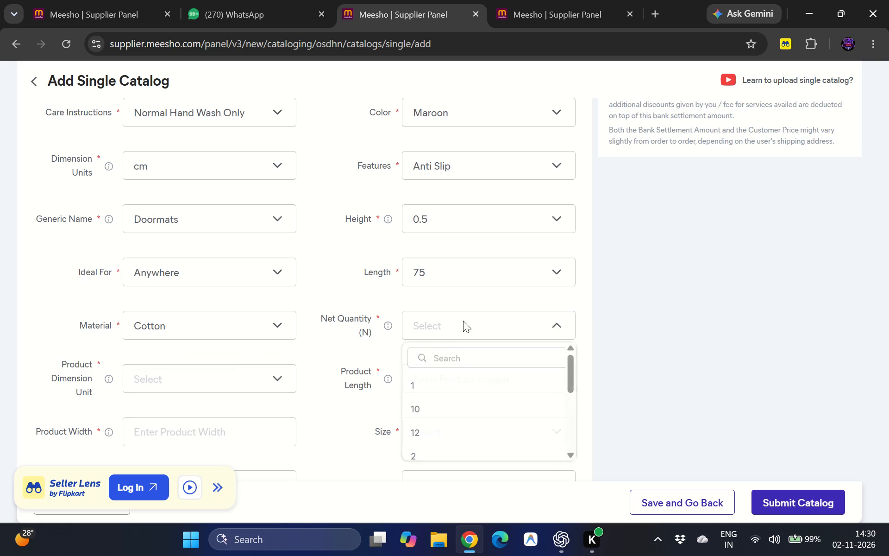
left_click(433, 383)
left_click(250, 366)
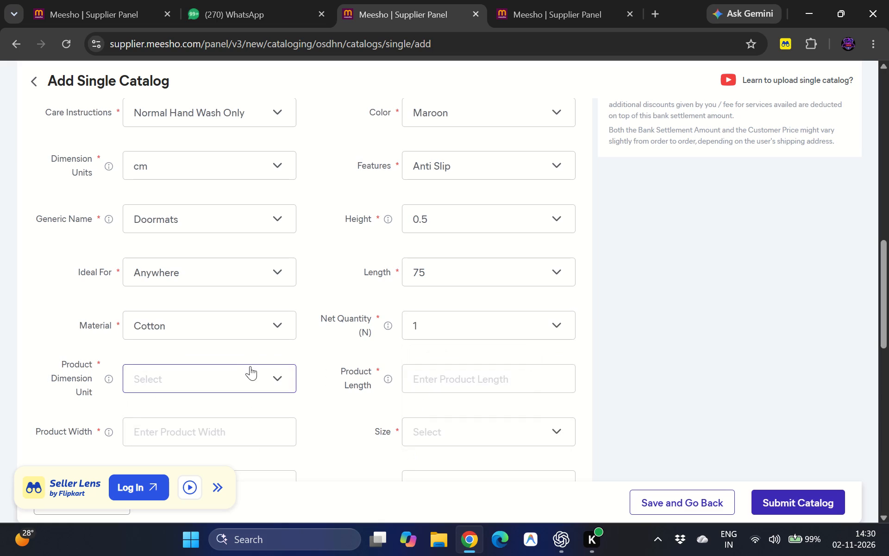
scroll(238, 365, "down", 1)
left_click(168, 444)
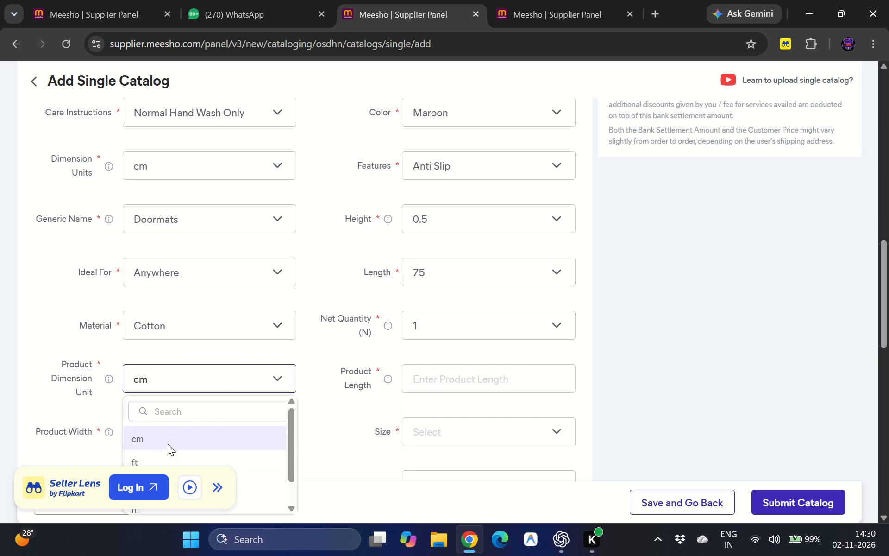
Enter a product length of 75 and a product width of 45 for the doormat.
scroll(401, 373, "down", 1)
left_click_drag(471, 292, 385, 291)
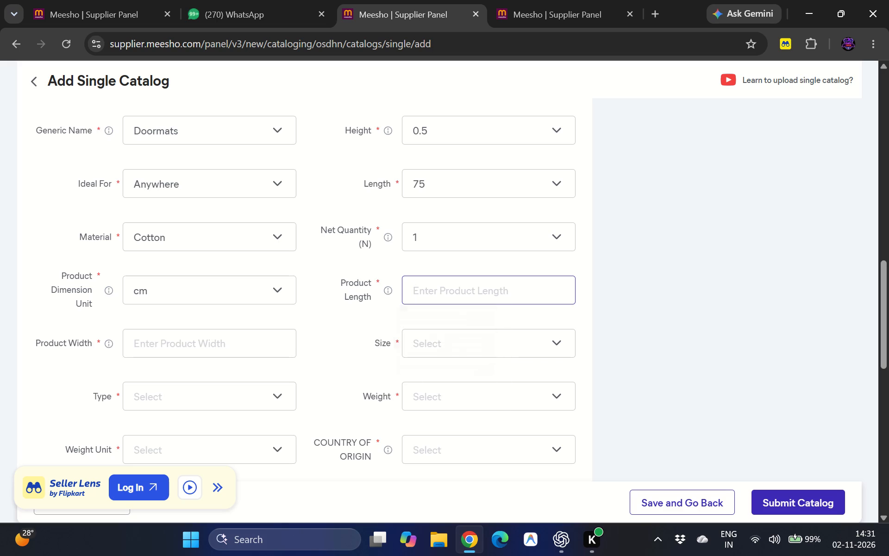
type("75")
left_click(367, 331)
scroll(367, 331, "down", 1)
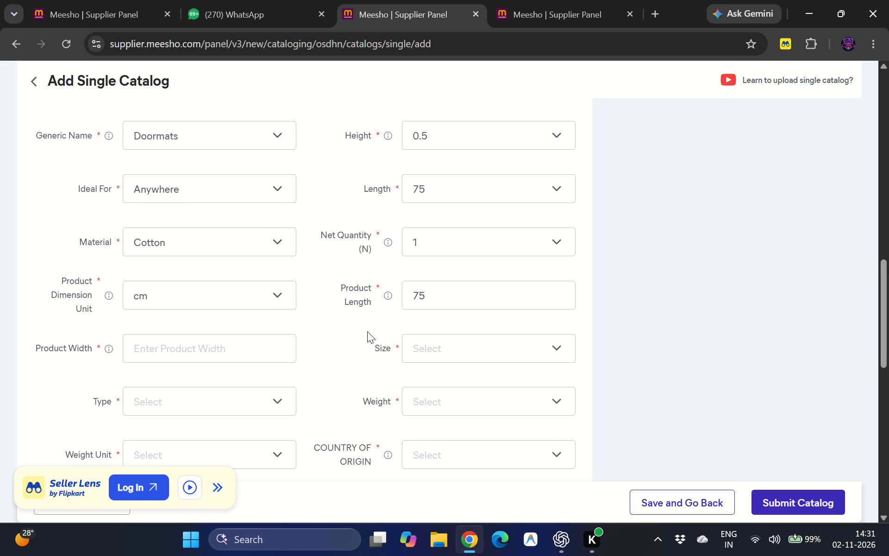
scroll(367, 331, "down", 1)
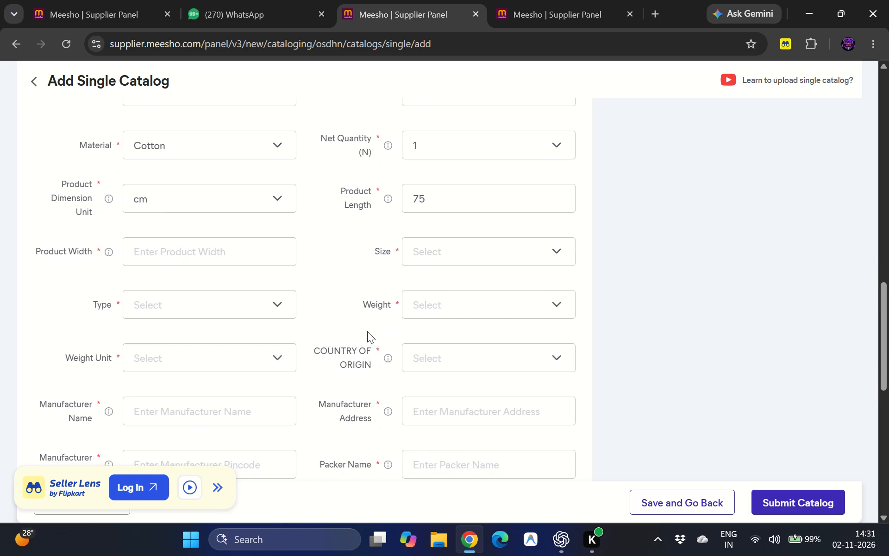
scroll(367, 331, "down", 2)
left_click(244, 234)
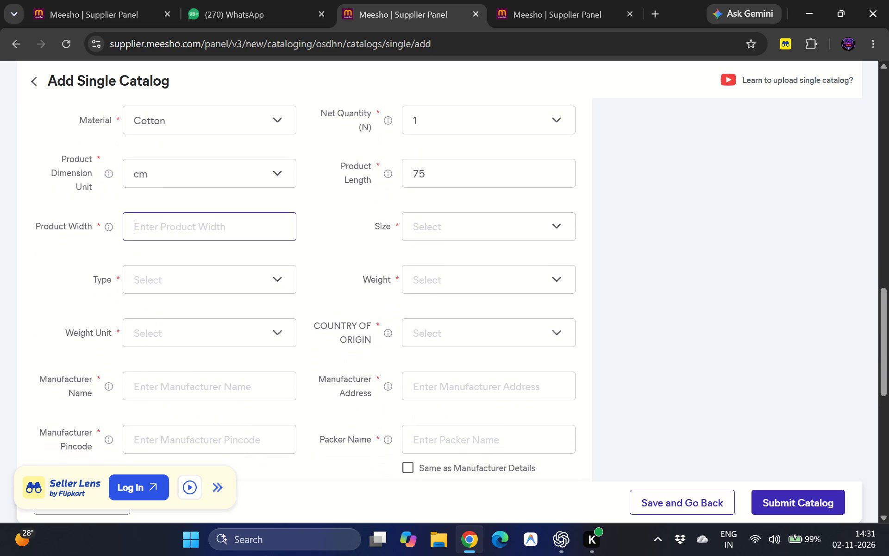
type("45")
Look through the available size options for the doormat without choosing one.
left_click(432, 220)
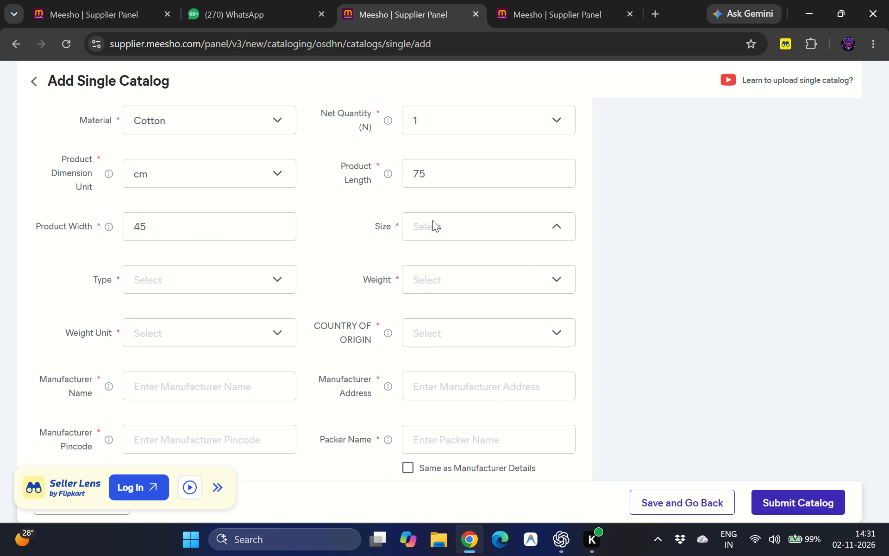
scroll(463, 331, "down", 2)
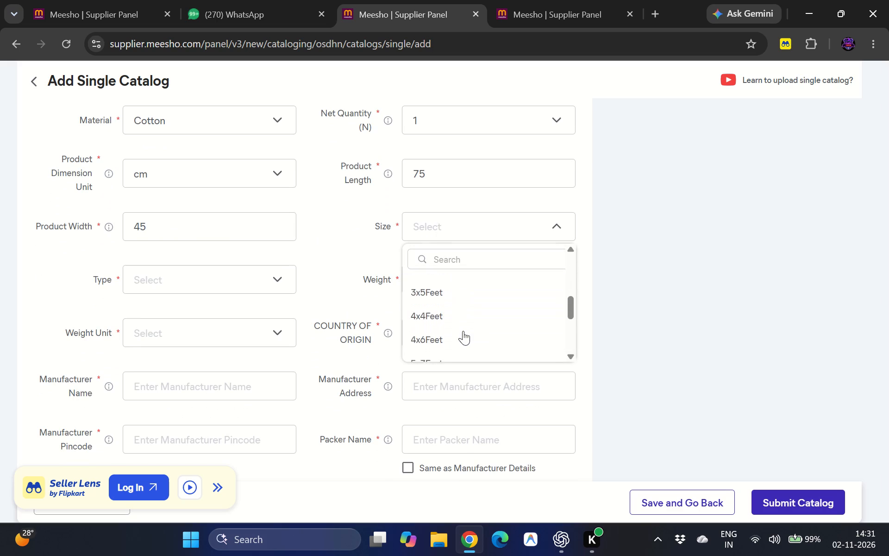
scroll(463, 331, "down", 3)
scroll(463, 331, "up", 5)
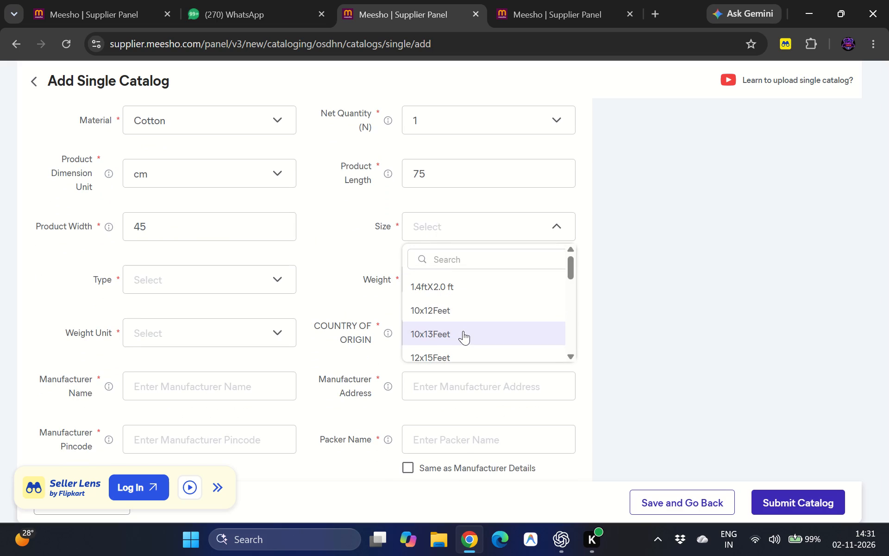
left_click(377, 271)
Set the doormat's weight to 0.8 and its type to Doormat.
left_click(427, 286)
scroll(430, 364, "down", 4)
scroll(430, 364, "up", 2)
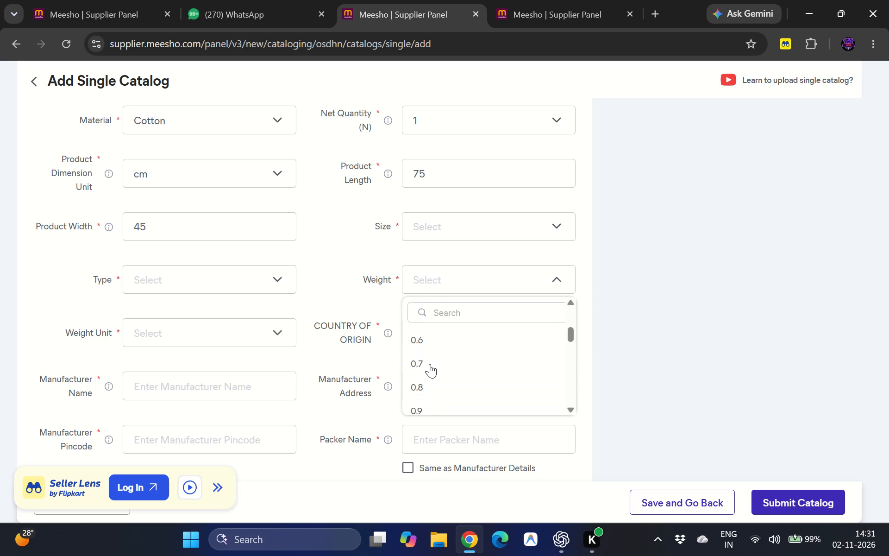
scroll(430, 364, "up", 1)
left_click(428, 389)
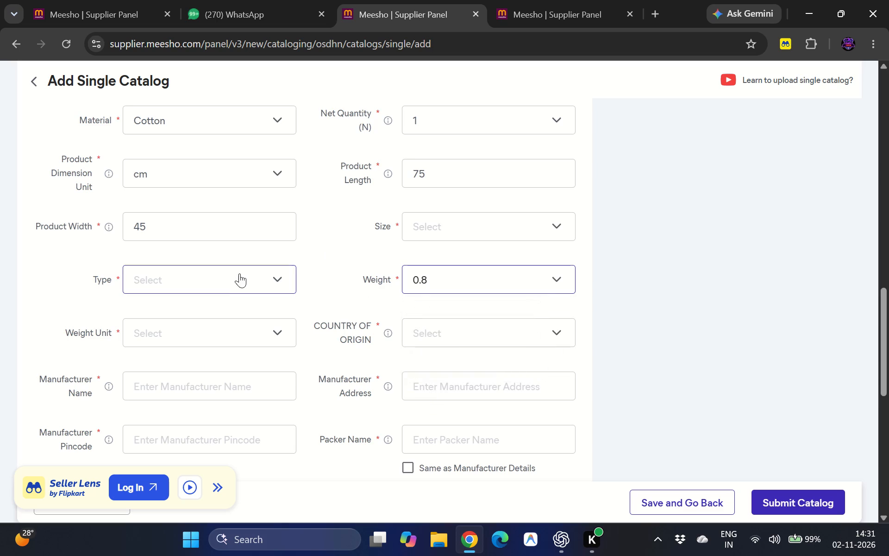
left_click(239, 278)
left_click(175, 366)
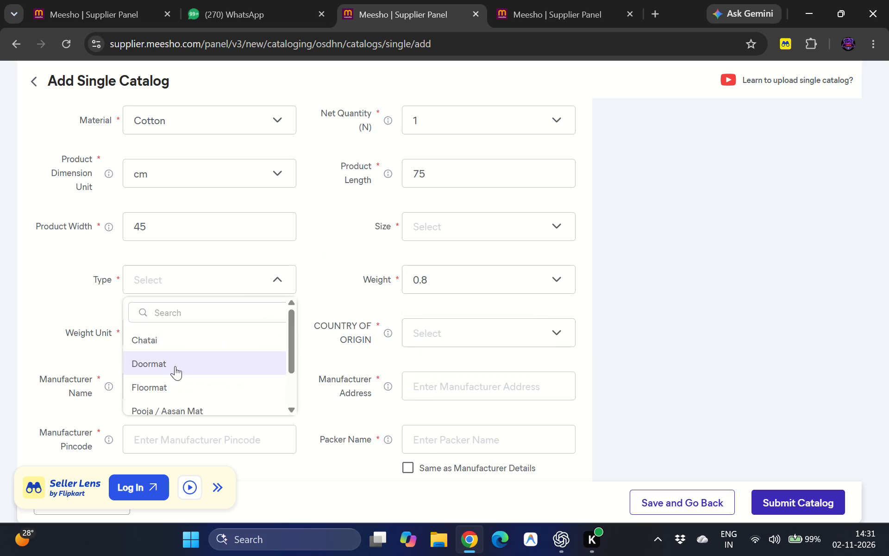
Go back to the unfilled Size field and open its list of options.
scroll(329, 315, "down", 3)
scroll(329, 315, "up", 1)
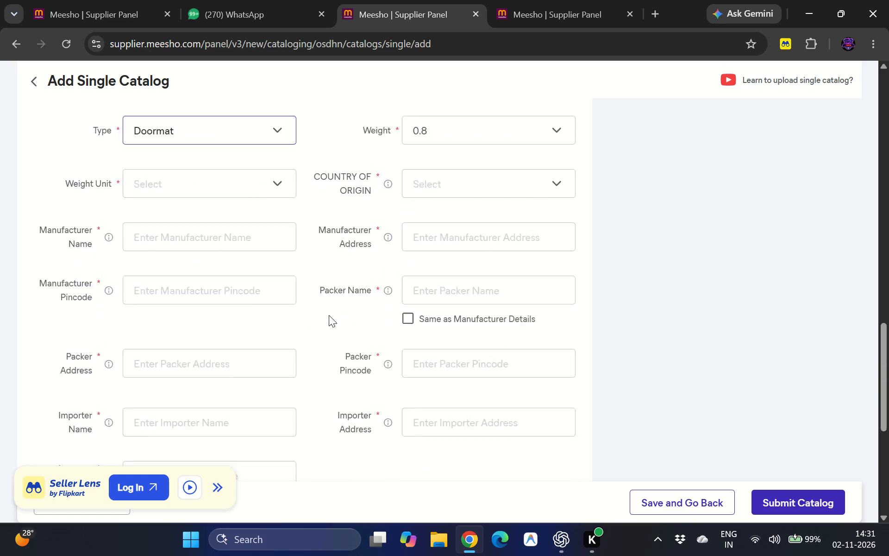
scroll(329, 315, "up", 2)
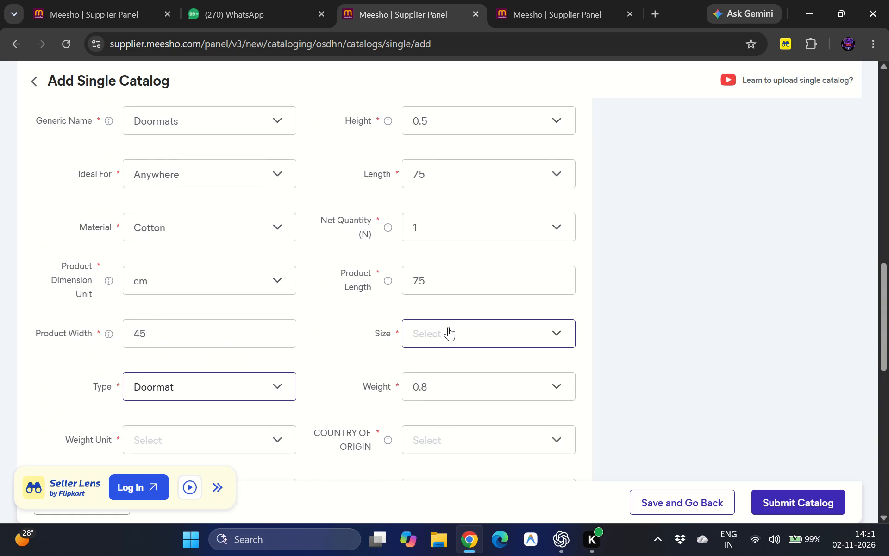
left_click(448, 327)
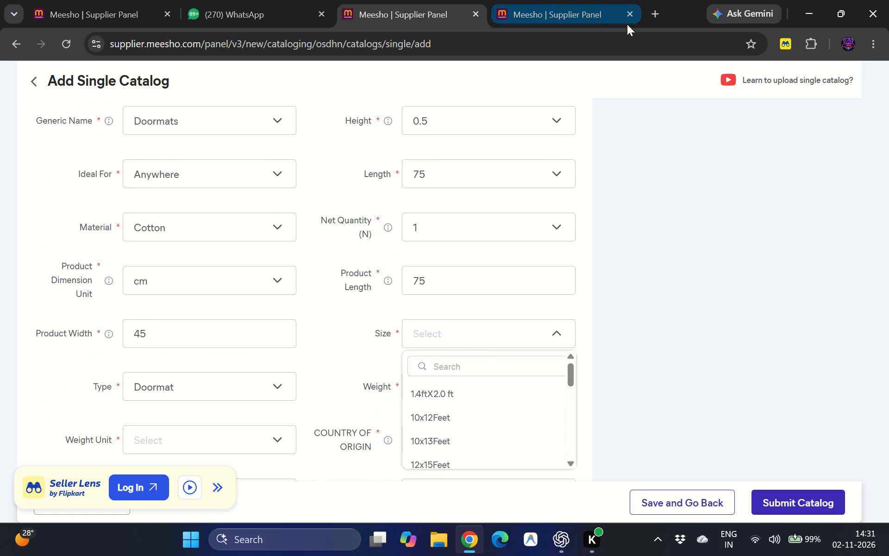
Search Google in a new browser tab for the conversion of 75*45 cm to inch.
left_click(647, 13)
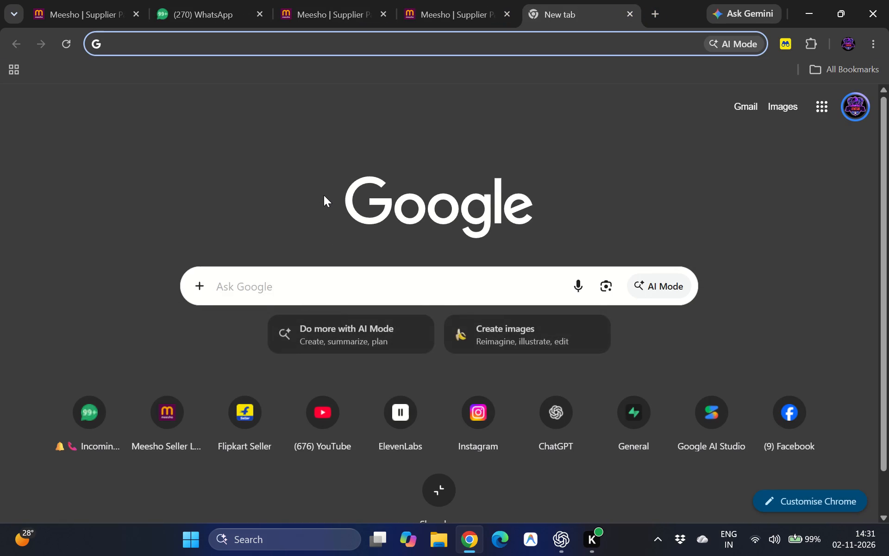
type("cm to inch")
key("space")
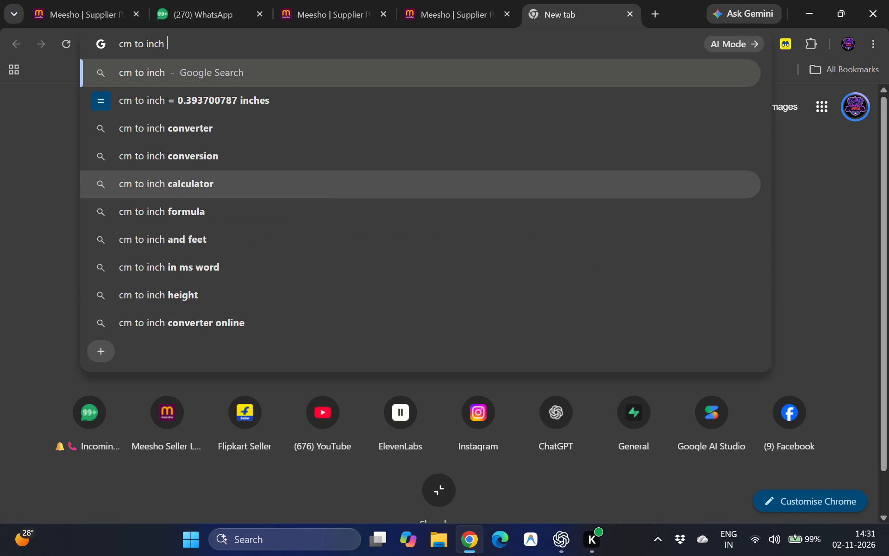
type("75")
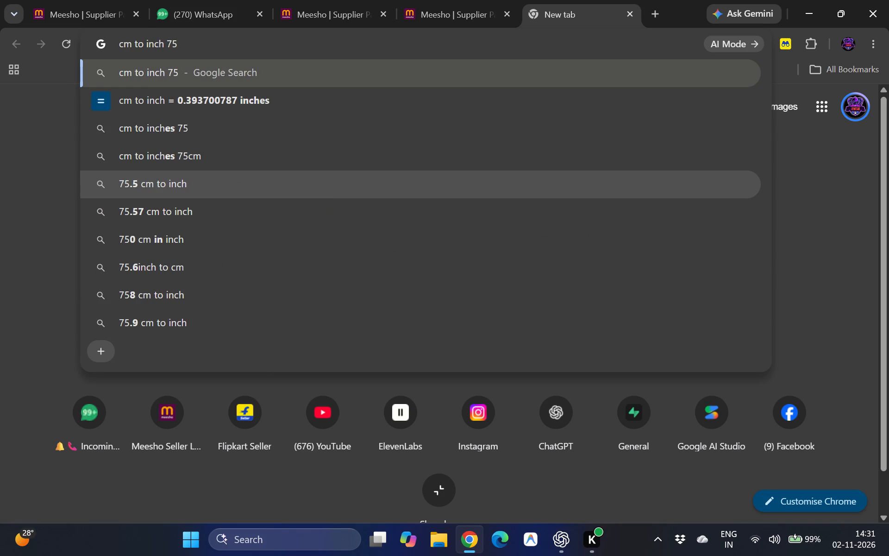
key("shift+asterisk")
type("45 cm to i")
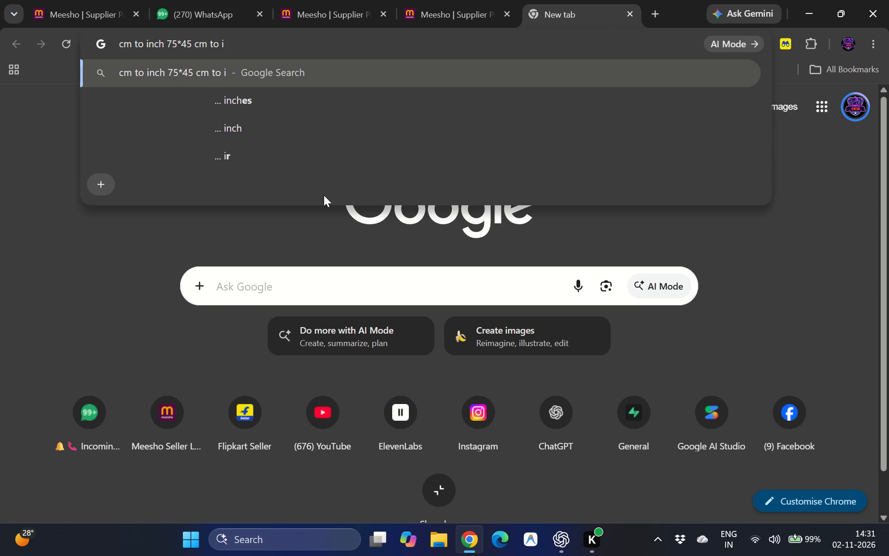
type("nch")
key("Return")
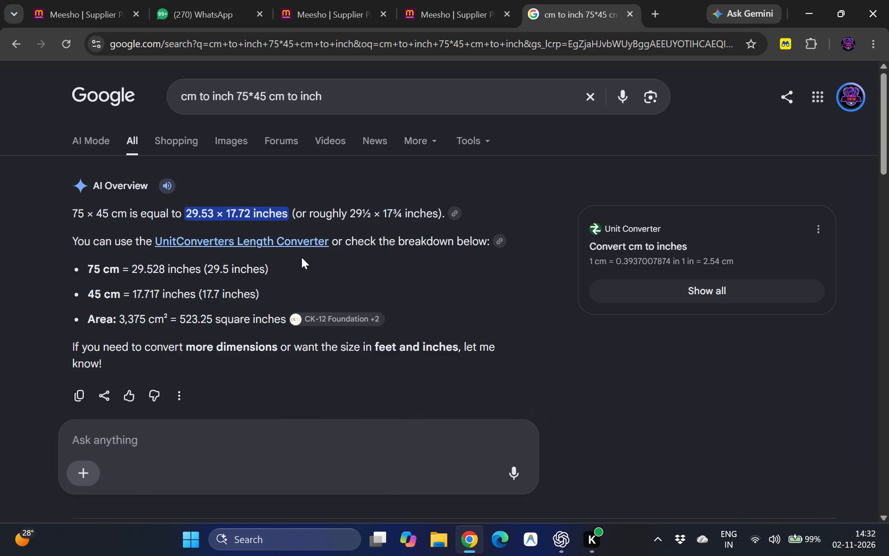
Return to the catalog form and look through the size options for one matching the converted dimensions.
left_click(88, 3)
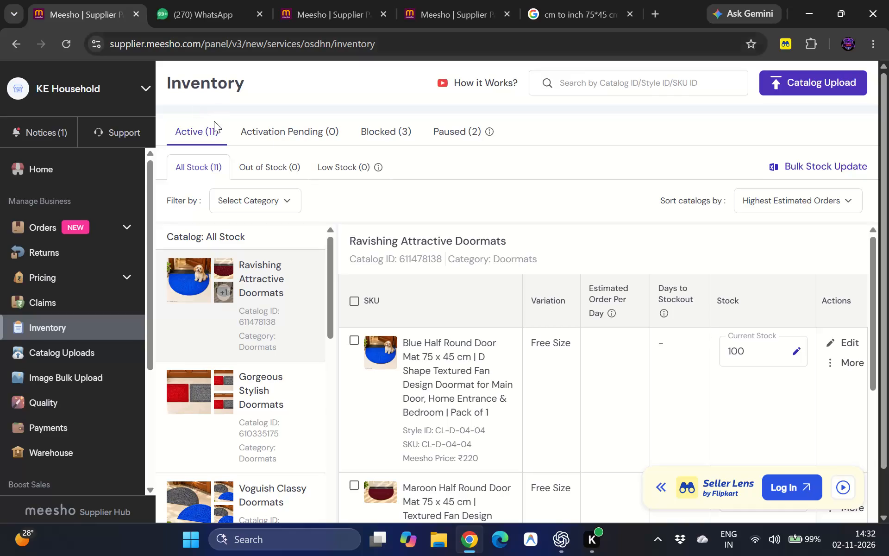
left_click(437, 0)
left_click(353, 0)
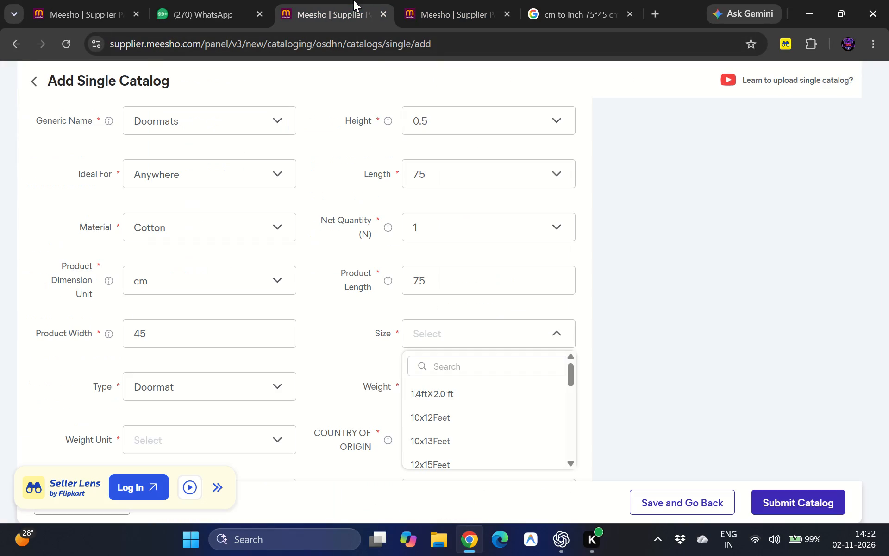
scroll(452, 429, "down", 1)
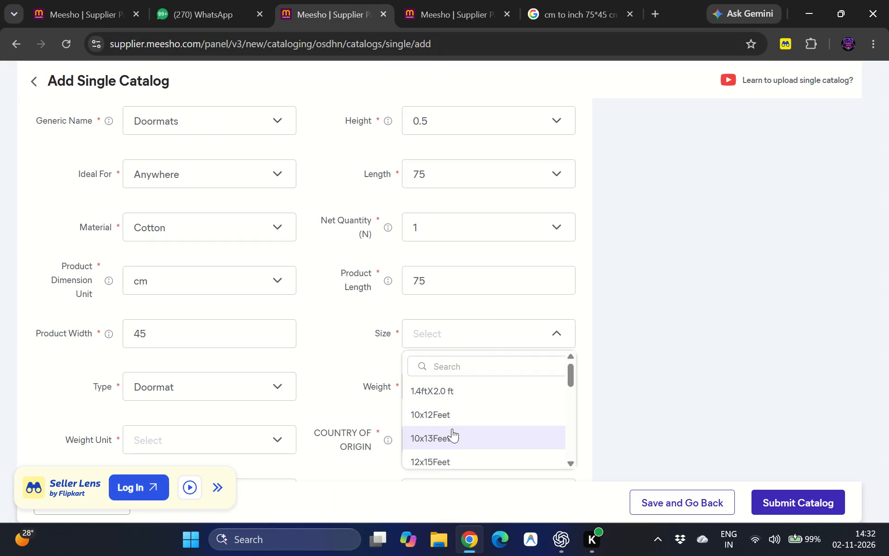
scroll(452, 429, "down", 2)
Switch back to the Google conversion search and change its target unit to feet.
left_click(579, 31)
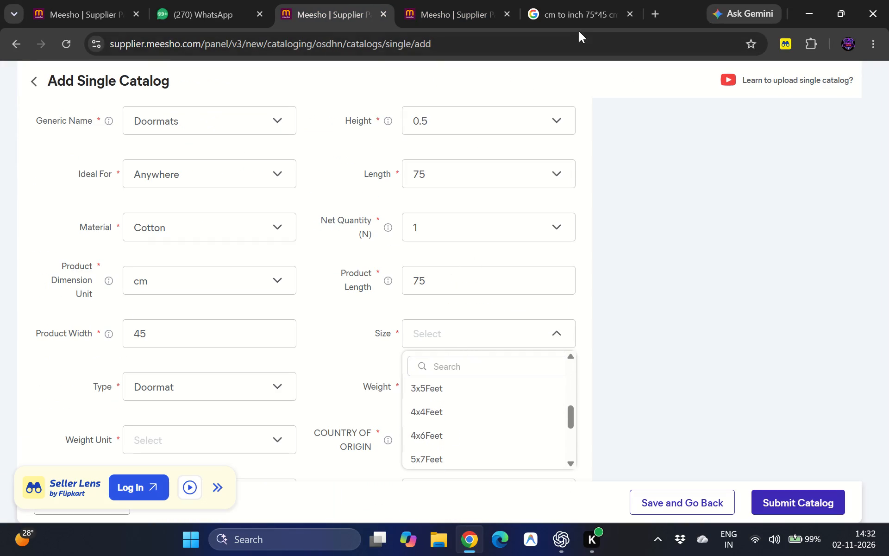
left_click(575, 16)
double_click(311, 98)
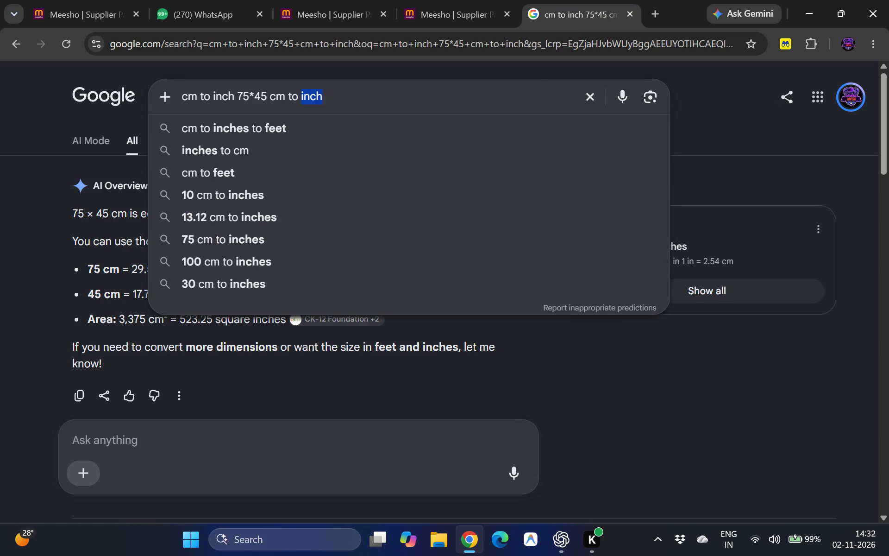
type("fw")
key("BackSpace")
type("eet")
key("Return")
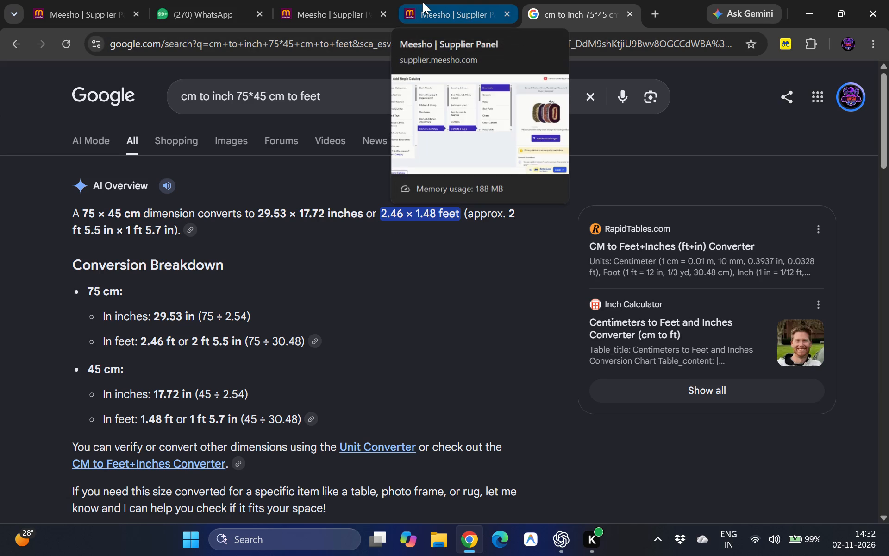
Return to the catalog form and look through the Size options for one matching the converted dimensions in feet.
left_click(320, 2)
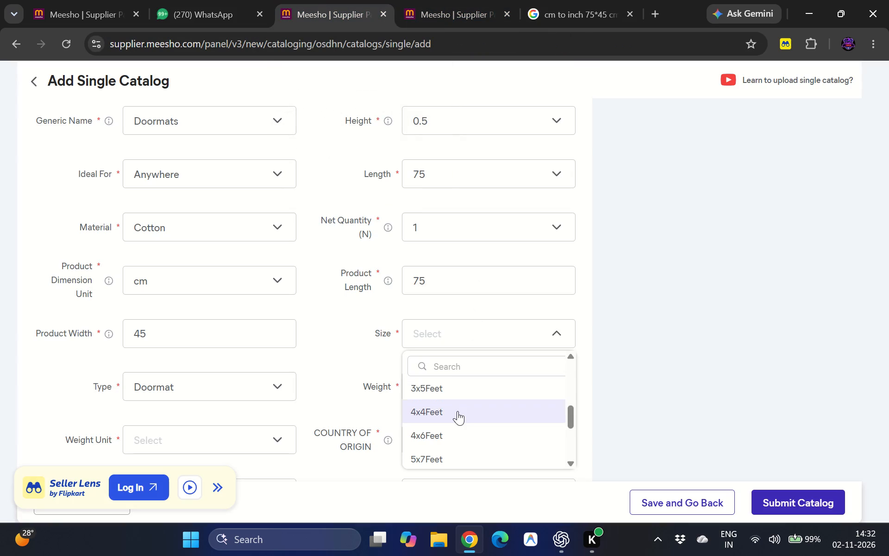
scroll(457, 411, "up", 3)
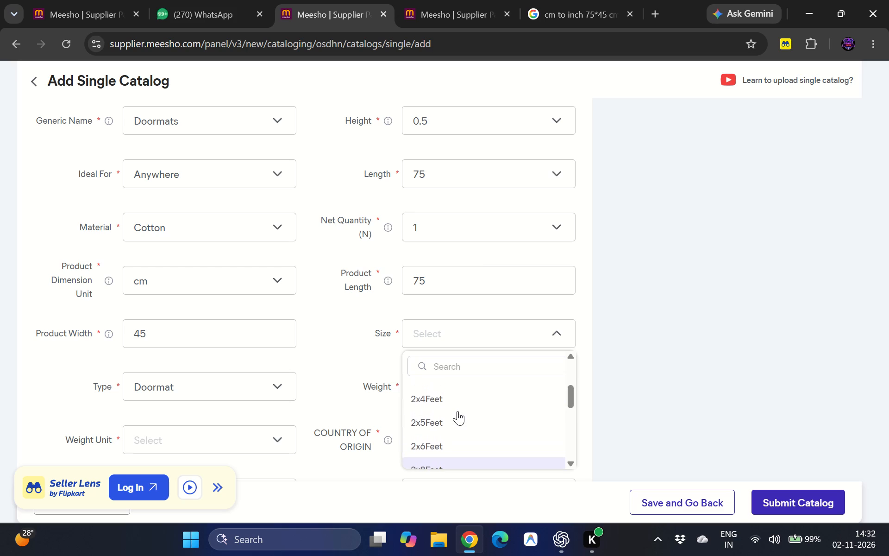
scroll(457, 411, "up", 2)
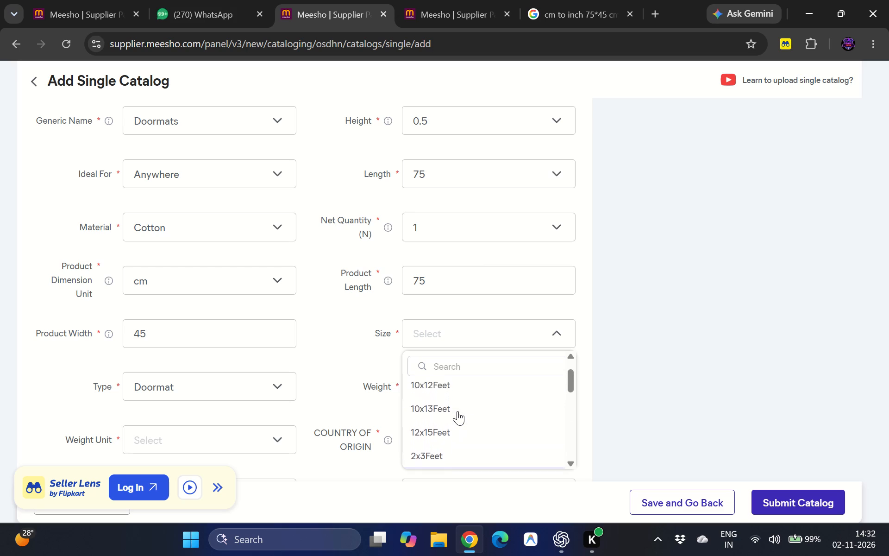
scroll(457, 411, "up", 2)
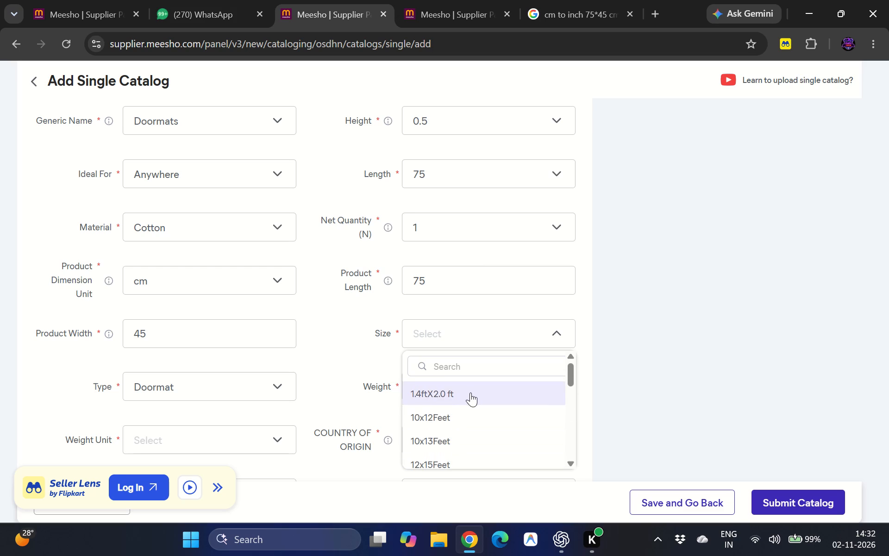
scroll(462, 405, "down", 1)
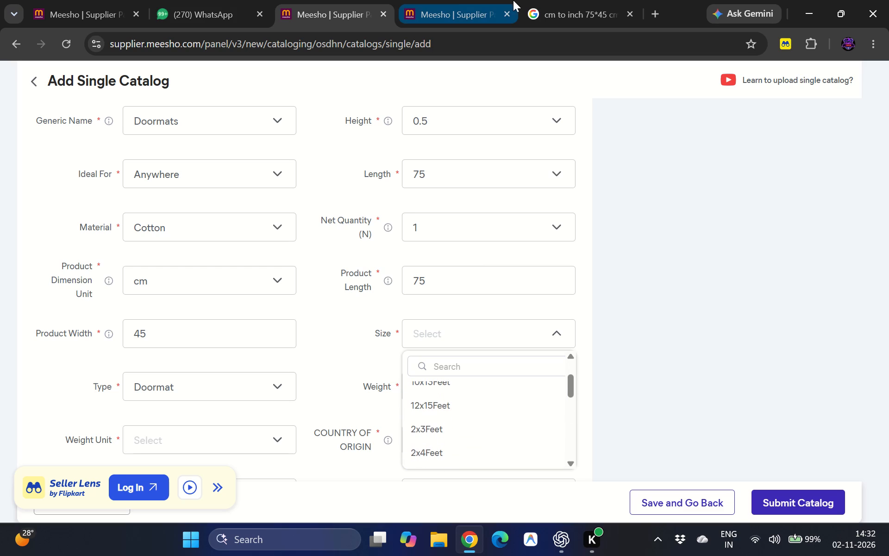
Go back to the Google conversion results and recheck the 75 x 45 cm breakdown in inches and feet.
left_click(460, 1)
left_click(558, 4)
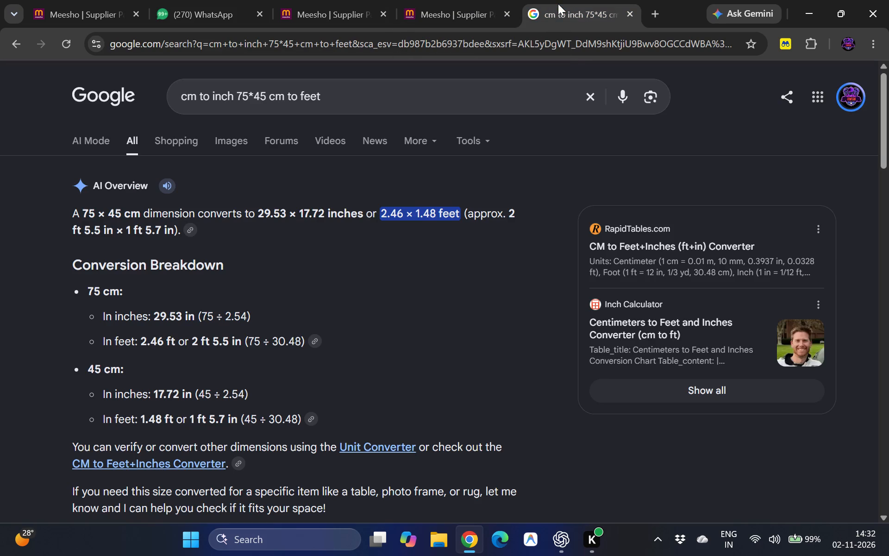
scroll(400, 282, "down", 3)
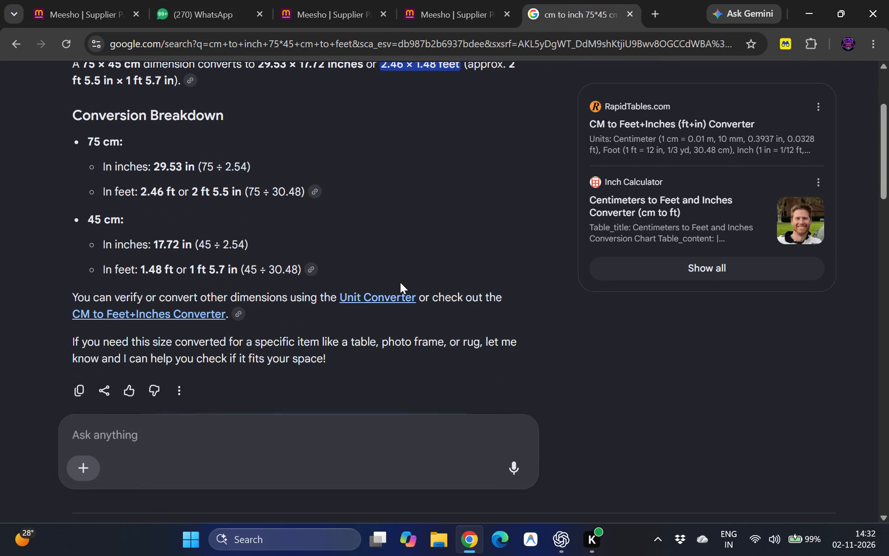
scroll(400, 282, "down", 2)
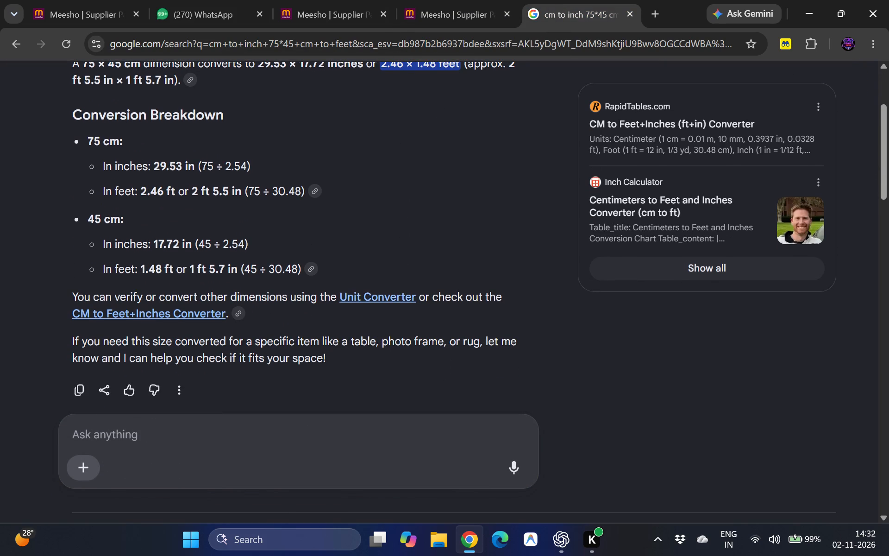
Return to the catalog form, review the whole list of Size options again, and close it without choosing one.
left_click(457, 9)
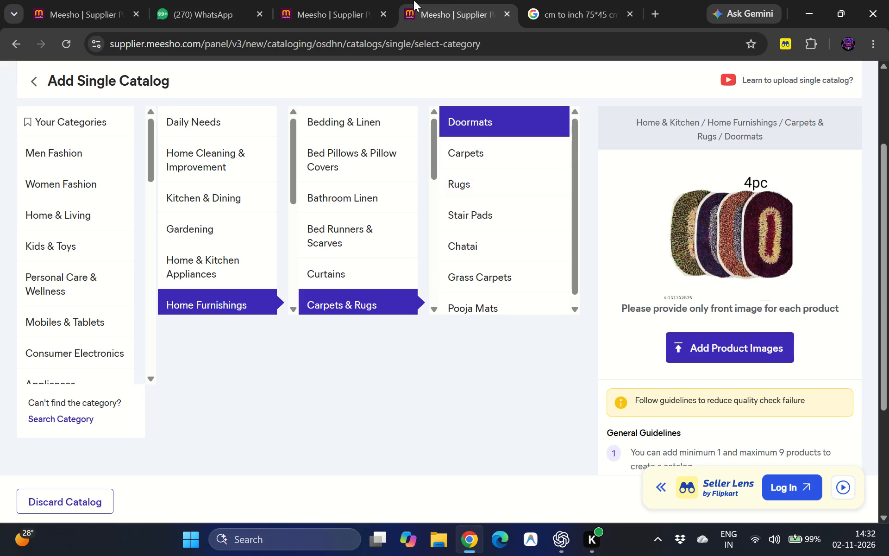
left_click(358, 0)
scroll(444, 434, "up", 1)
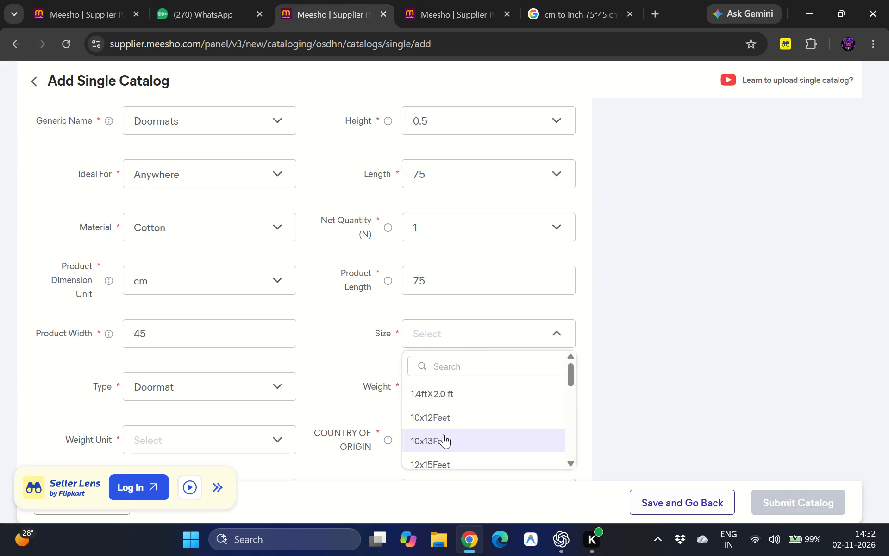
scroll(444, 434, "up", 3)
scroll(458, 416, "down", 1)
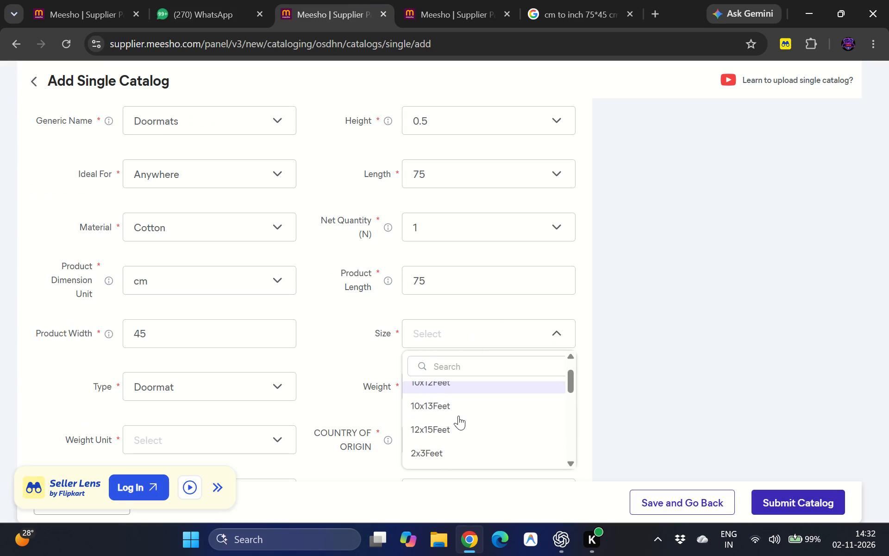
scroll(458, 416, "down", 1)
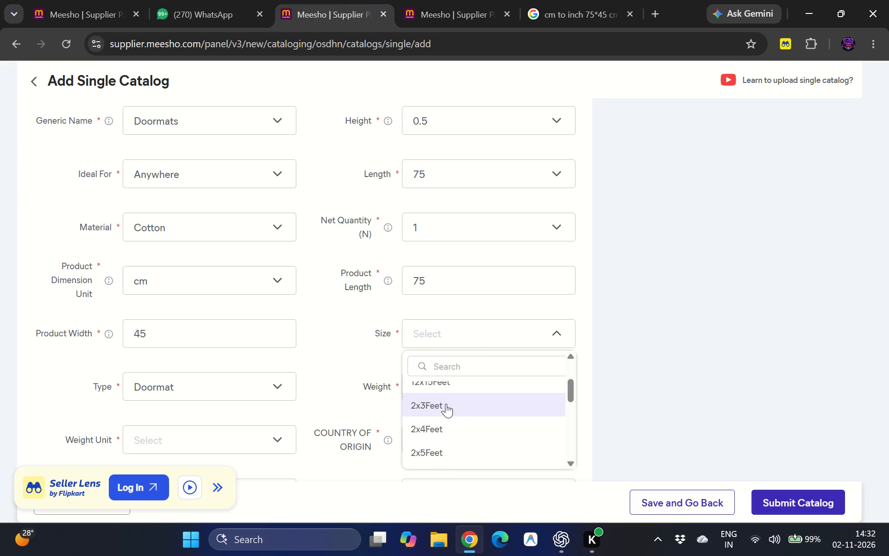
scroll(447, 404, "down", 4)
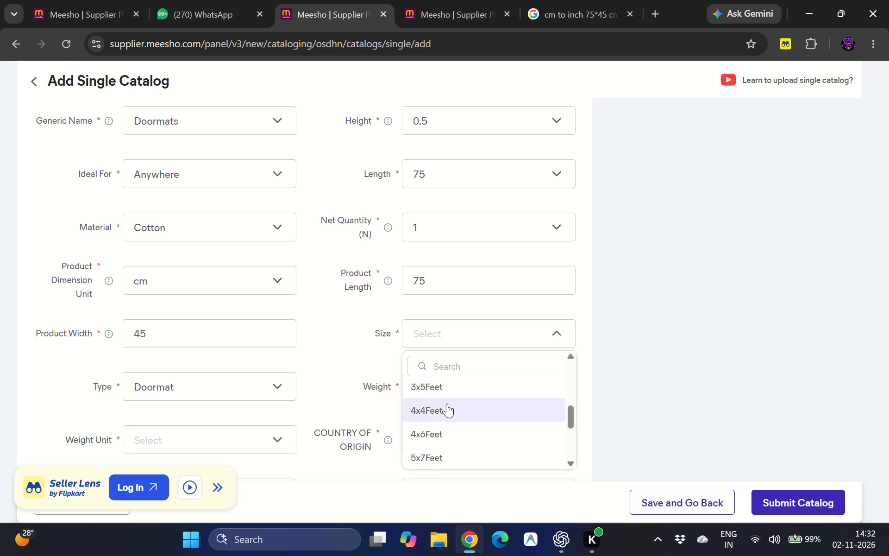
scroll(447, 404, "down", 2)
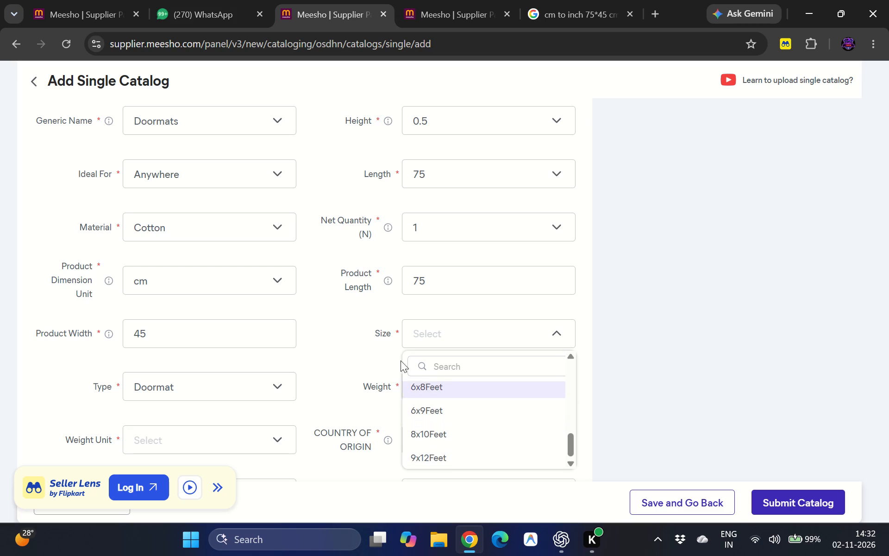
left_click(372, 329)
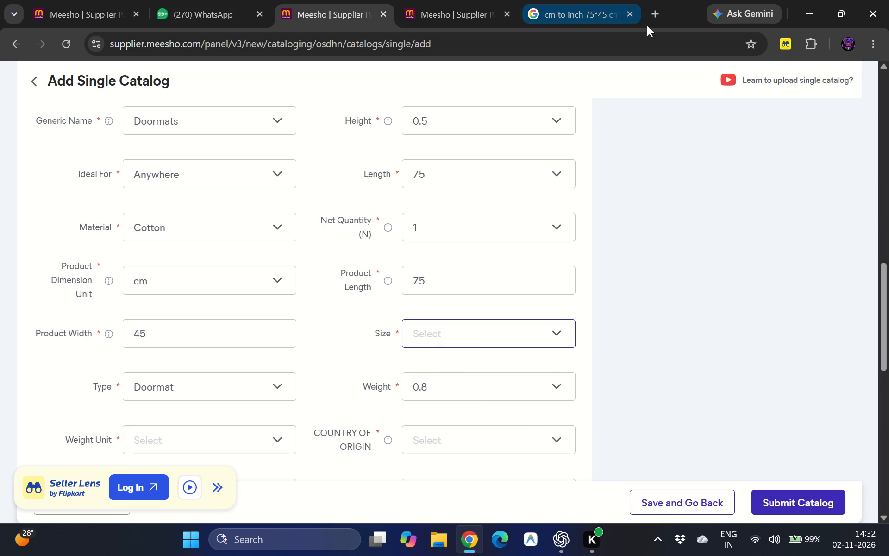
Open the MS INTERNATIONAL ENTREPRISES shop page on Meesho in a new browser tab.
left_click(651, 4)
key("m")
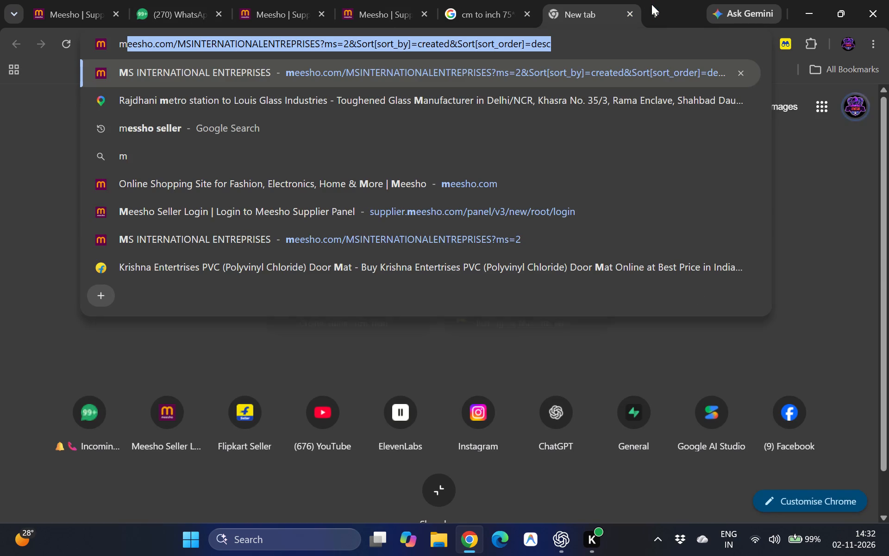
key("Down")
key("Down")
key("Down")
key("Down")
key("Down")
key("Down")
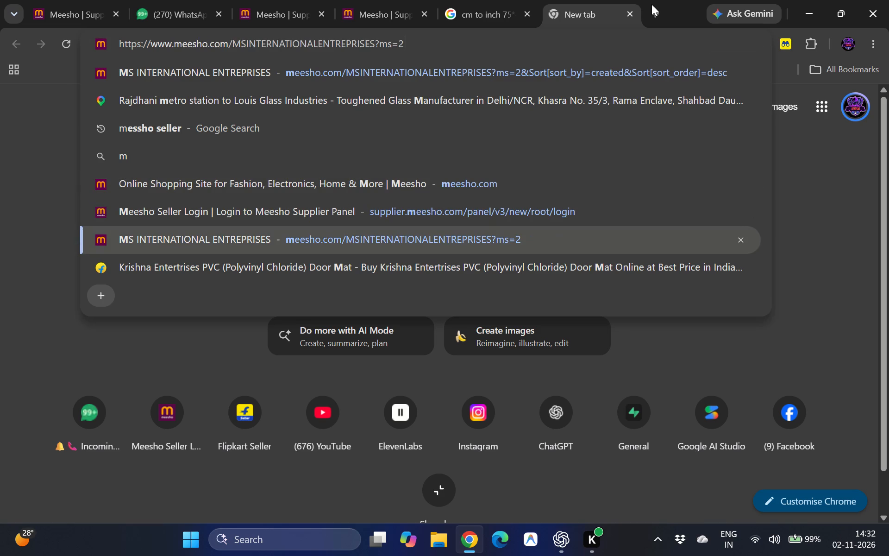
key("Return")
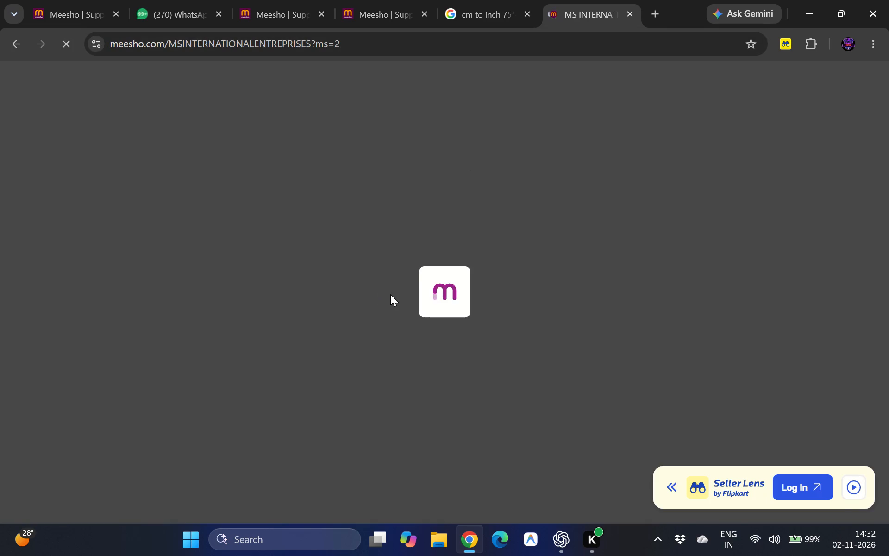
Open the shop's grey Welcome doormat listing and examine its product highlights and additional details for how the size is given.
scroll(354, 402, "down", 4)
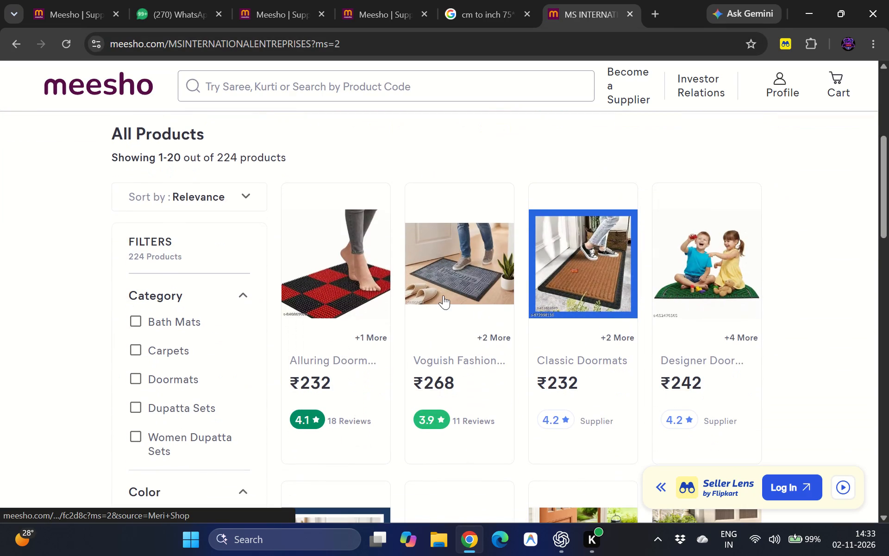
left_click(443, 295)
scroll(486, 366, "down", 1)
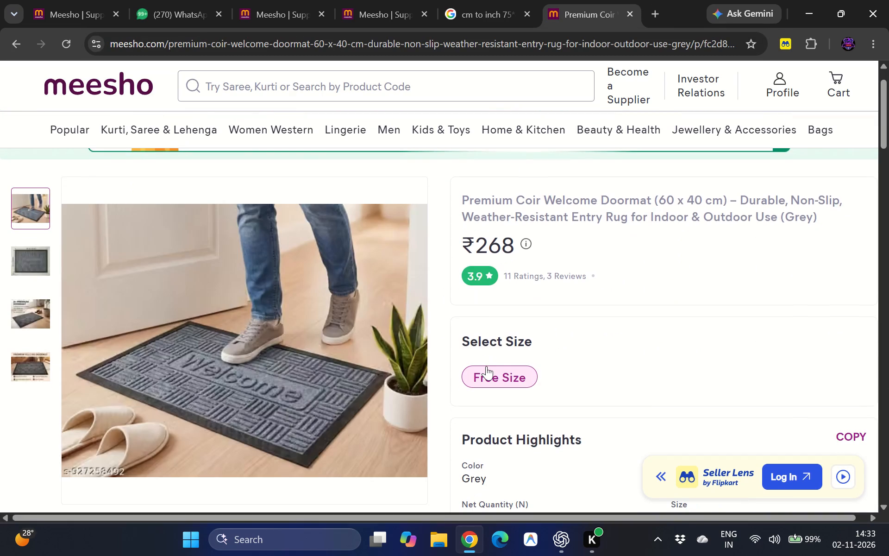
scroll(486, 366, "down", 1)
scroll(626, 301, "down", 4)
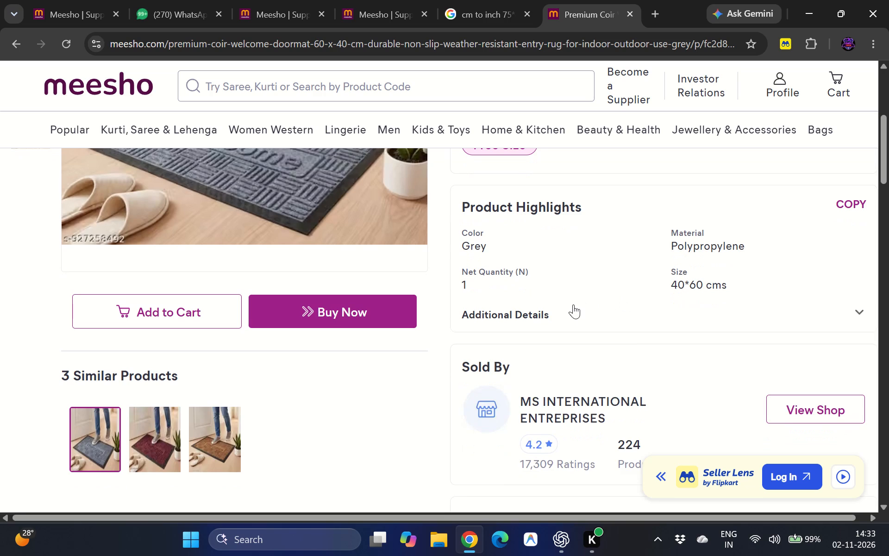
left_click(573, 304)
scroll(642, 279, "right", 1)
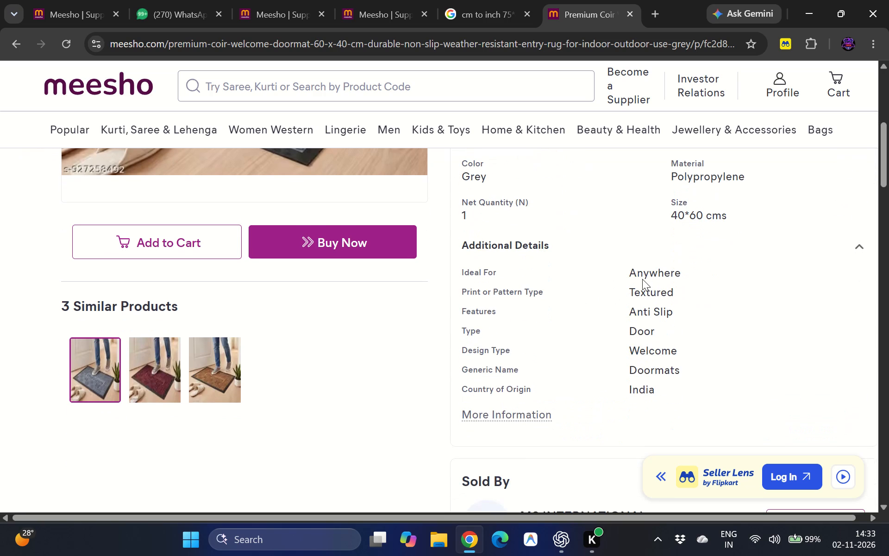
scroll(642, 279, "right", 1)
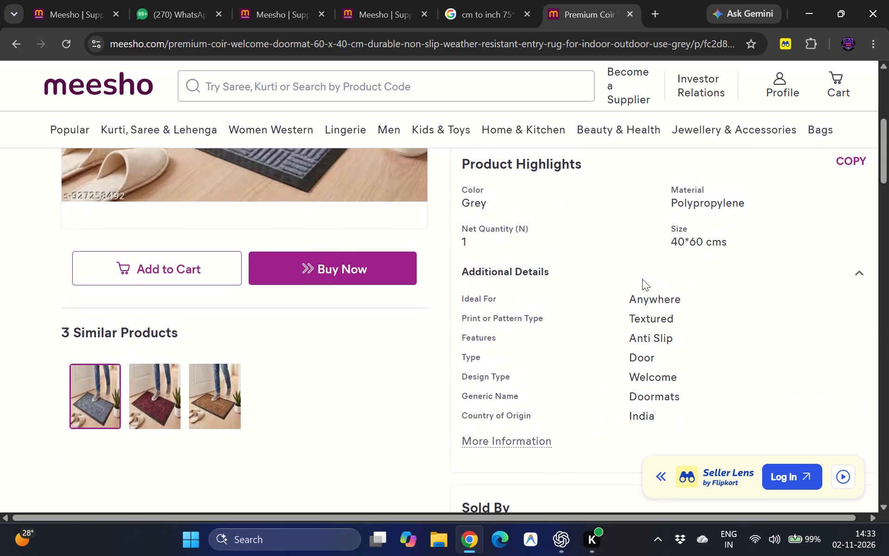
scroll(642, 279, "right", 1)
scroll(642, 279, "up", 1)
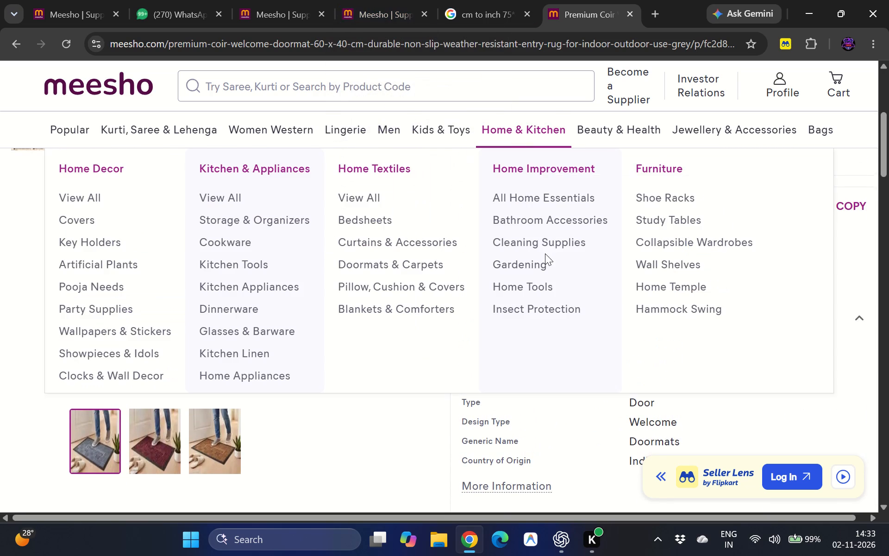
Browse the other doormats suggested below the listing and open the blue and black checkered Trendy Alluring Doormats product.
scroll(576, 409, "down", 2)
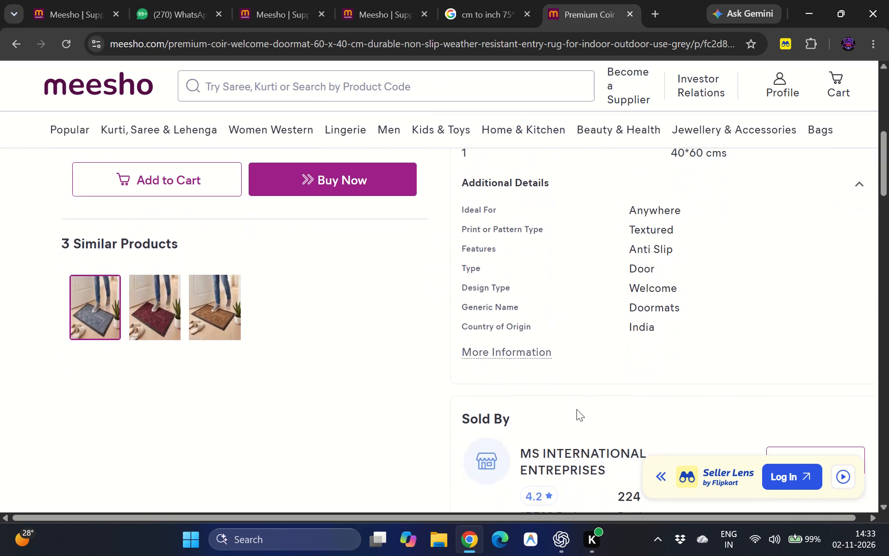
scroll(599, 303, "down", 7)
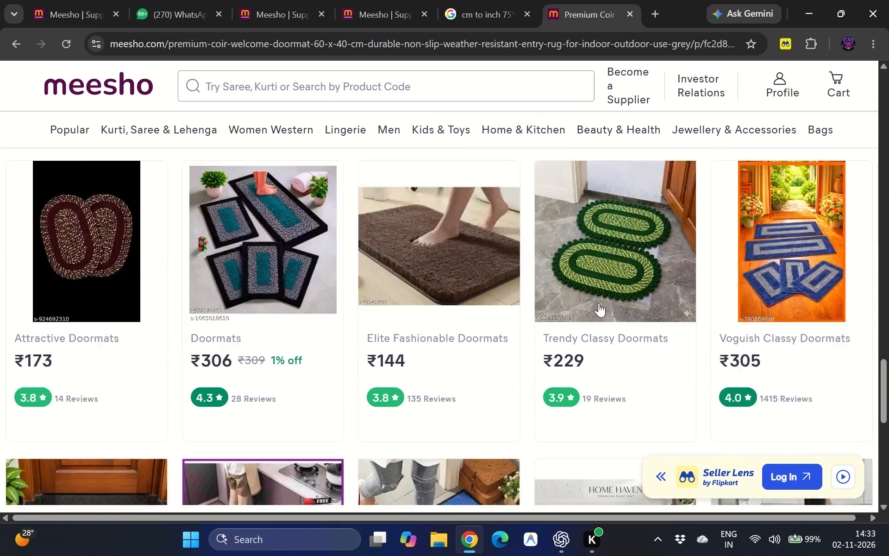
scroll(599, 303, "down", 1)
scroll(599, 303, "up", 1)
scroll(502, 251, "down", 5)
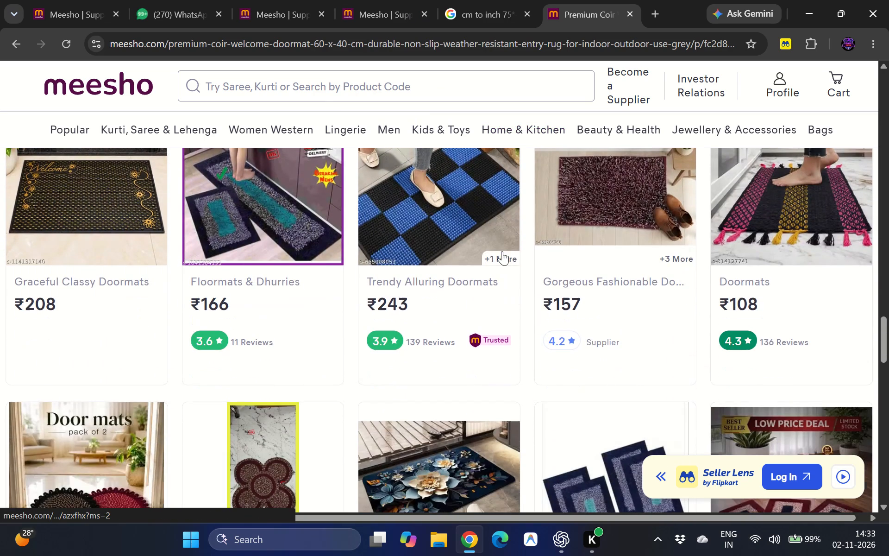
scroll(502, 251, "down", 1)
left_click(469, 227)
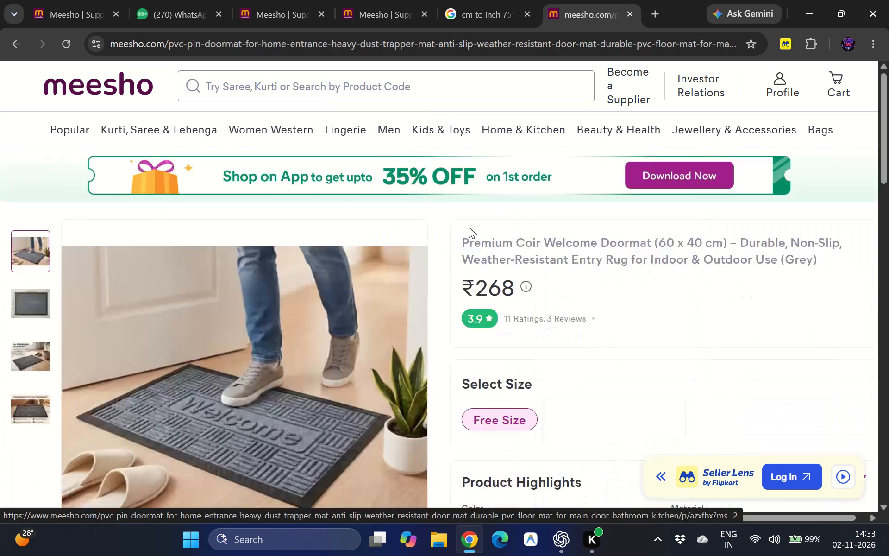
Examine the checkered PVC doormat's product highlights and additional details, and view its product image showing the dimensions.
scroll(529, 302, "down", 5)
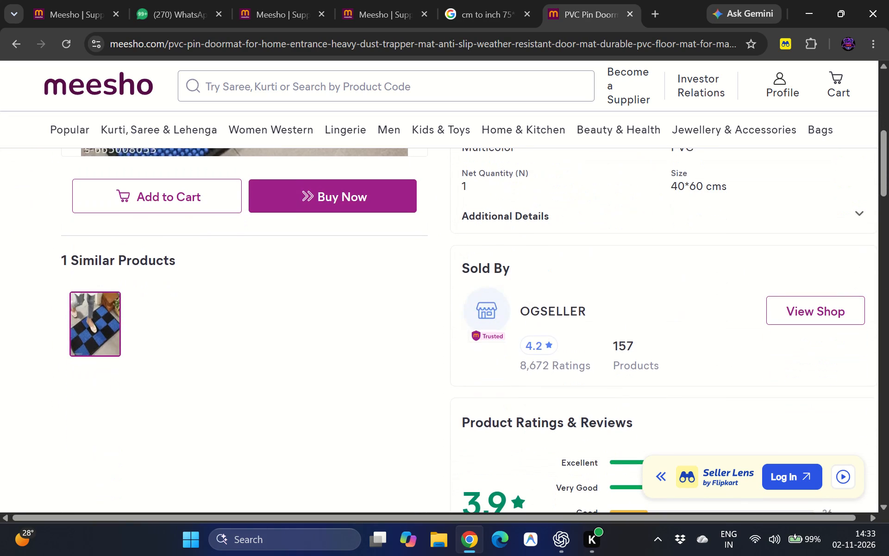
scroll(529, 302, "down", 1)
scroll(713, 218, "up", 2)
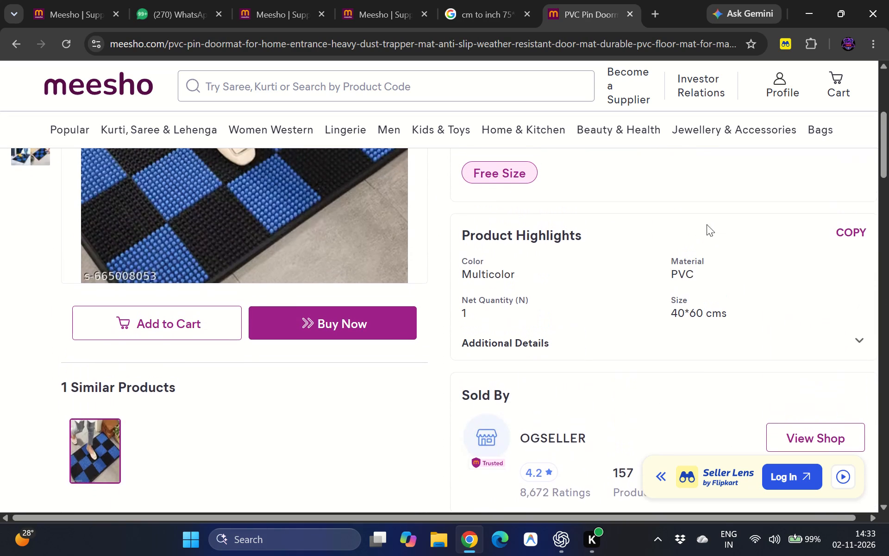
left_click(553, 334)
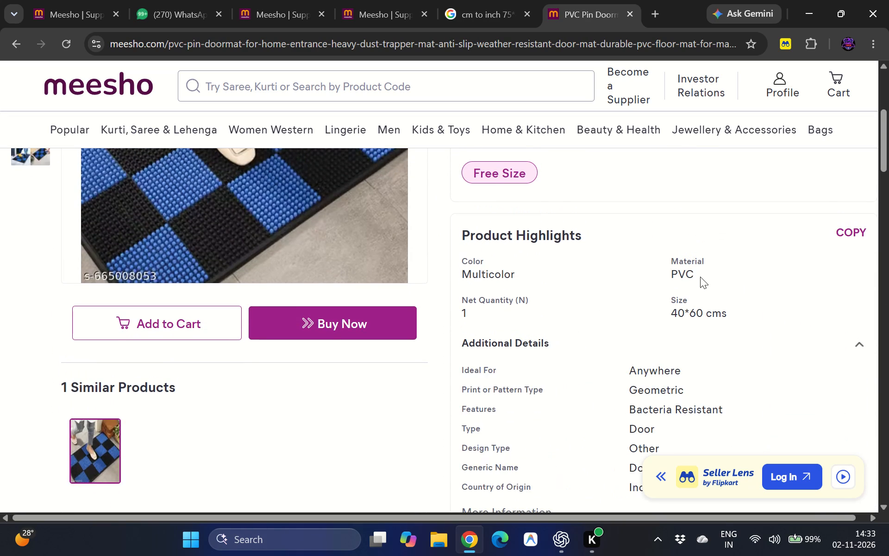
scroll(700, 277, "down", 1)
scroll(700, 277, "right", 1)
scroll(700, 277, "up", 6)
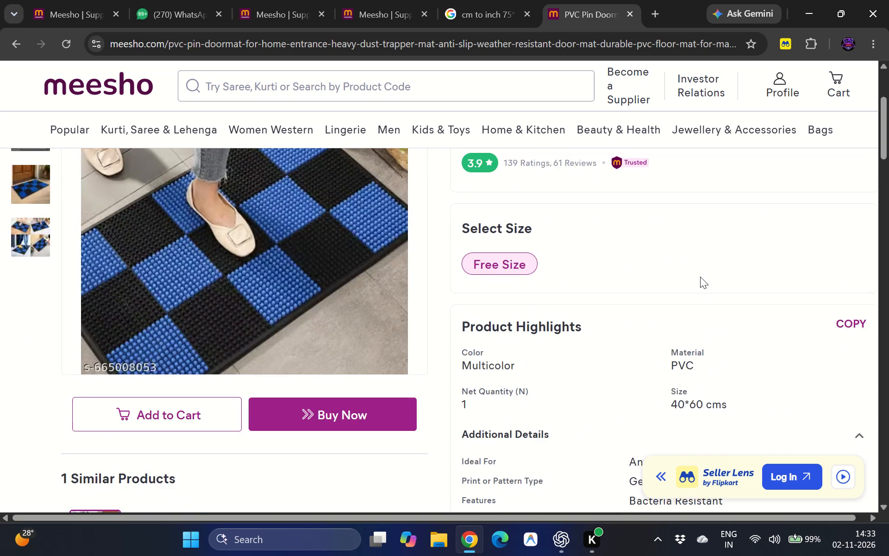
scroll(700, 277, "up", 4)
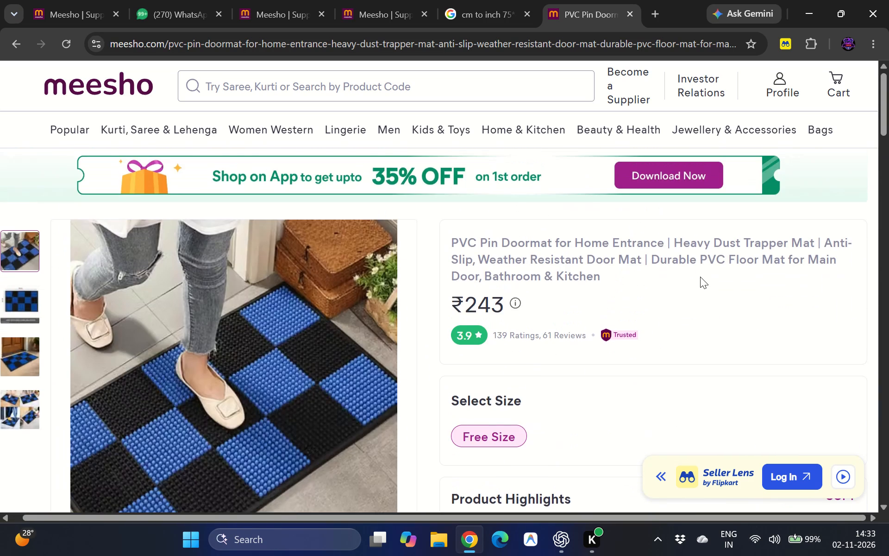
scroll(700, 277, "up", 1)
scroll(478, 306, "down", 1)
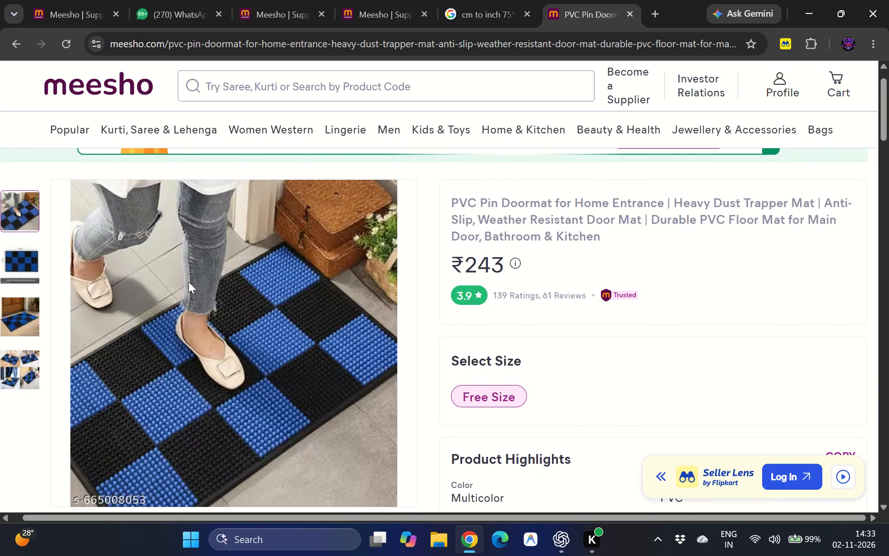
left_click(16, 265)
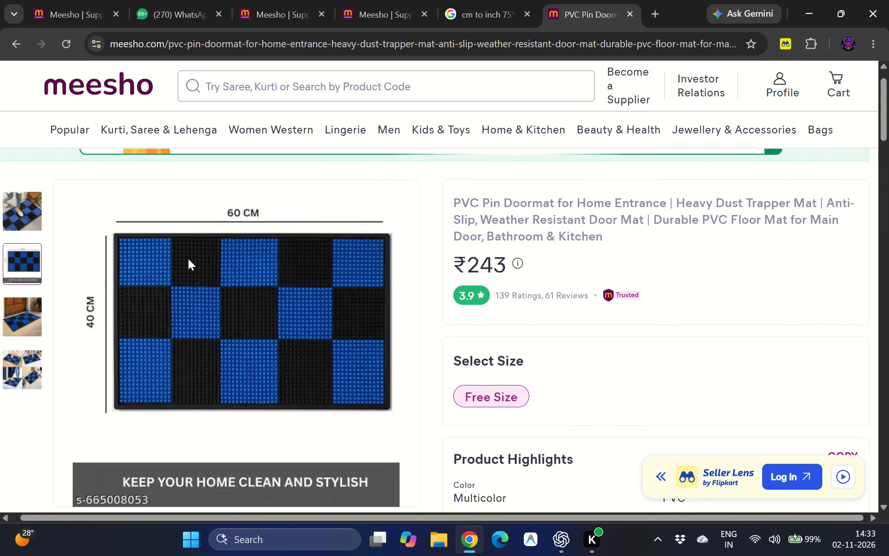
View the remaining product photos of the blue and black checkered doormat listing.
left_click(33, 315)
left_click(25, 368)
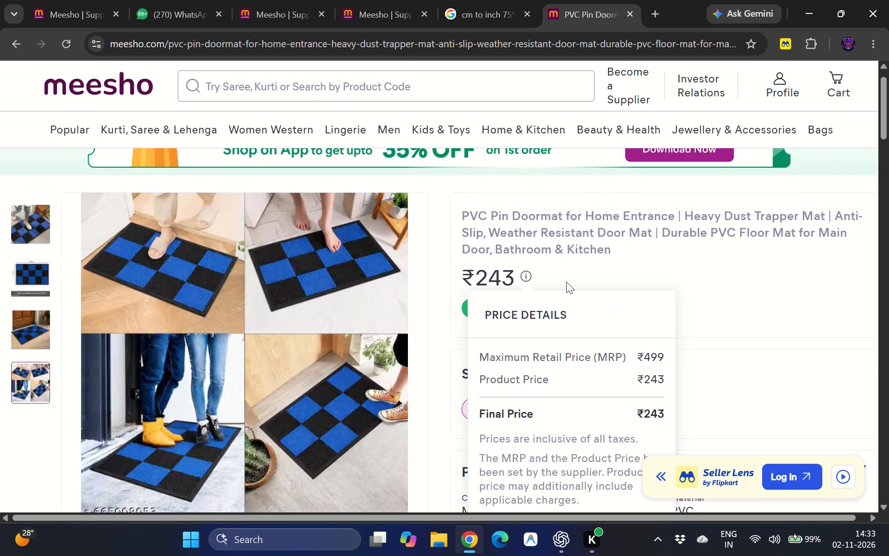
scroll(566, 282, "up", 1)
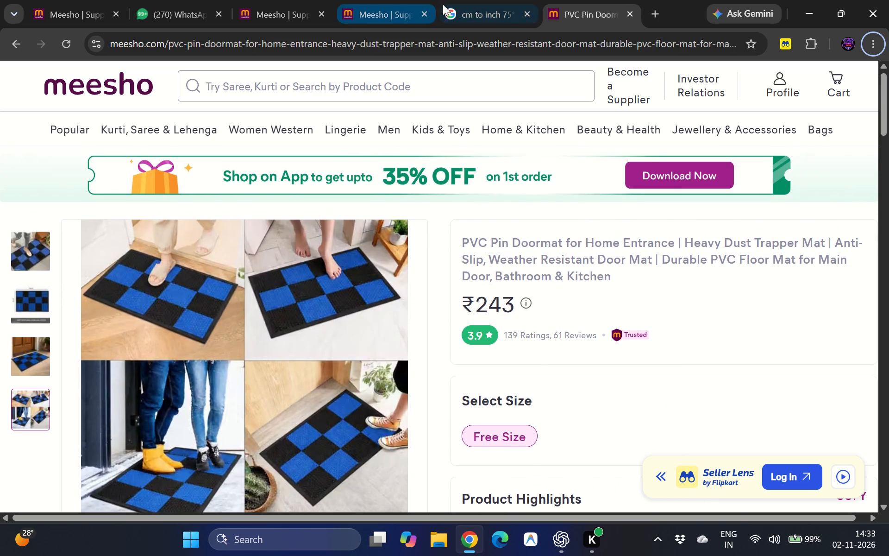
Recheck the cm-to-feet conversion, return to the maroon doormat's catalog form and set the product detail Size to 1.4ftX2.0 ft.
left_click(452, 1)
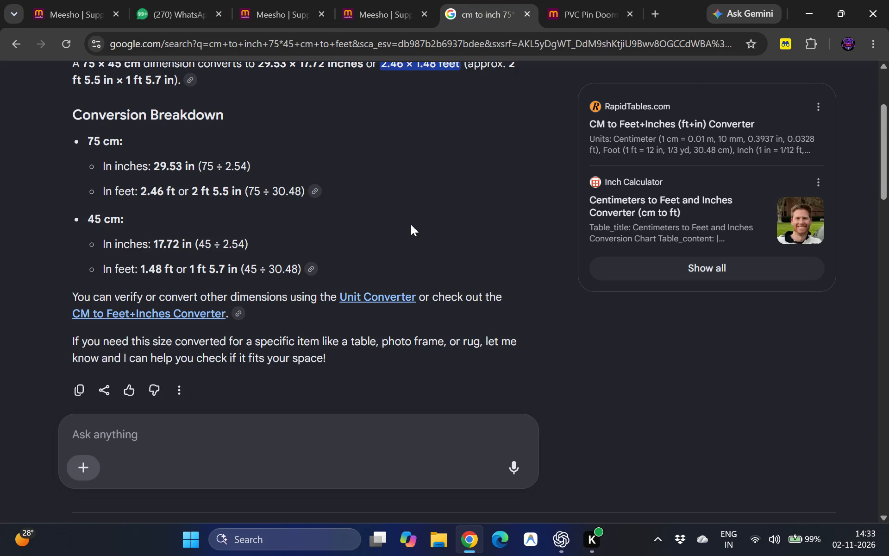
scroll(411, 224, "up", 1)
left_click(361, 0)
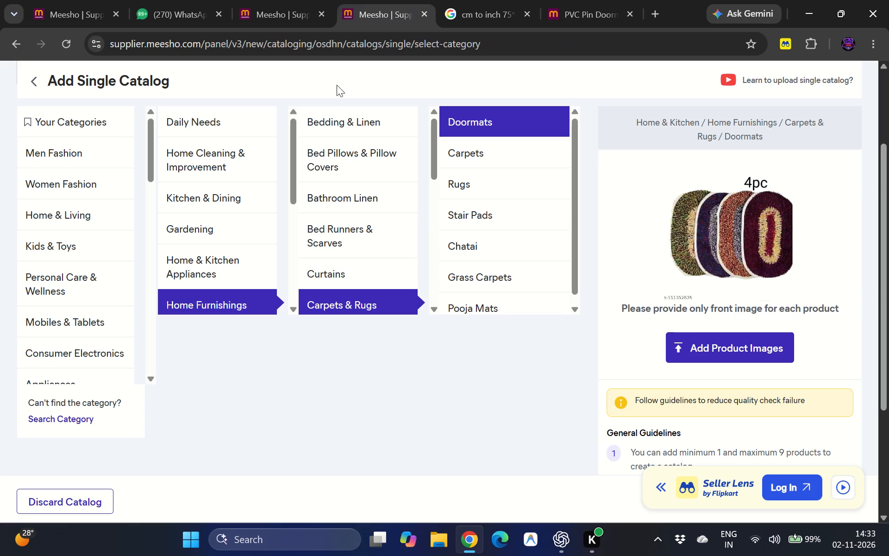
left_click(275, 19)
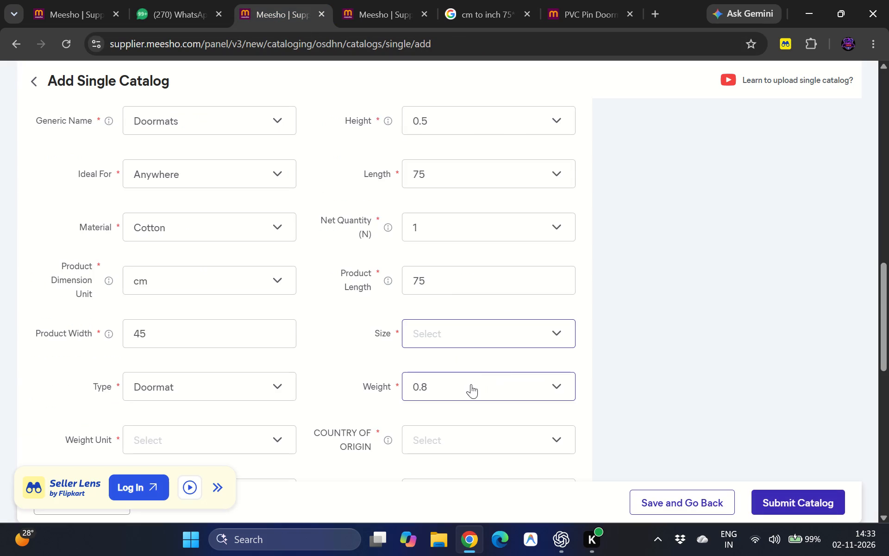
left_click(466, 334)
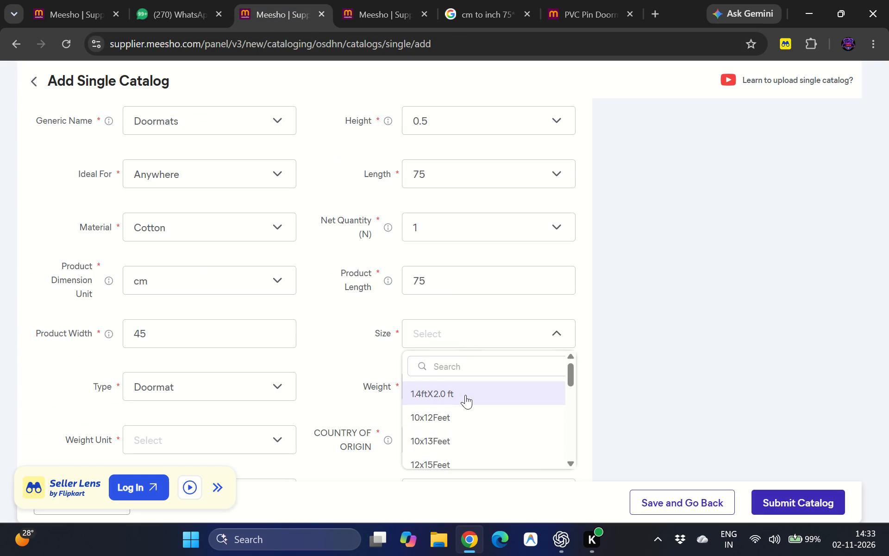
left_click(465, 395)
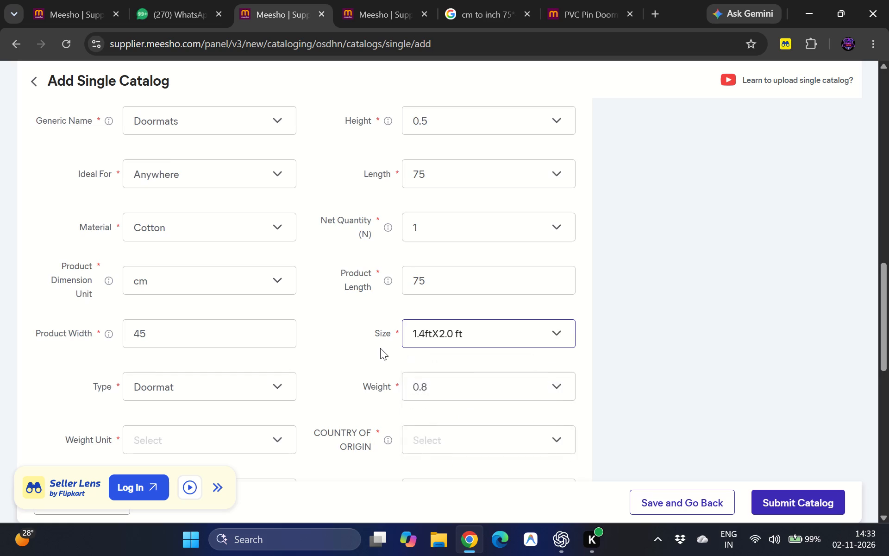
Set the weight unit to g and the country of origin to India.
scroll(380, 348, "down", 1)
scroll(333, 314, "down", 1)
left_click(271, 285)
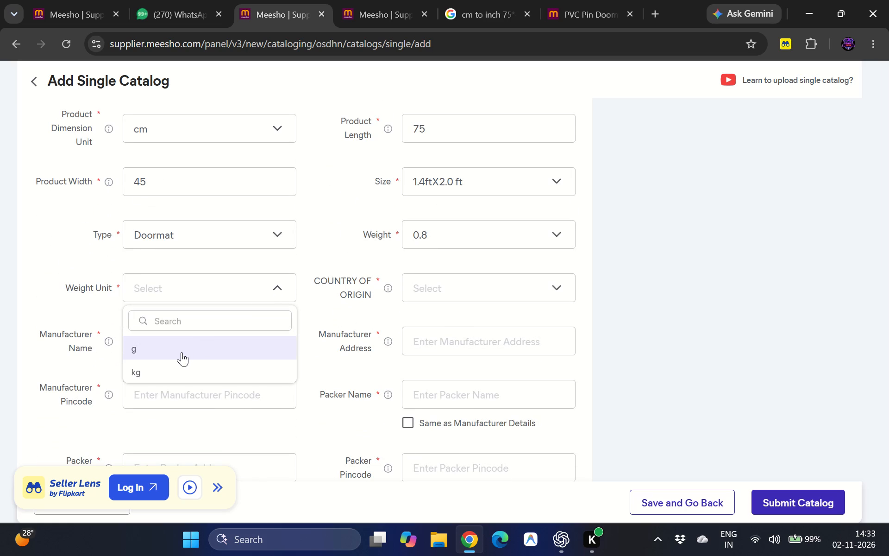
left_click(182, 352)
left_click(437, 285)
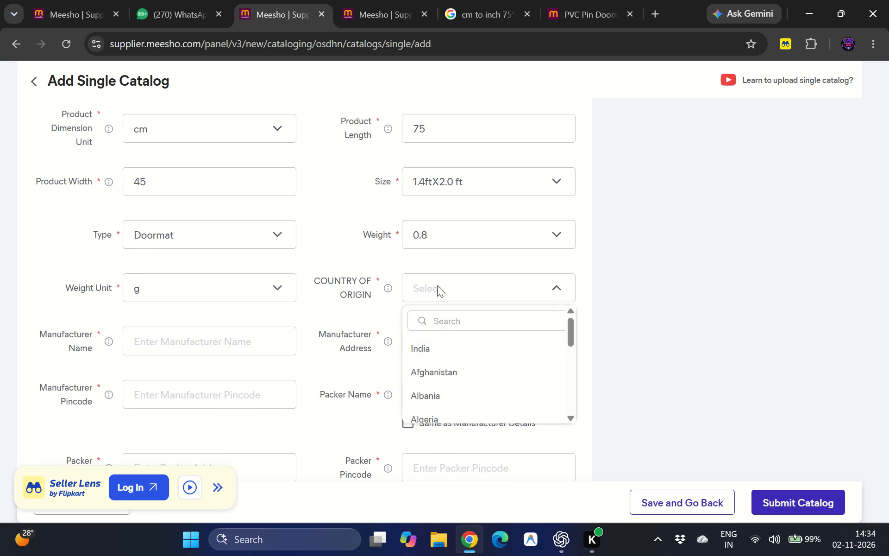
left_click(451, 347)
Enter KE HOUSEHOLD as manufacturer with its saved address and pincode, and make the packer details the same as the manufacturer's.
left_click(267, 337)
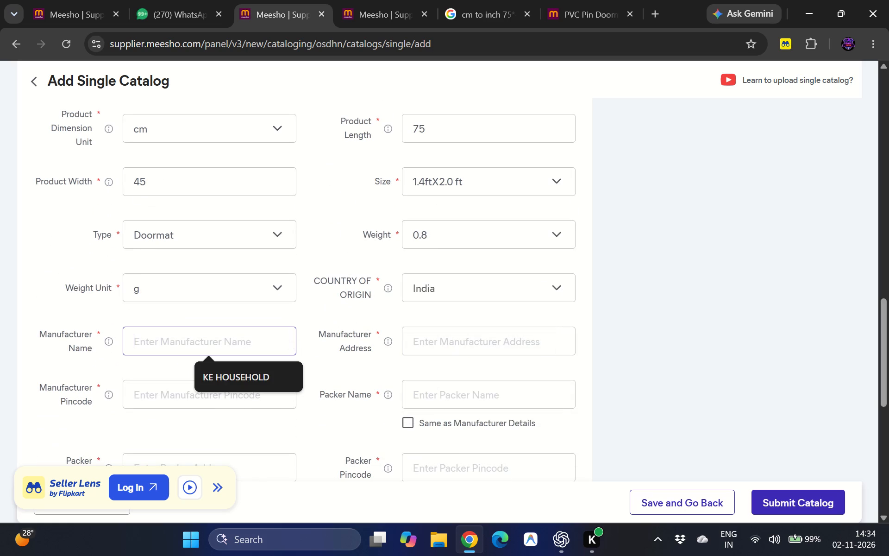
left_click(257, 372)
left_click(477, 351)
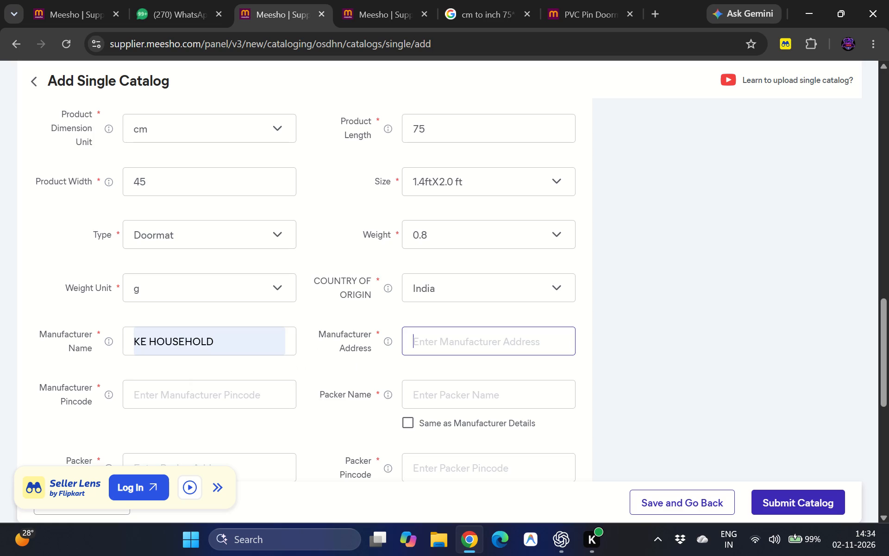
left_click(508, 386)
left_click(407, 416)
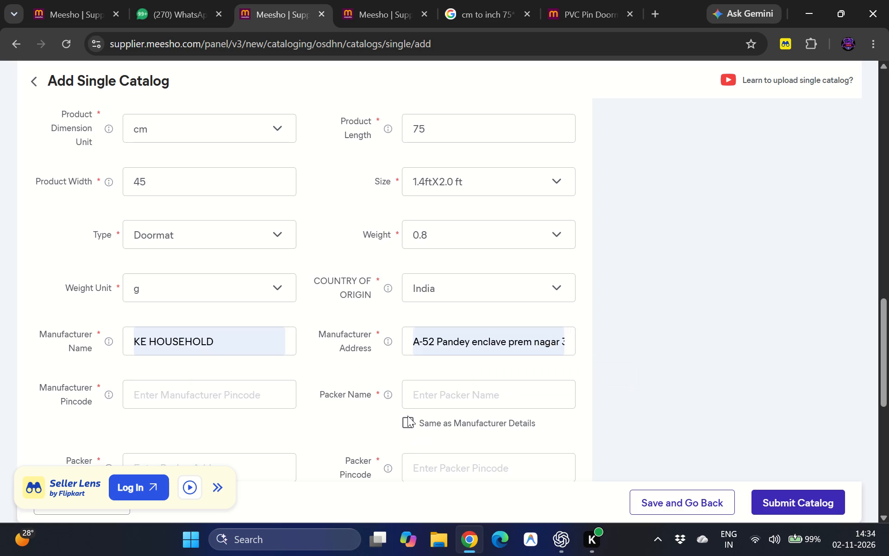
left_click(255, 394)
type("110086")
scroll(338, 389, "down", 2)
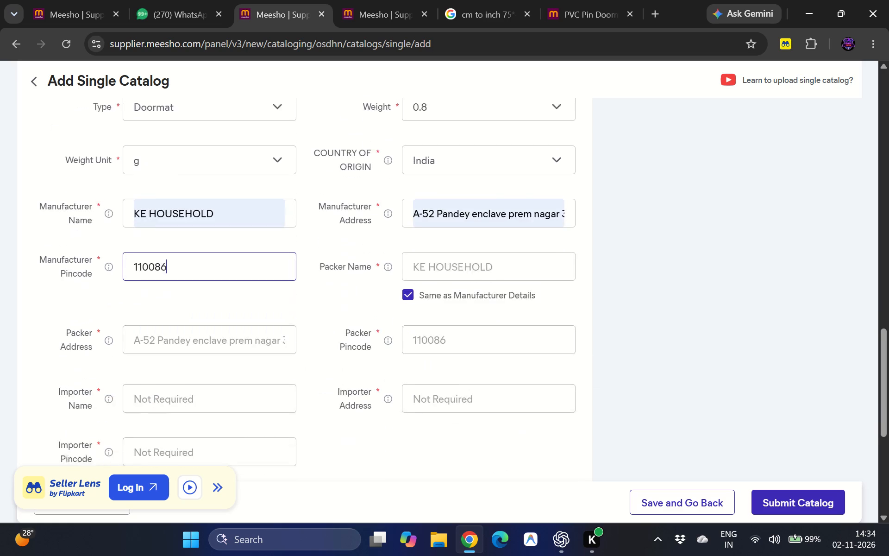
left_click(338, 389)
Set the Print or Pattern Type under Other Attributes to 3d Printed.
scroll(338, 389, "down", 4)
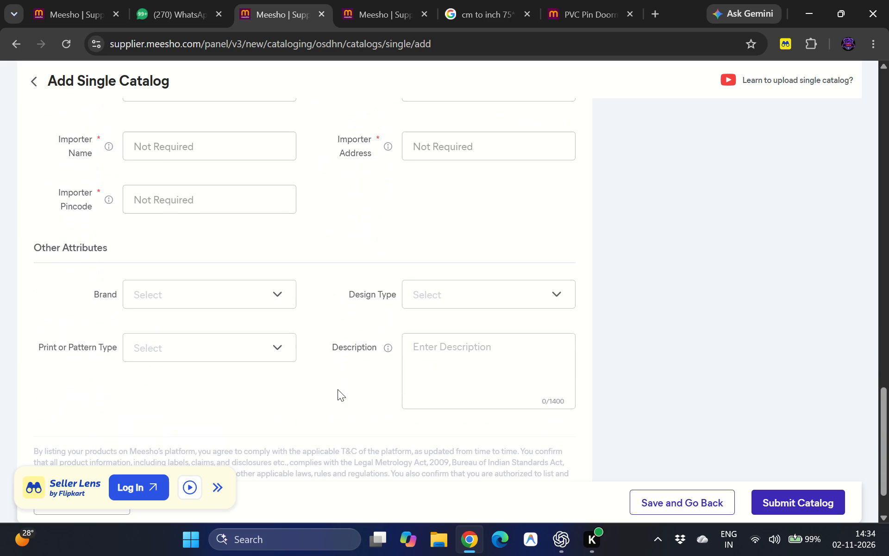
left_click(439, 307)
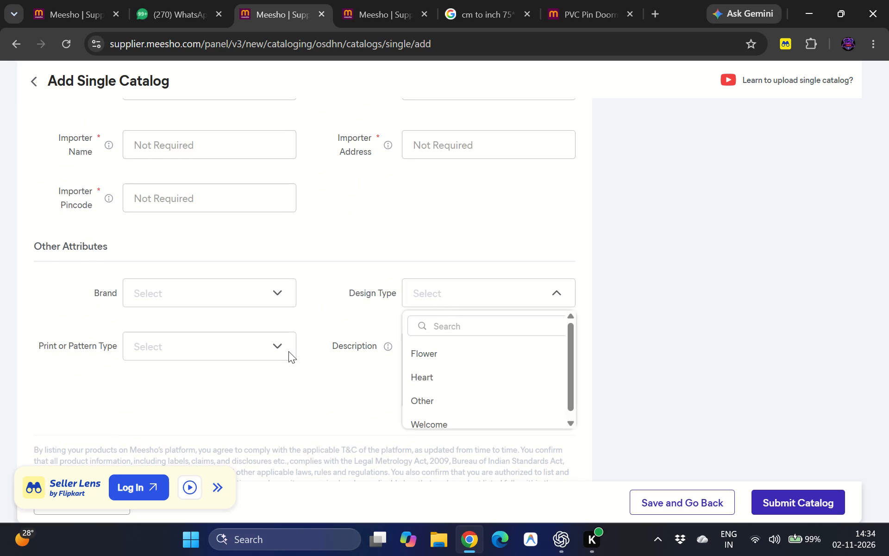
left_click(288, 351)
left_click(257, 342)
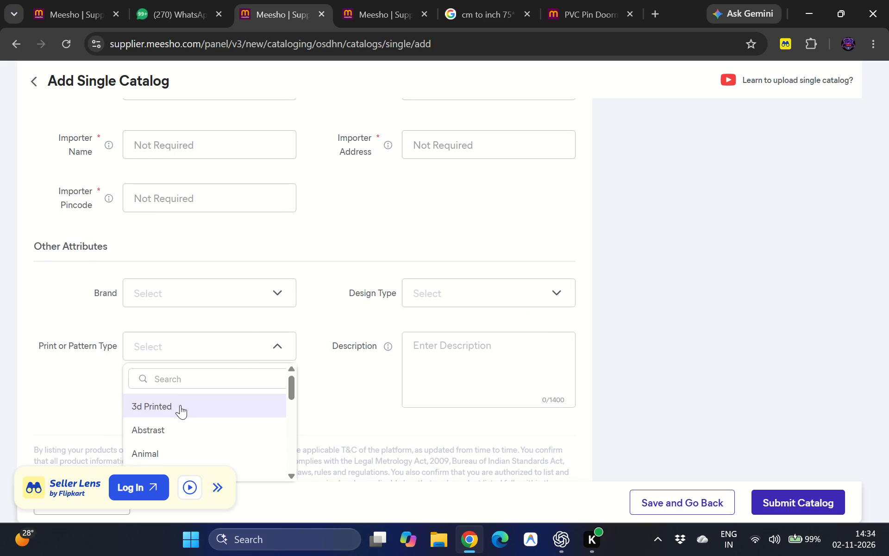
left_click(180, 405)
Add the 03-size image from the maroon-half-round-doormat output folder to the product's uploaded images.
scroll(431, 293, "up", 7)
scroll(431, 293, "down", 1)
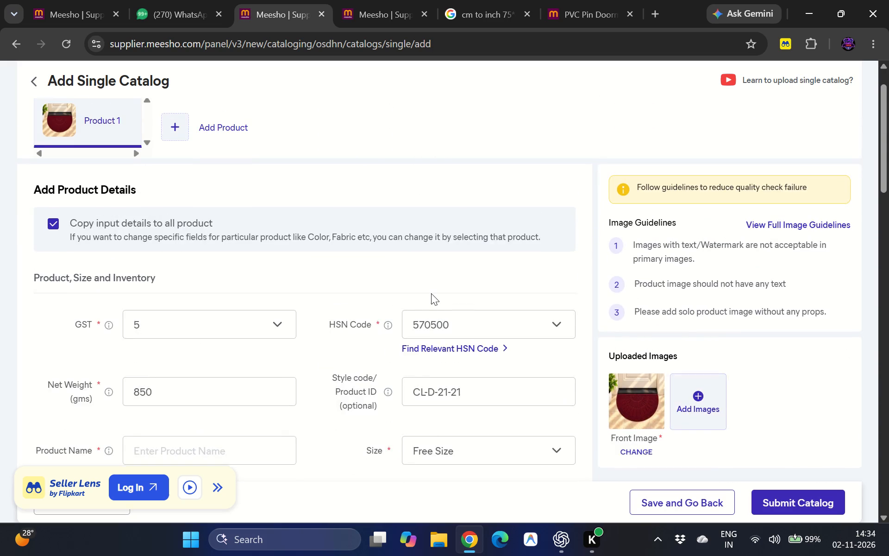
scroll(431, 293, "down", 2)
scroll(431, 293, "up", 1)
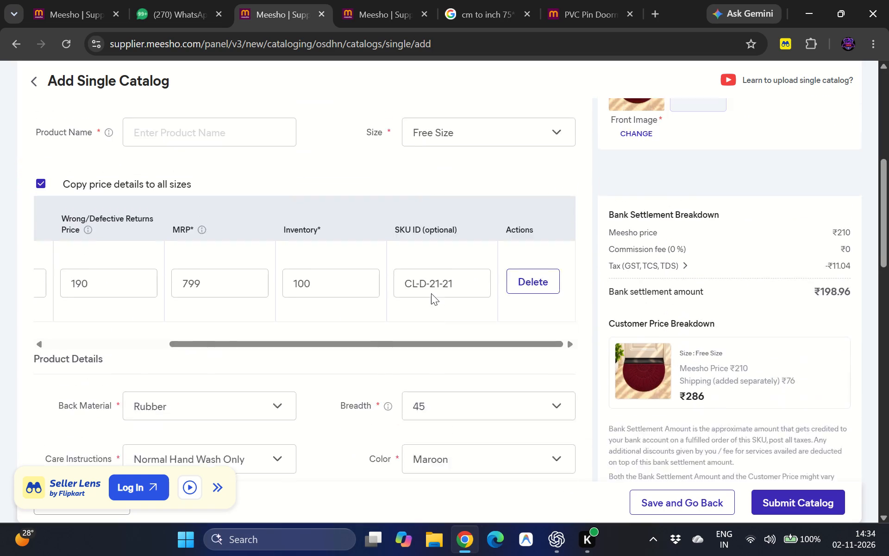
scroll(431, 293, "up", 2)
left_click(705, 161)
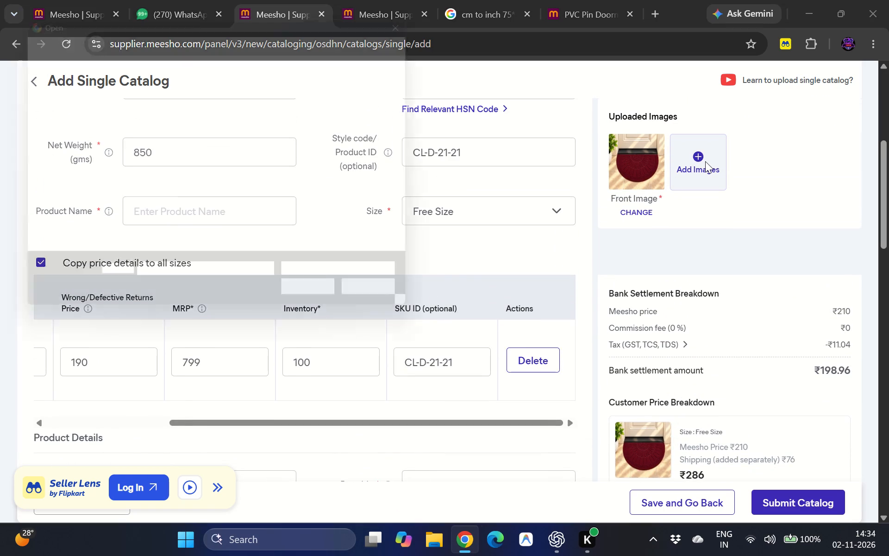
left_click(138, 42)
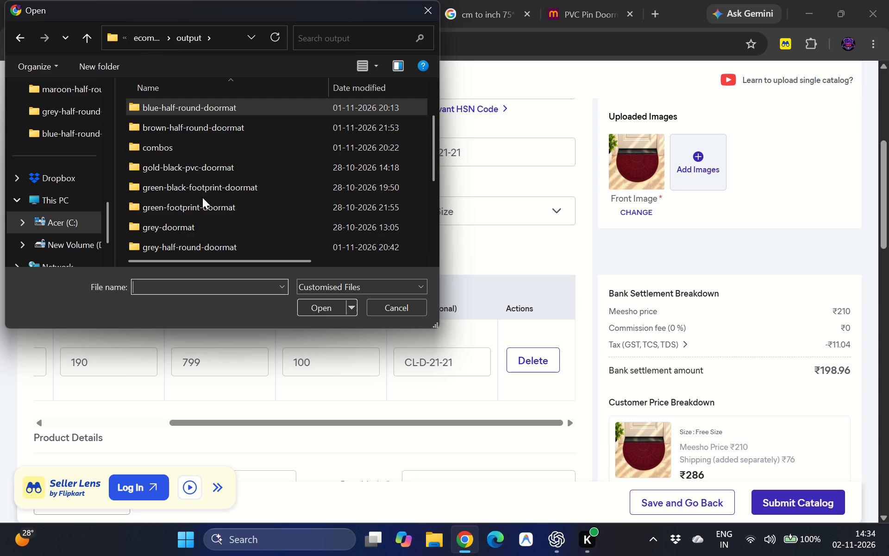
left_click(200, 283)
left_click(328, 40)
type("ma")
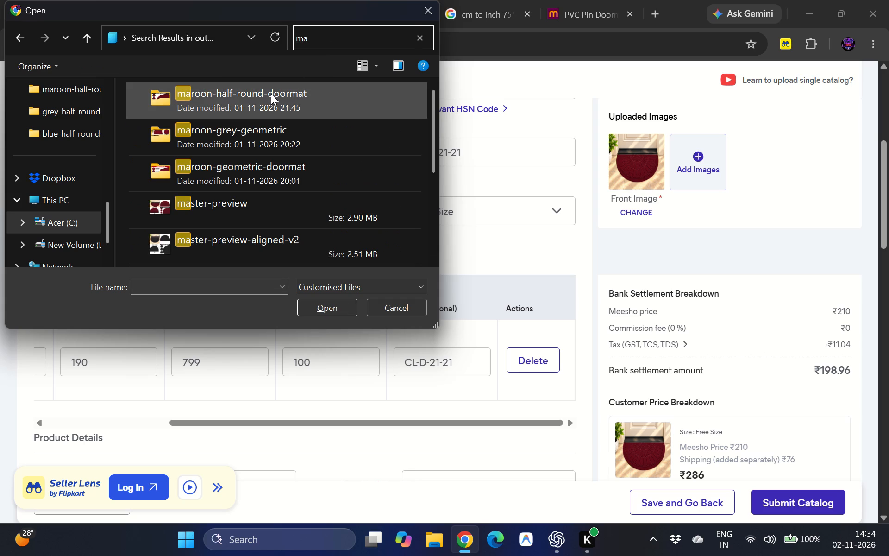
double_click(271, 94)
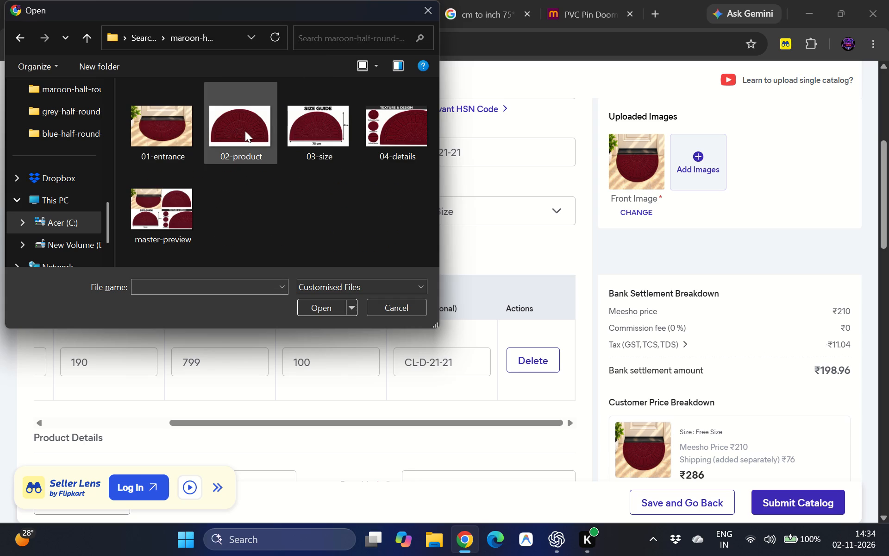
double_click(311, 124)
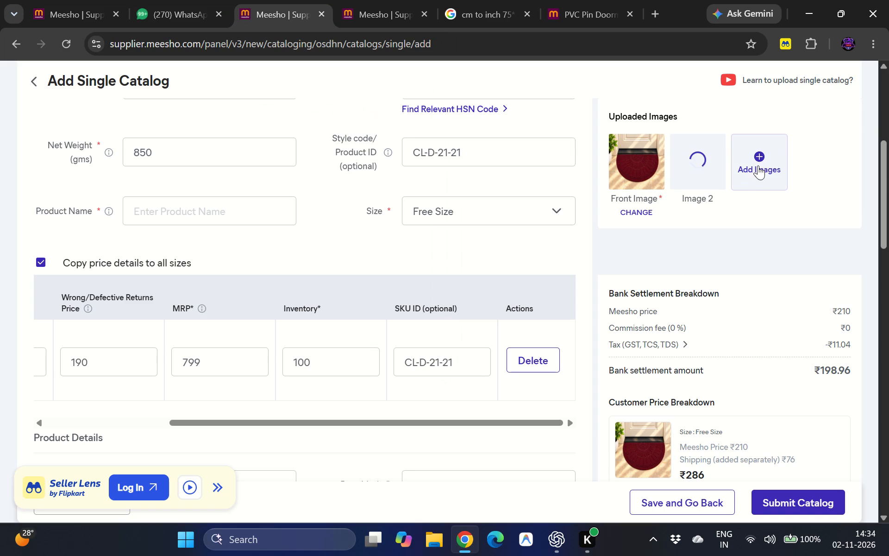
Add the 04-details and 02-product images of the maroon half-round doormat as the third and fourth product images.
left_click(758, 165)
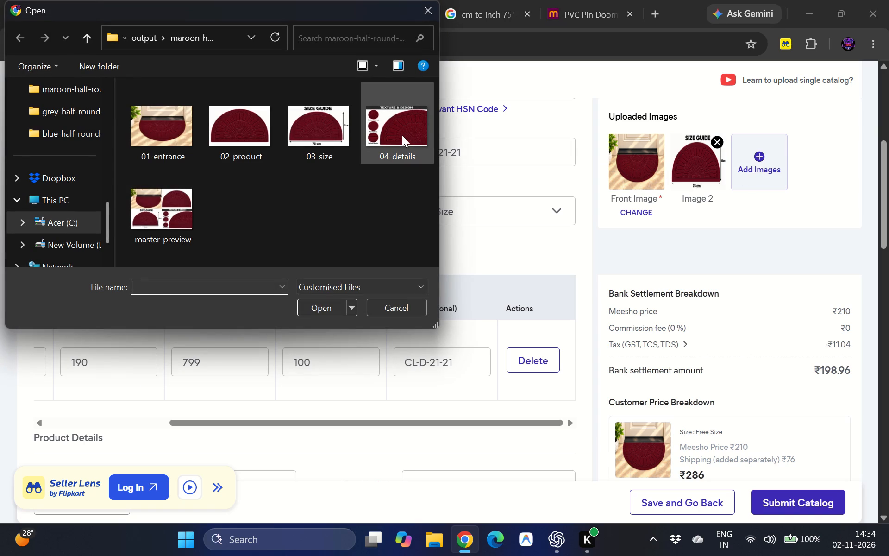
left_click(402, 135)
left_click_drag(402, 135, 807, 160)
left_click(807, 160)
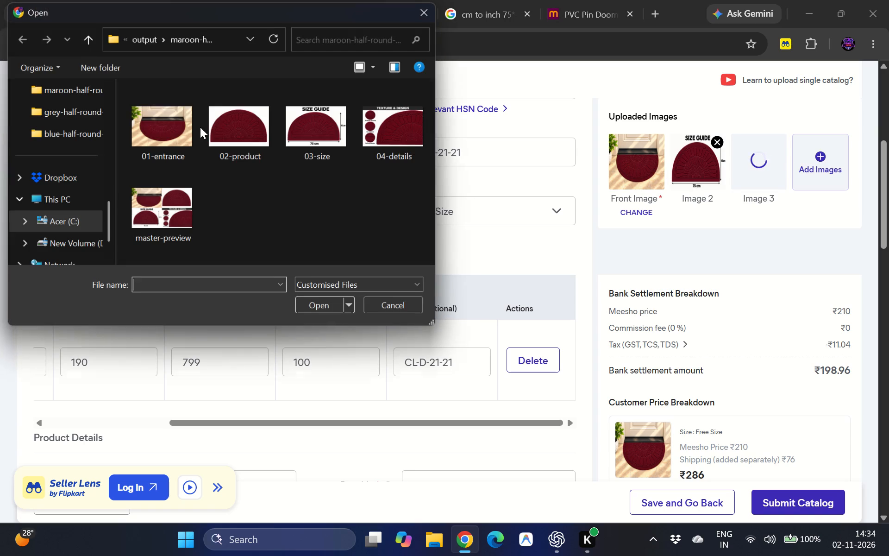
left_click(219, 127)
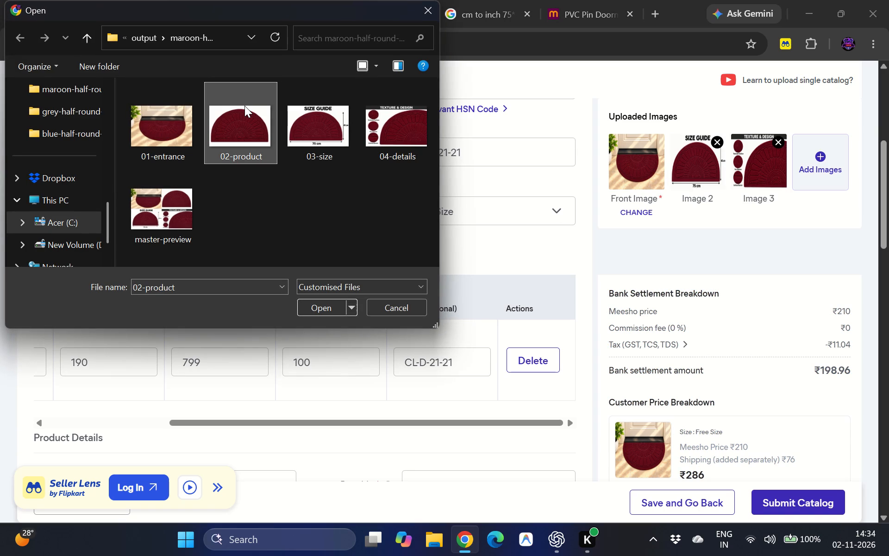
double_click(244, 106)
Open the uploaded size guide image in its own tab to inspect it, and close it again.
right_click(702, 174)
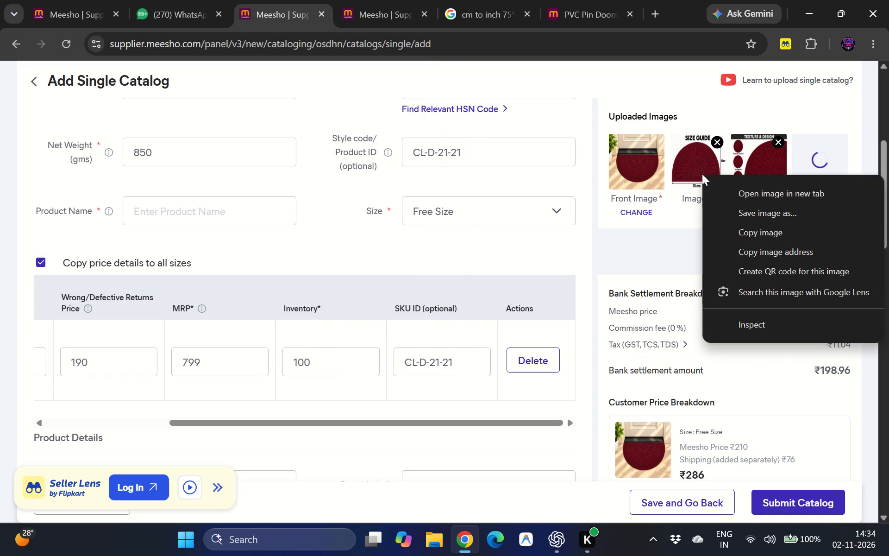
left_click(759, 186)
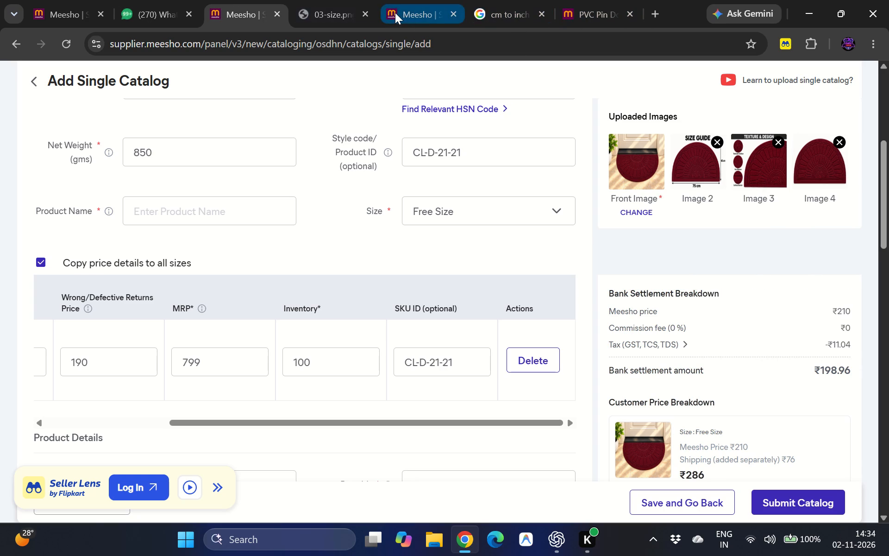
left_click(345, 9)
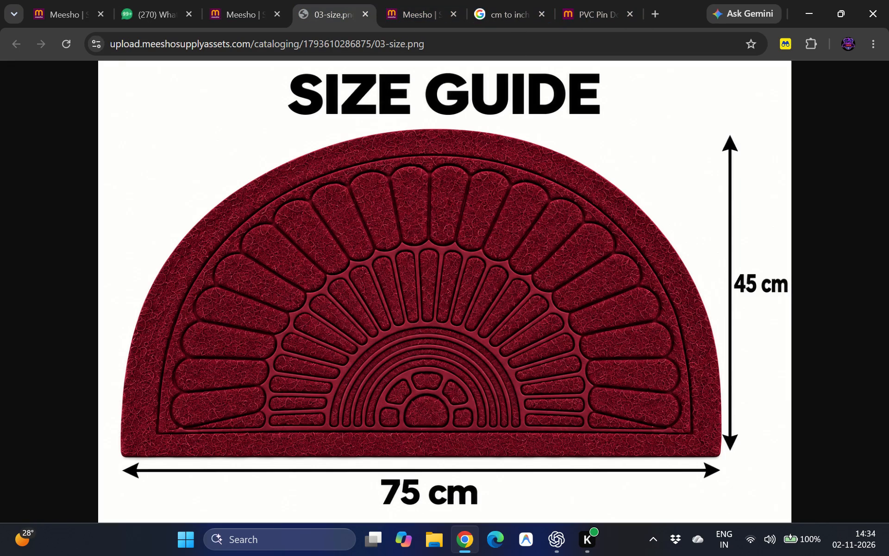
left_click(365, 18)
scroll(499, 266, "up", 2)
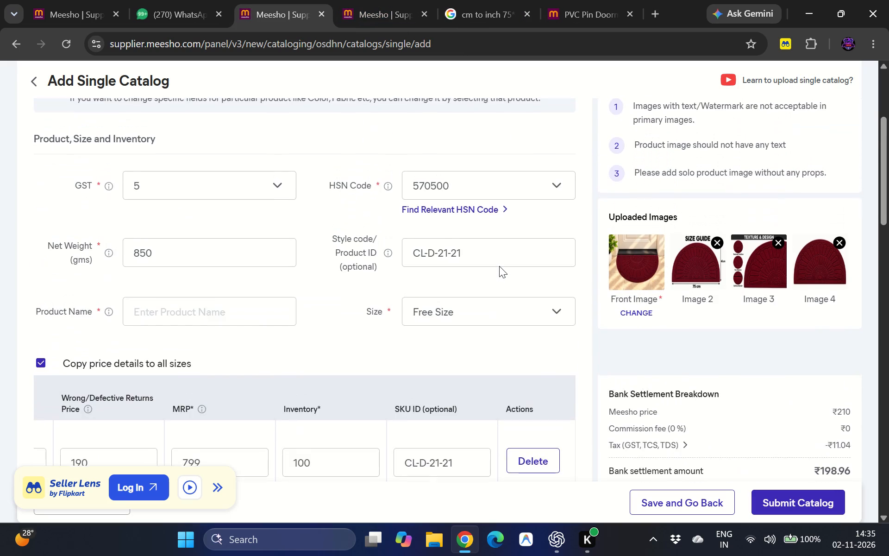
scroll(499, 266, "up", 1)
scroll(499, 266, "down", 2)
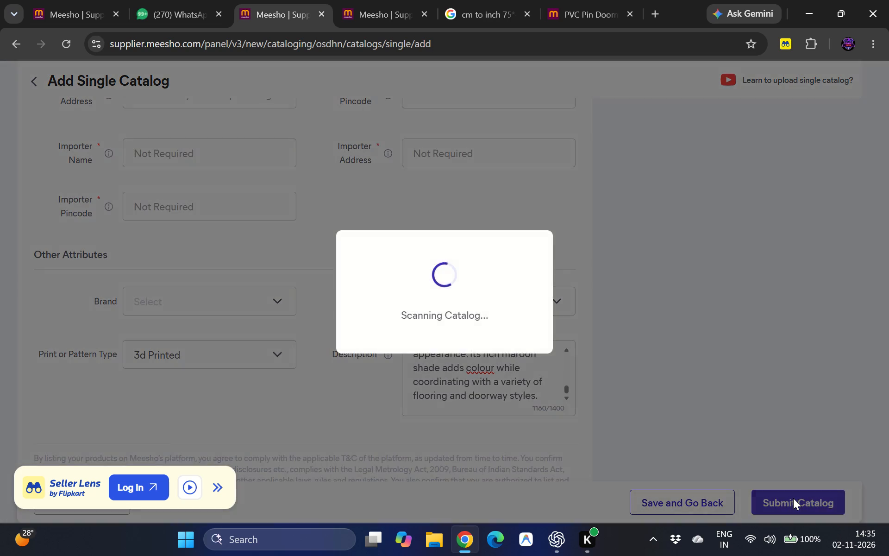
scroll(597, 395, "down", 2)
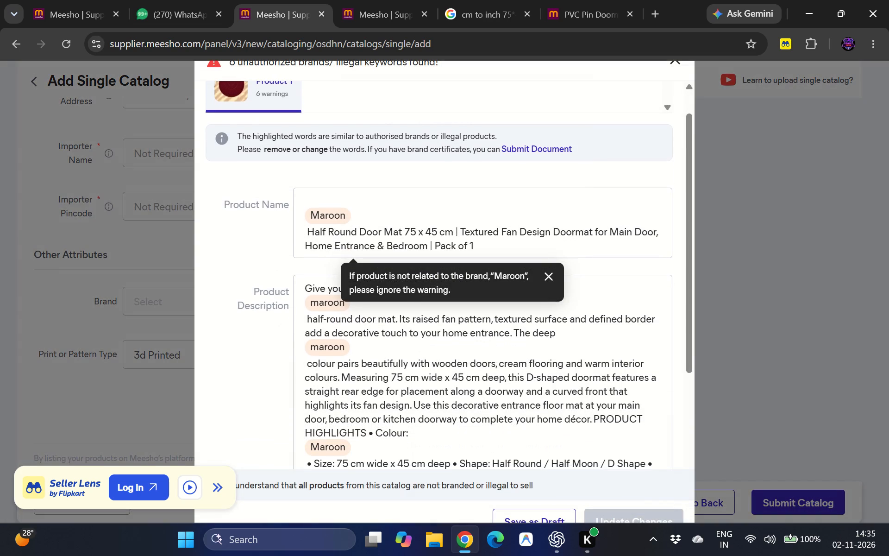
scroll(516, 355, "down", 1)
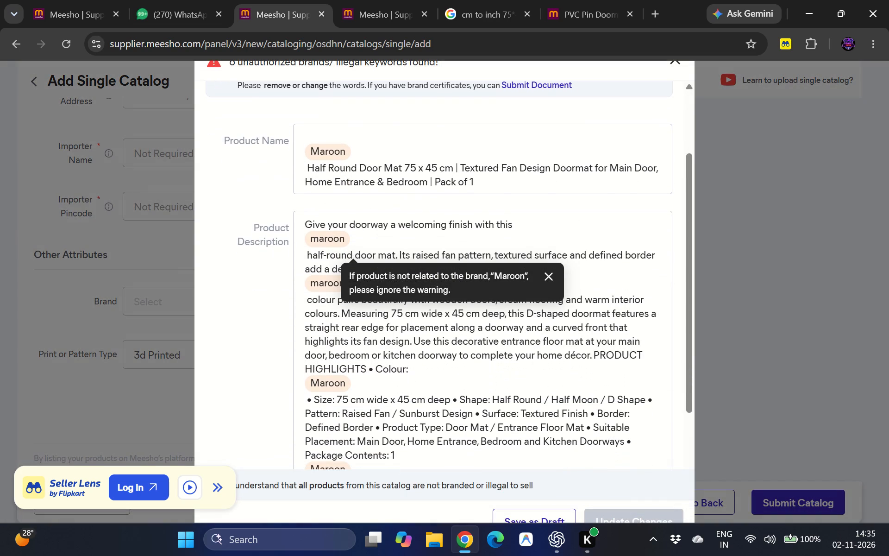
left_click(242, 489)
left_click(213, 486)
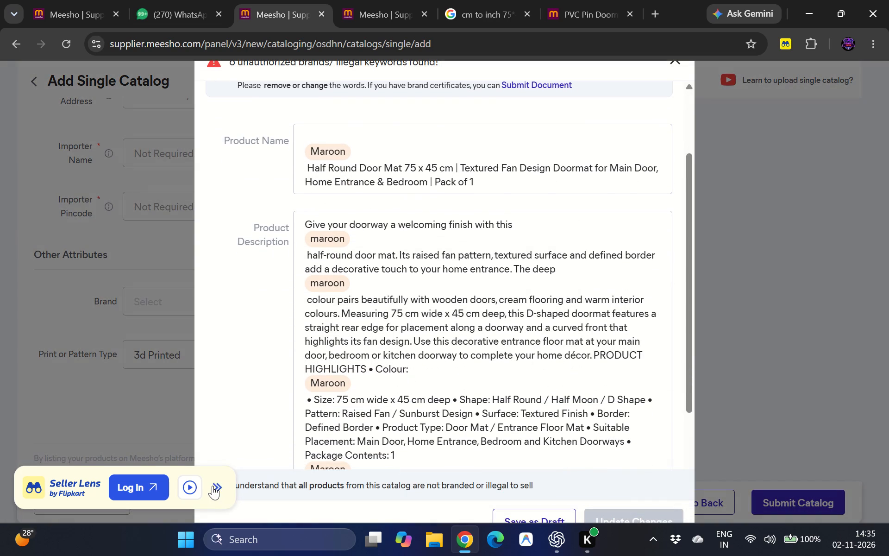
left_click(213, 486)
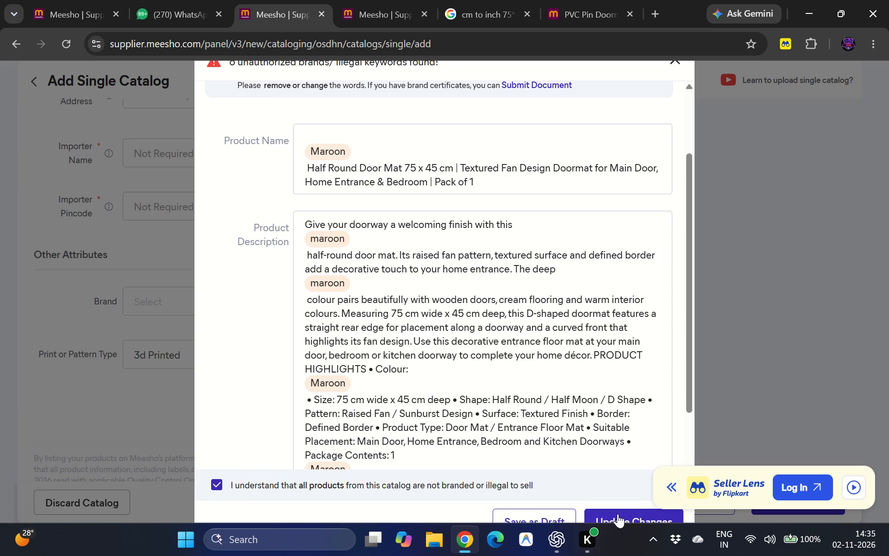
left_click(618, 514)
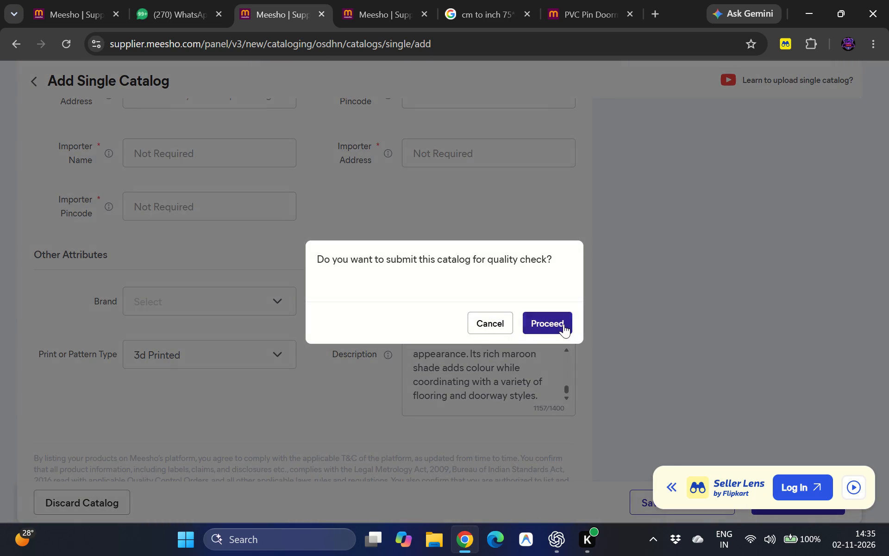
left_click(563, 324)
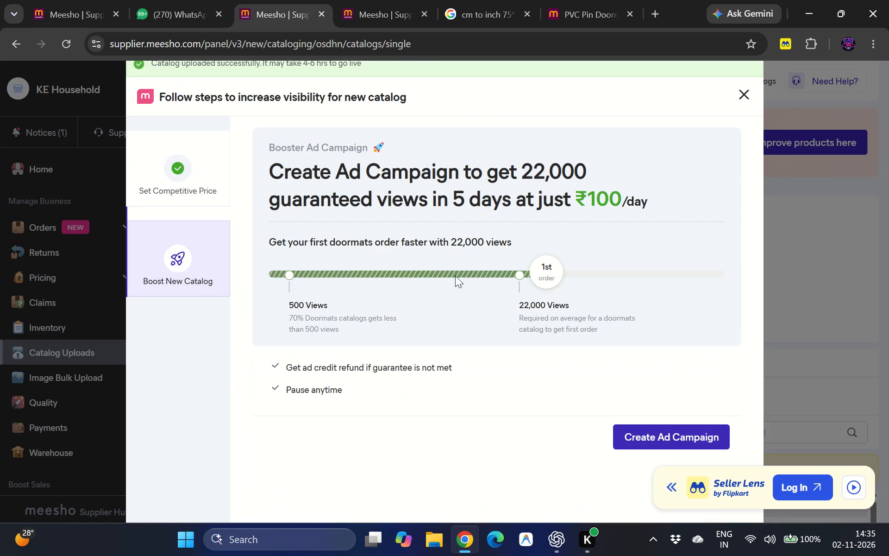
left_click(743, 98)
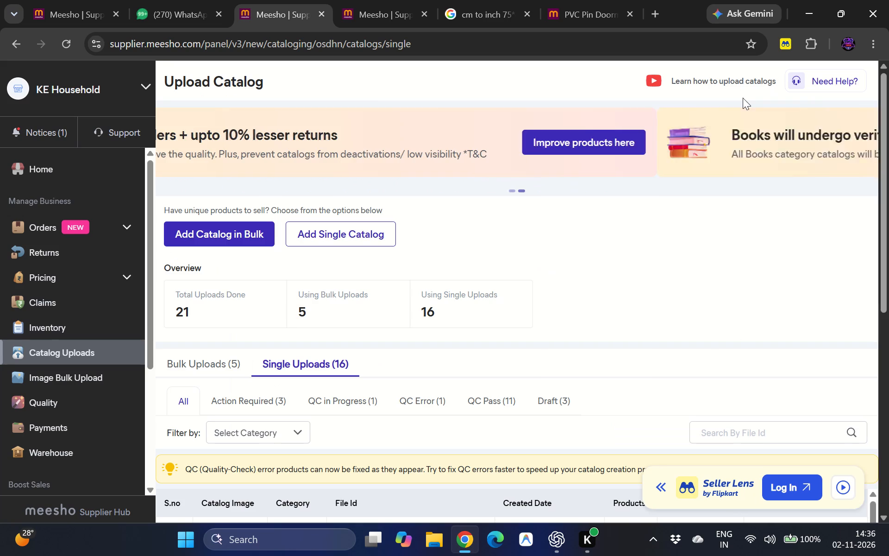
Check the QC status of the catalogs in the Single Uploads list.
scroll(471, 264, "down", 3)
scroll(471, 264, "up", 1)
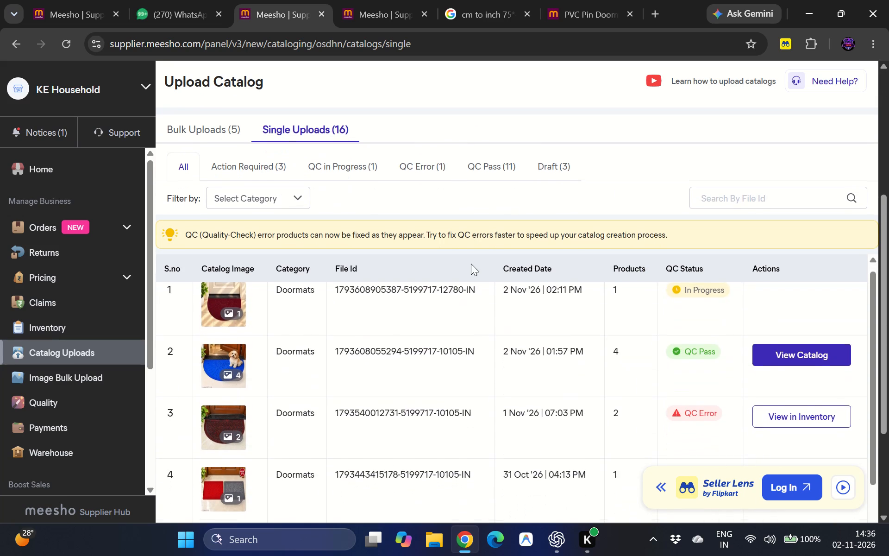
scroll(471, 264, "up", 1)
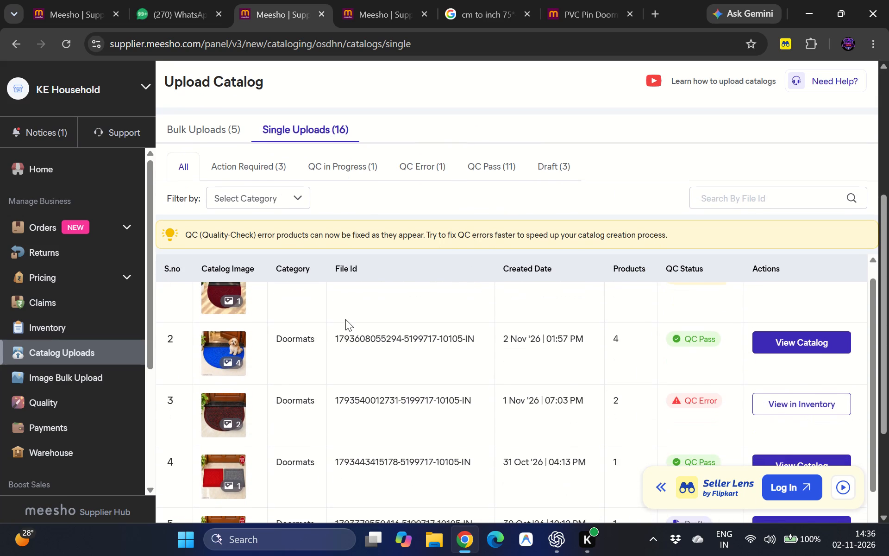
scroll(345, 319, "right", 1)
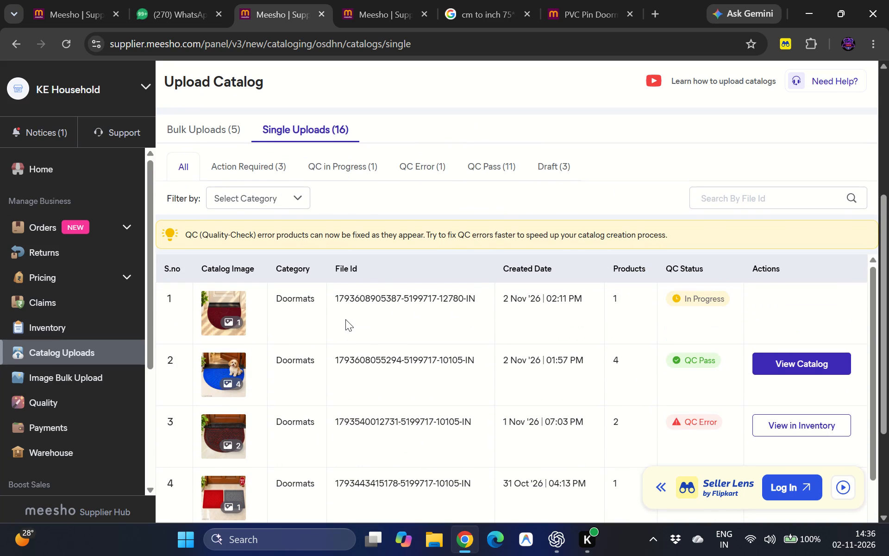
Check the pending orders from the Home page, and examine the Ready to Ship orders.
left_click(34, 178)
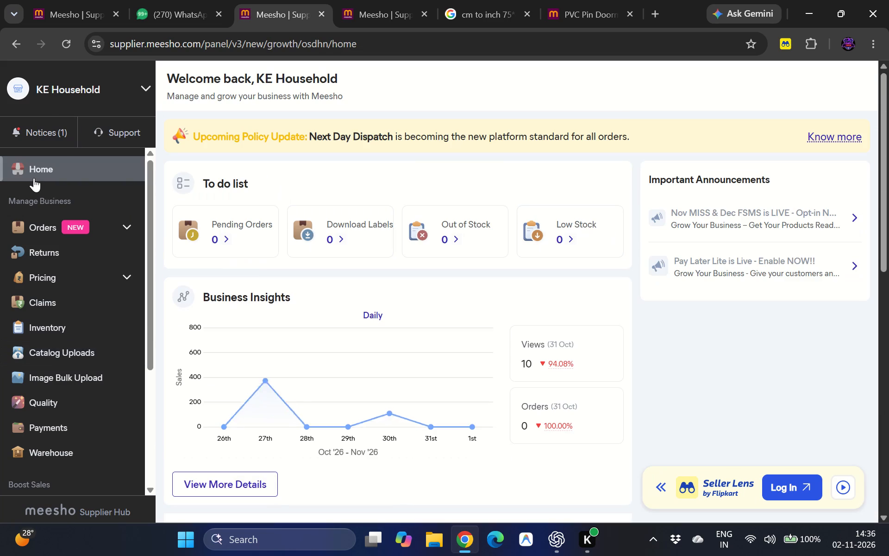
left_click(246, 223)
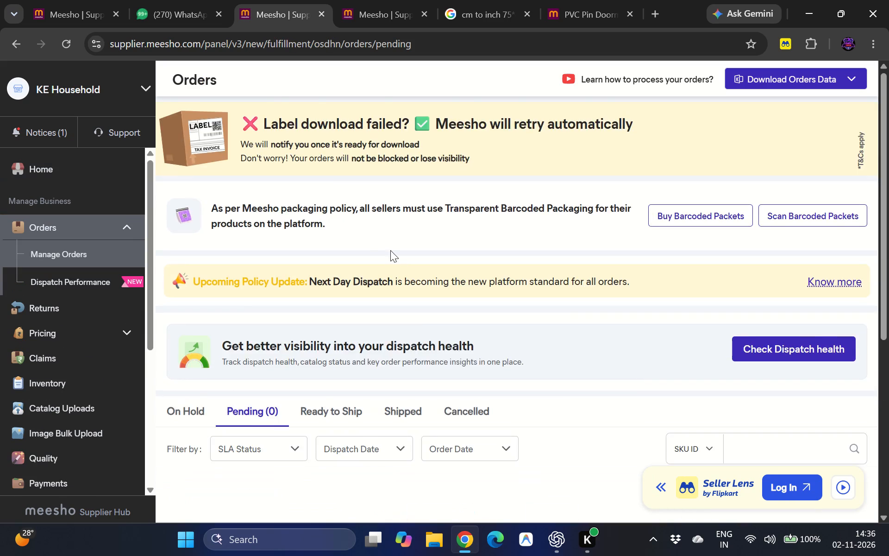
scroll(390, 250, "down", 3)
left_click(363, 236)
scroll(415, 292, "down", 3)
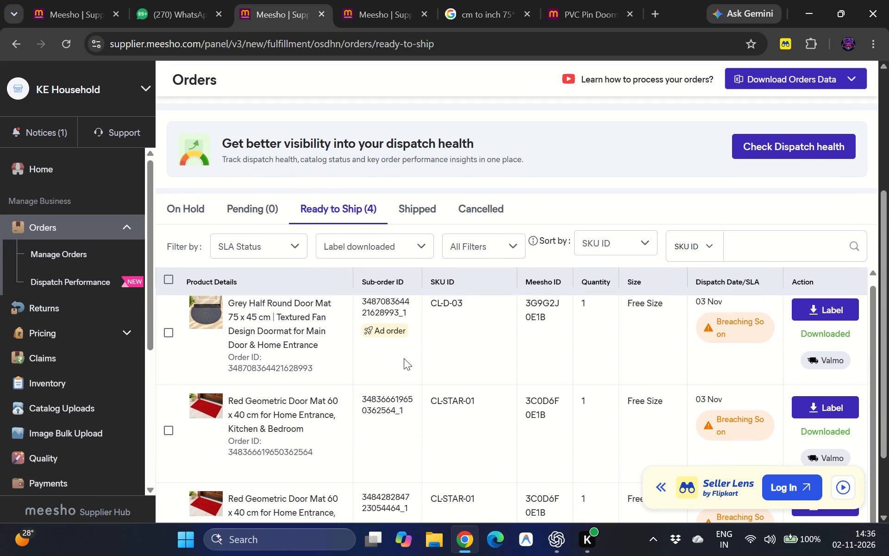
scroll(404, 358, "down", 6)
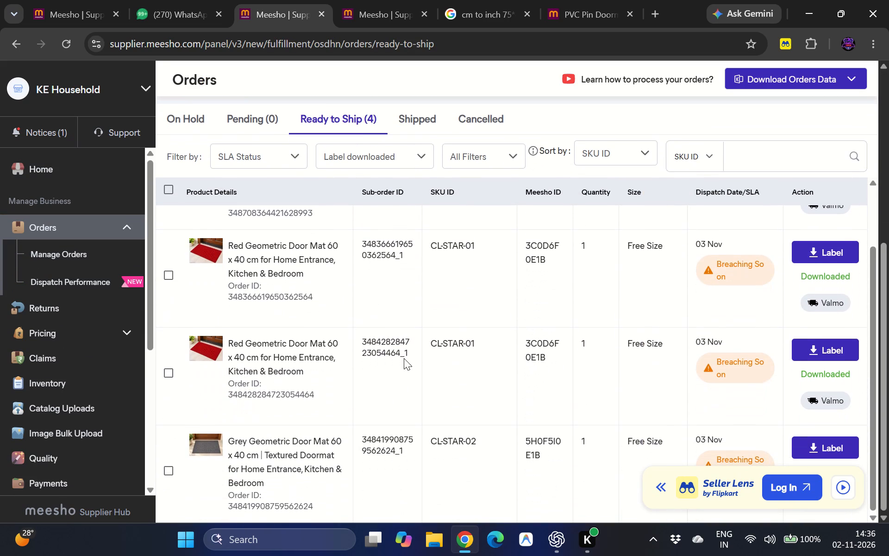
Look over the remaining Ready to Ship orders and examine the list of Shipped orders.
scroll(367, 460, "up", 4)
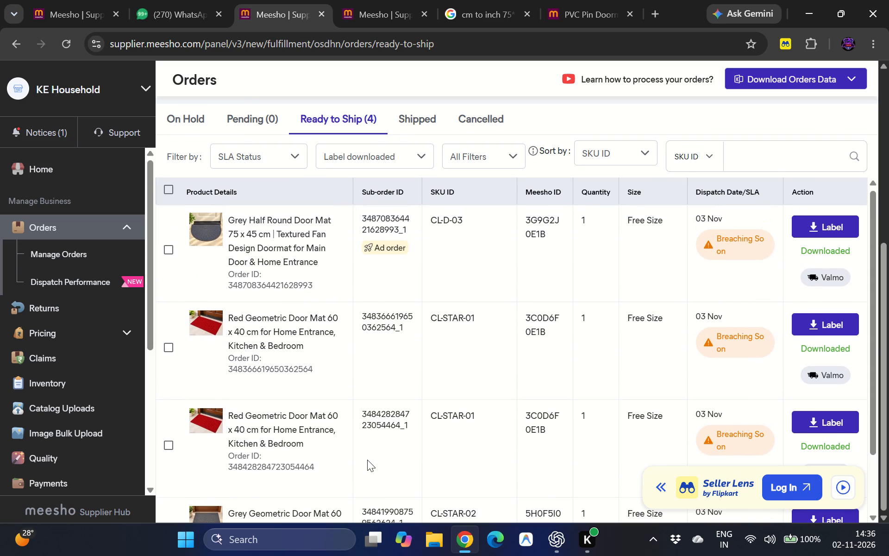
scroll(367, 460, "up", 1)
left_click(429, 411)
scroll(499, 269, "down", 3)
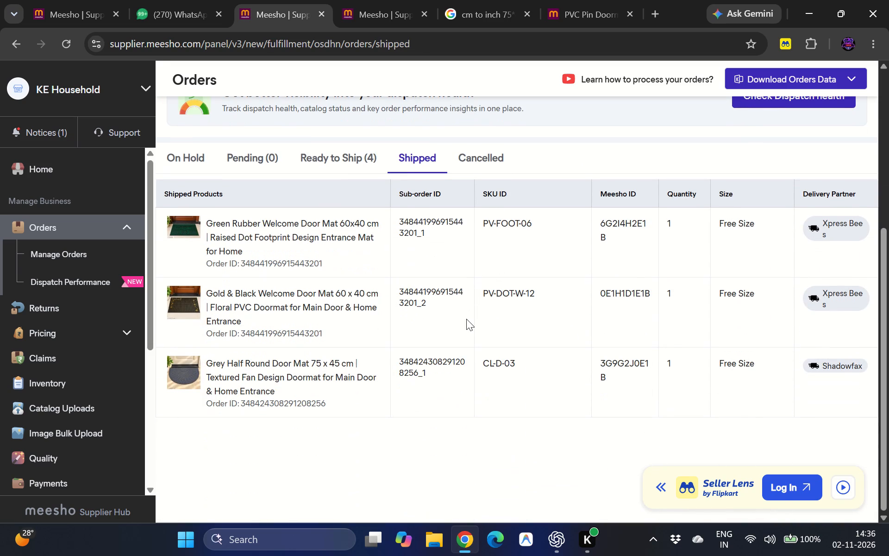
scroll(466, 319, "up", 6)
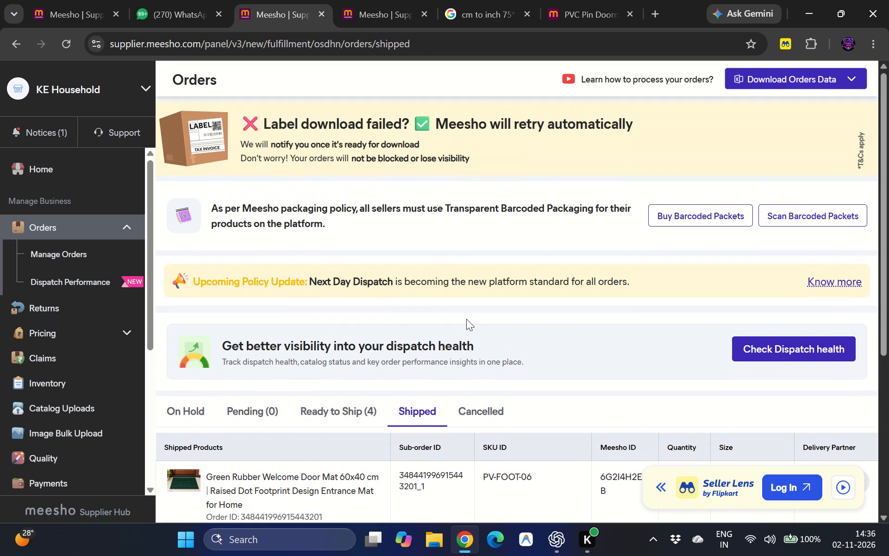
Examine the next 7 days' payments, including the order details of the 9 Nov 2026 payment, skipping the guided tour.
scroll(77, 355, "down", 2)
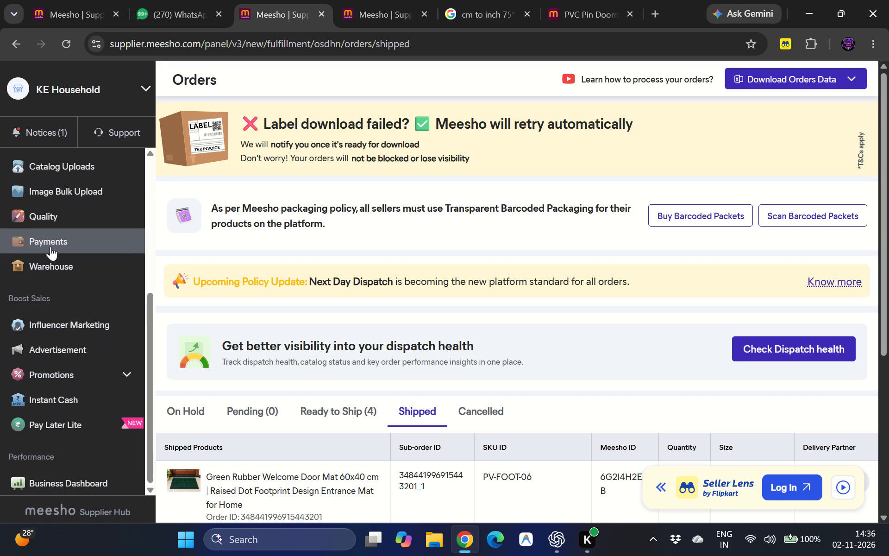
left_click(50, 246)
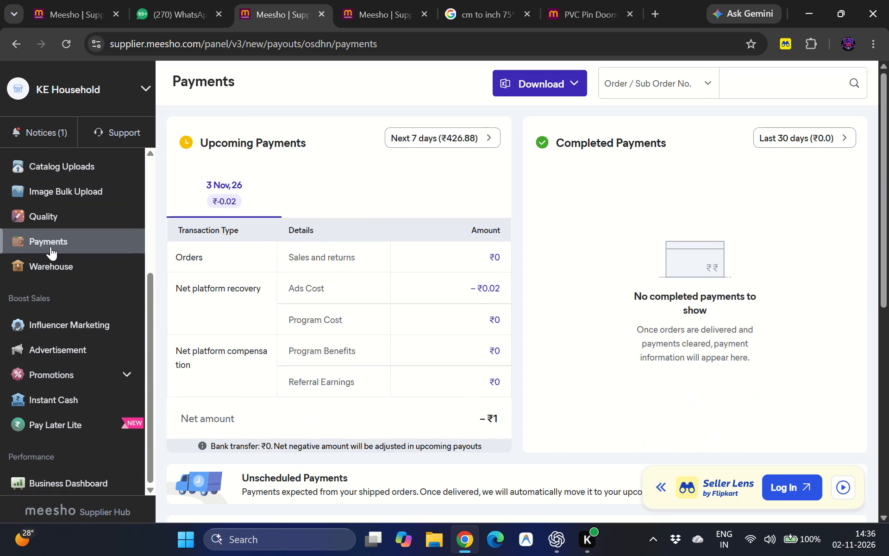
left_click(408, 144)
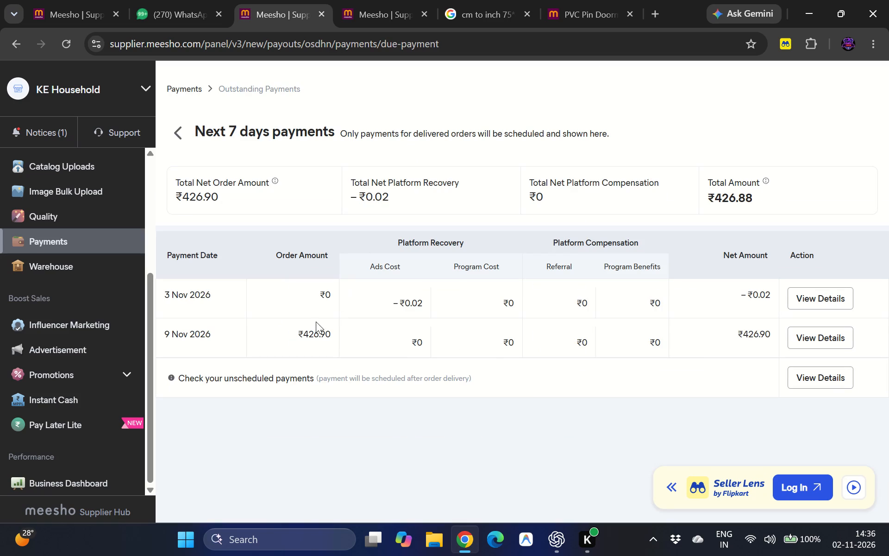
left_click(798, 340)
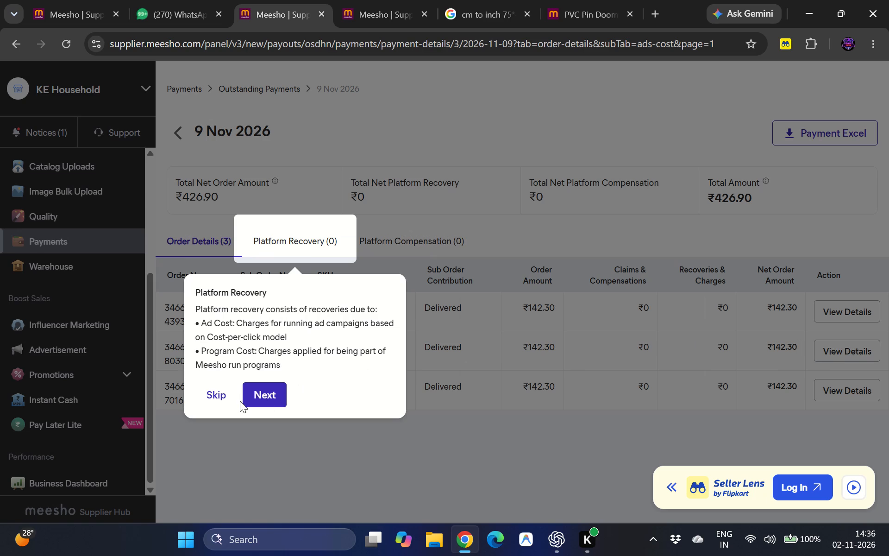
left_click(224, 395)
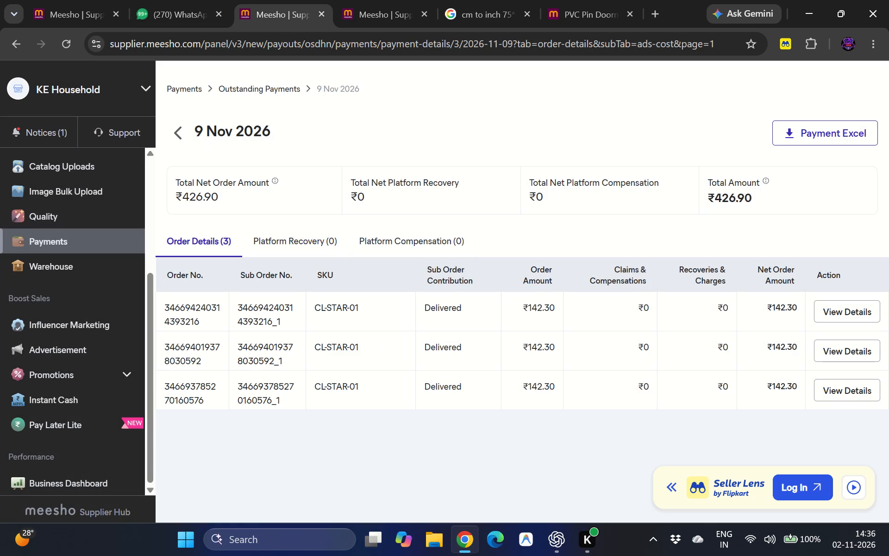
left_click(179, 126)
left_click(179, 126)
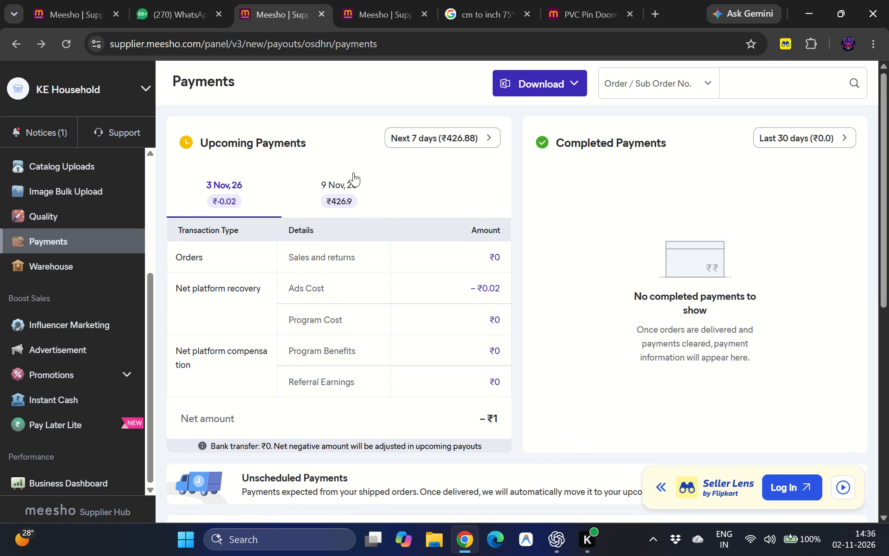
Compare the upcoming payment breakdowns for 3 Nov and 9 Nov, and look through the rest of the Payments page.
left_click(219, 205)
scroll(378, 294, "down", 1)
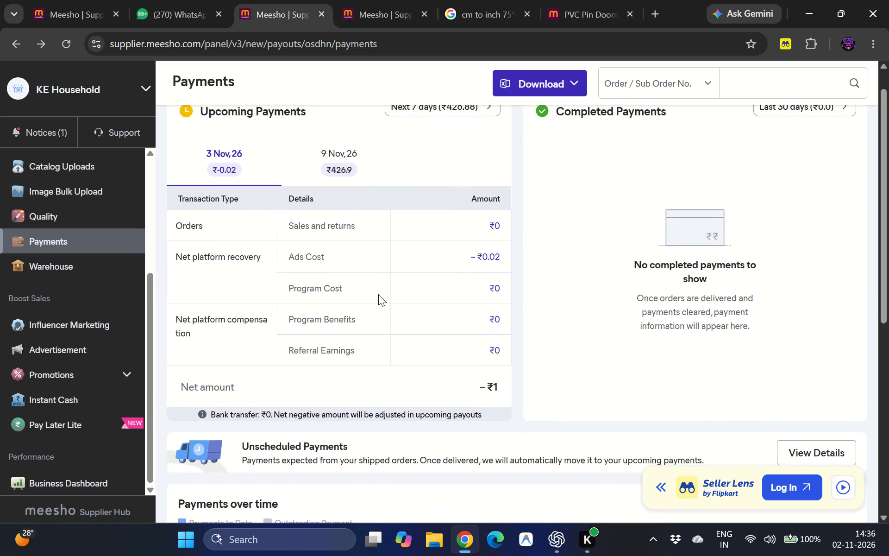
scroll(378, 294, "down", 2)
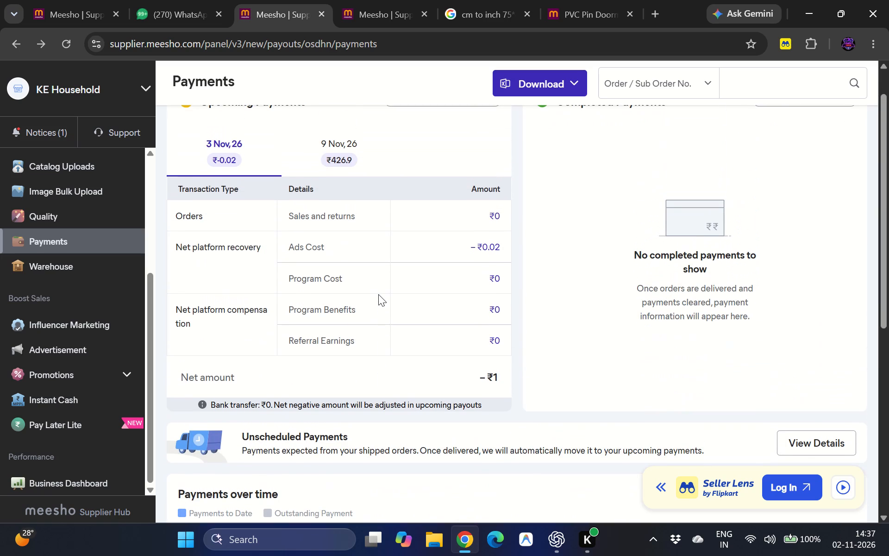
left_click(307, 164)
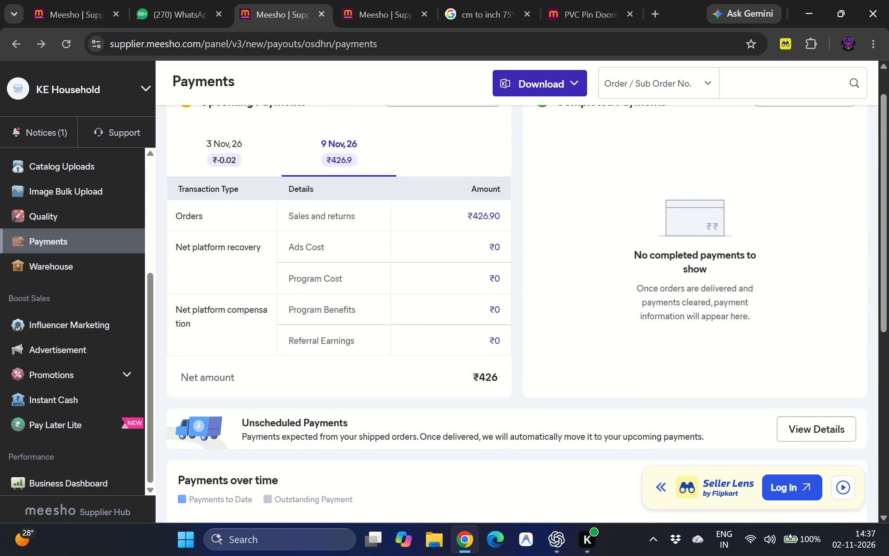
scroll(318, 266, "up", 1)
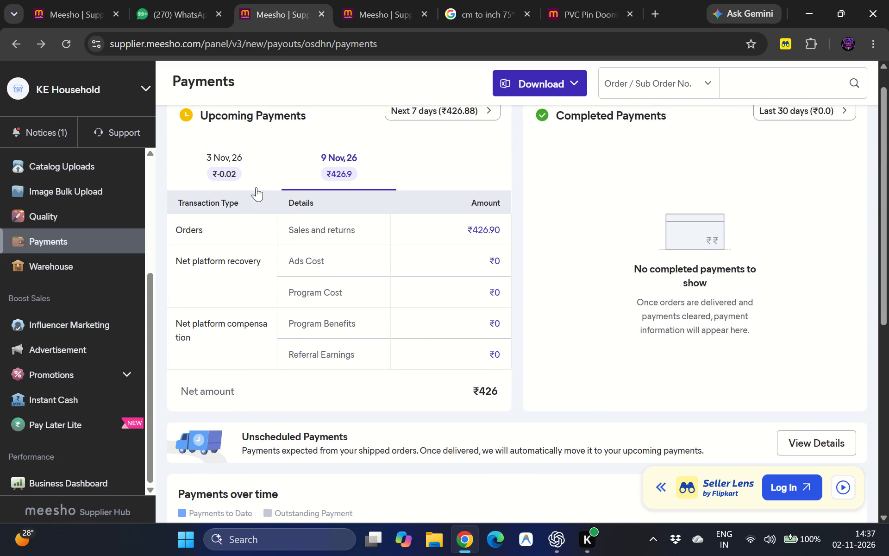
left_click(254, 185)
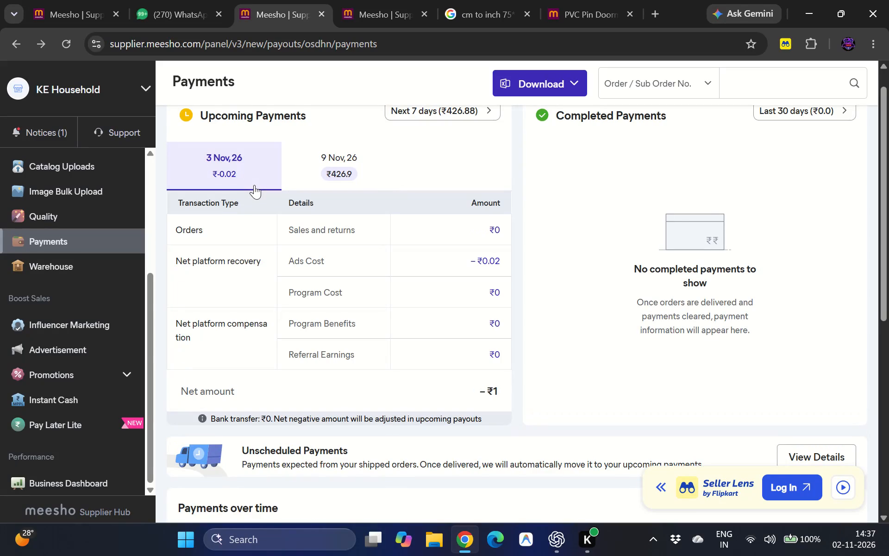
scroll(319, 317, "down", 5)
scroll(62, 281, "down", 2)
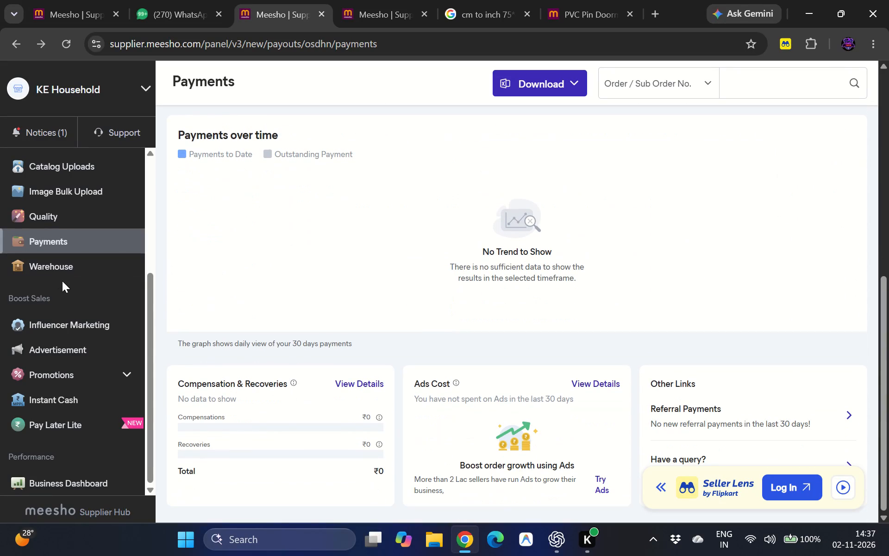
Review the Advertisement overview for the last 30 days and the list of Listing Ads campaigns.
scroll(62, 281, "down", 2)
left_click(60, 341)
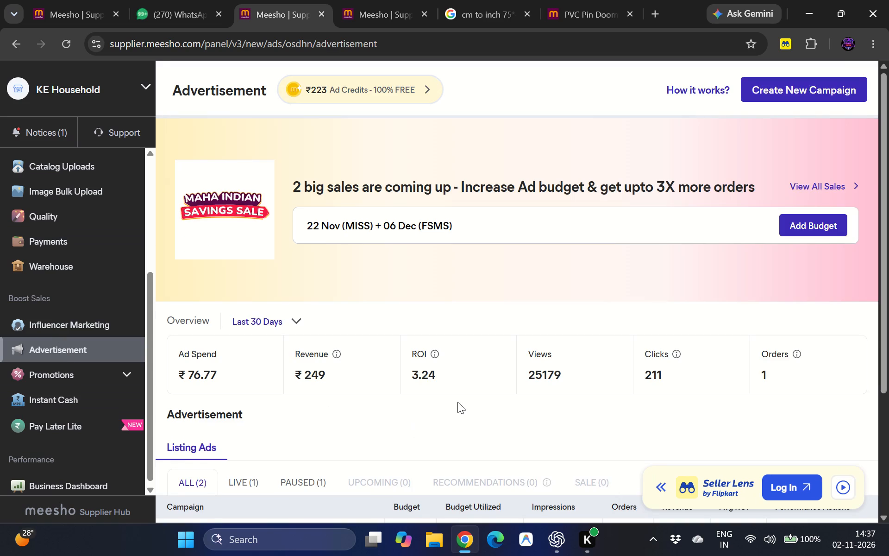
scroll(457, 402, "down", 2)
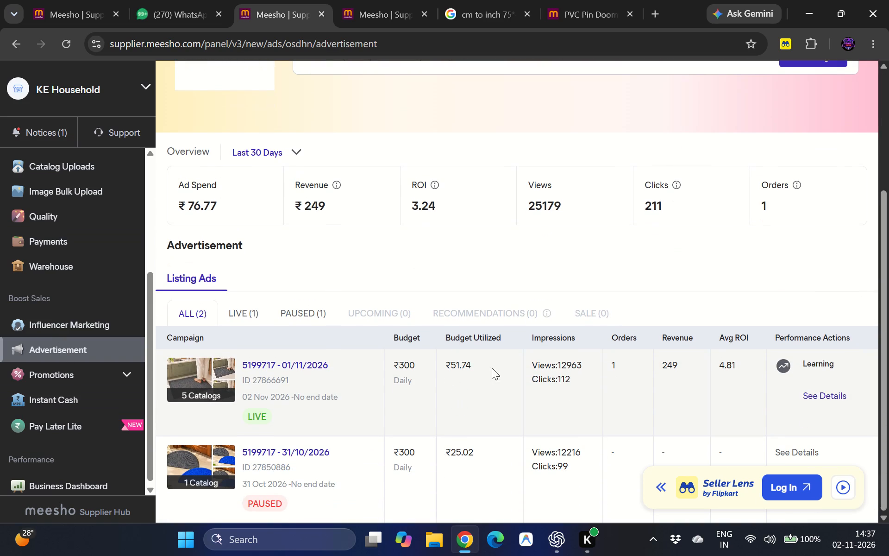
scroll(474, 369, "up", 3)
scroll(476, 359, "down", 3)
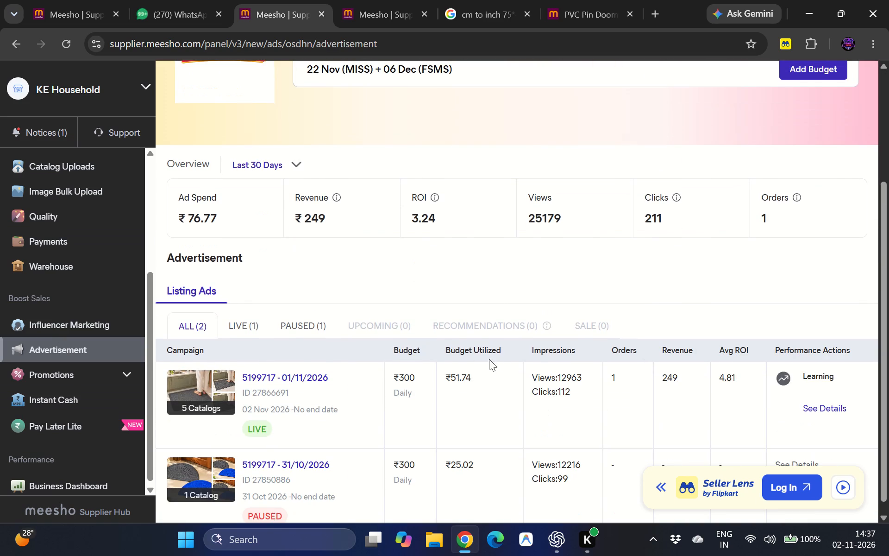
Examine the details of the live campaign 5199717 - 01/11/2026, including its overview, orders graph and each catalog's ad spend, impact and ROI.
left_click(817, 390)
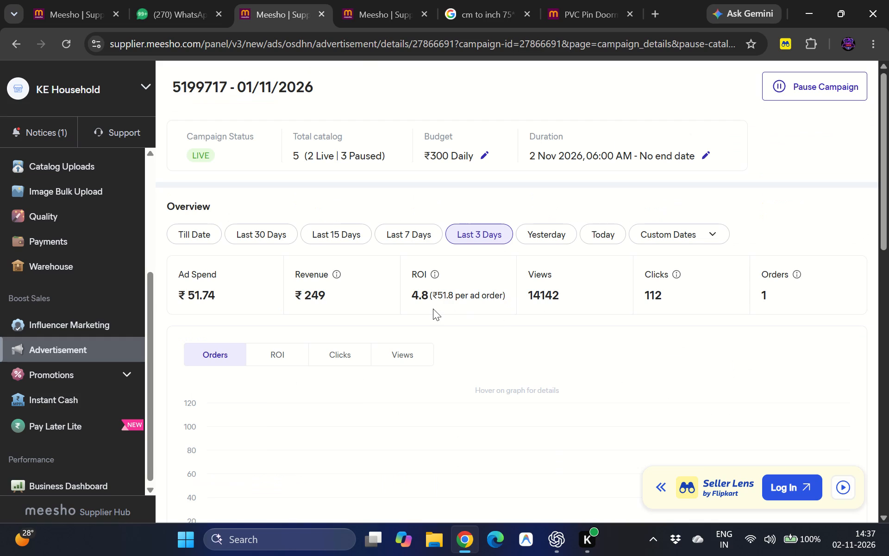
scroll(433, 309, "down", 3)
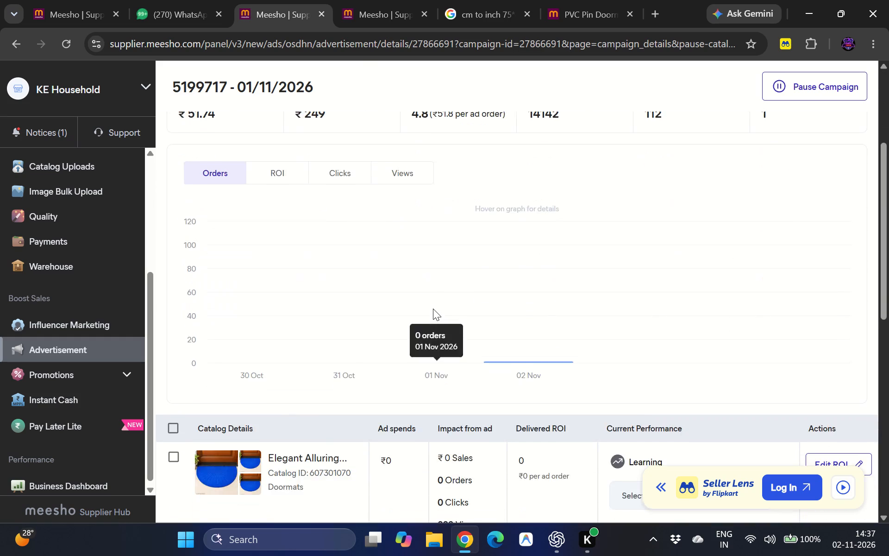
scroll(433, 309, "down", 3)
scroll(433, 309, "up", 1)
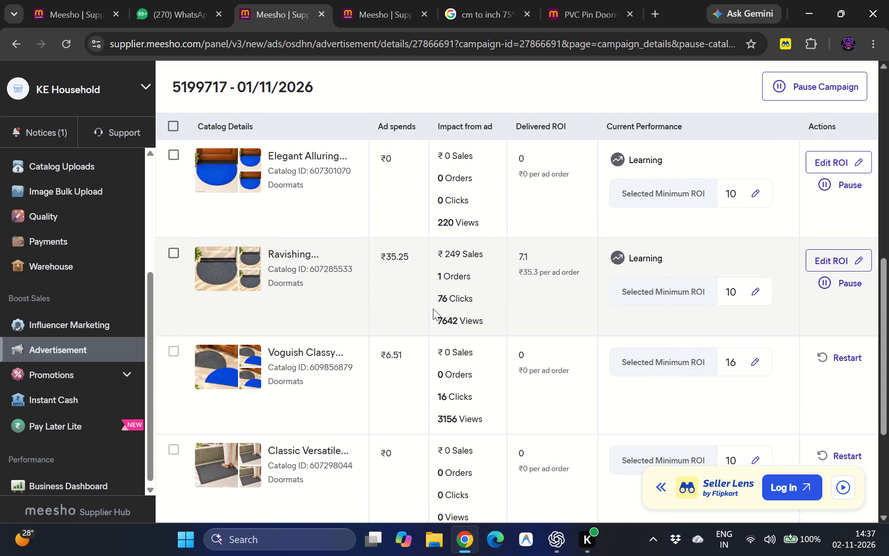
scroll(433, 309, "up", 1)
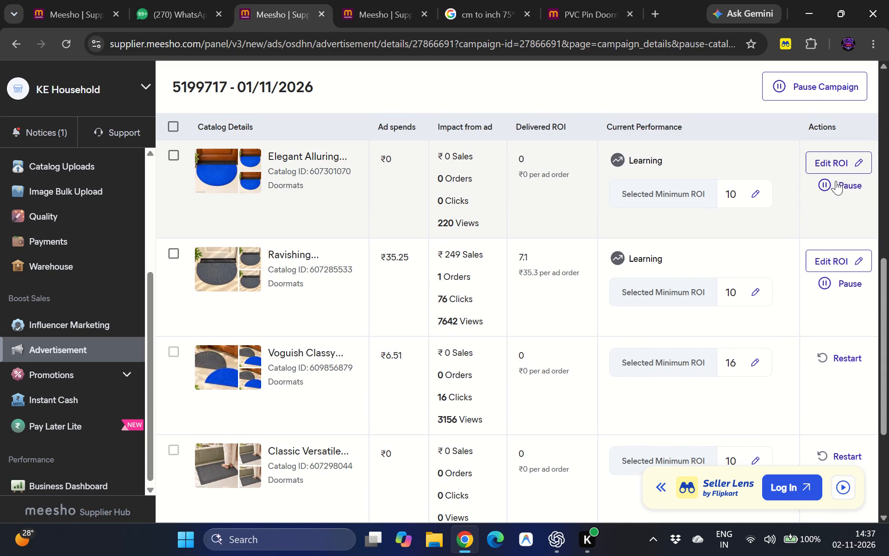
scroll(754, 171, "down", 4)
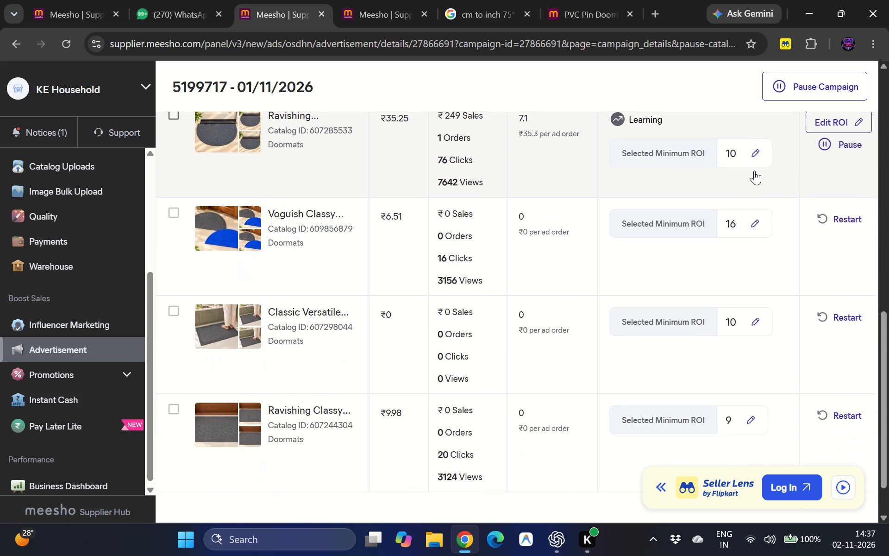
scroll(754, 171, "down", 3)
scroll(533, 228, "up", 4)
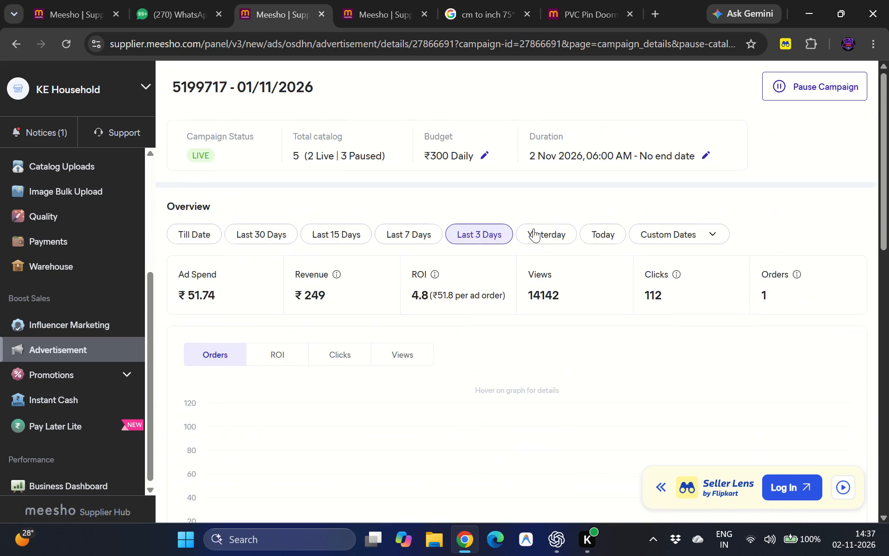
scroll(533, 228, "up", 2)
scroll(533, 228, "down", 12)
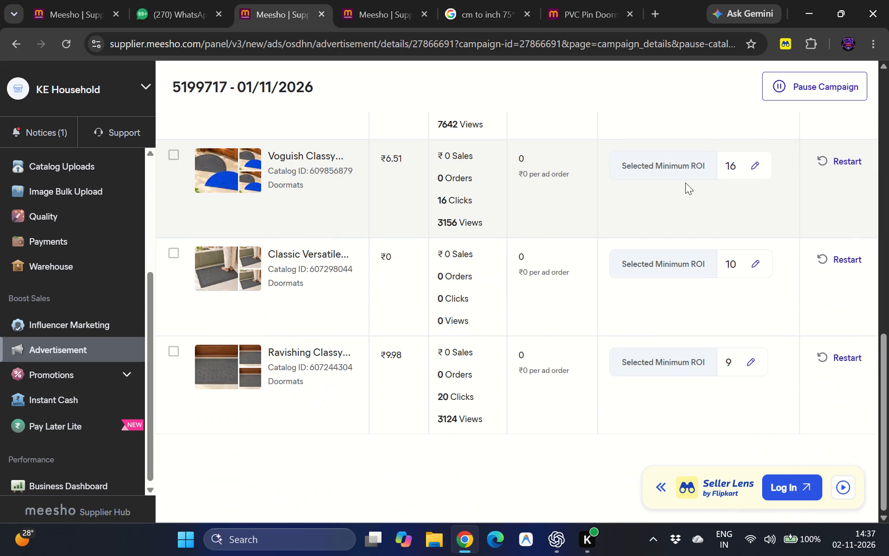
scroll(321, 259, "up", 2)
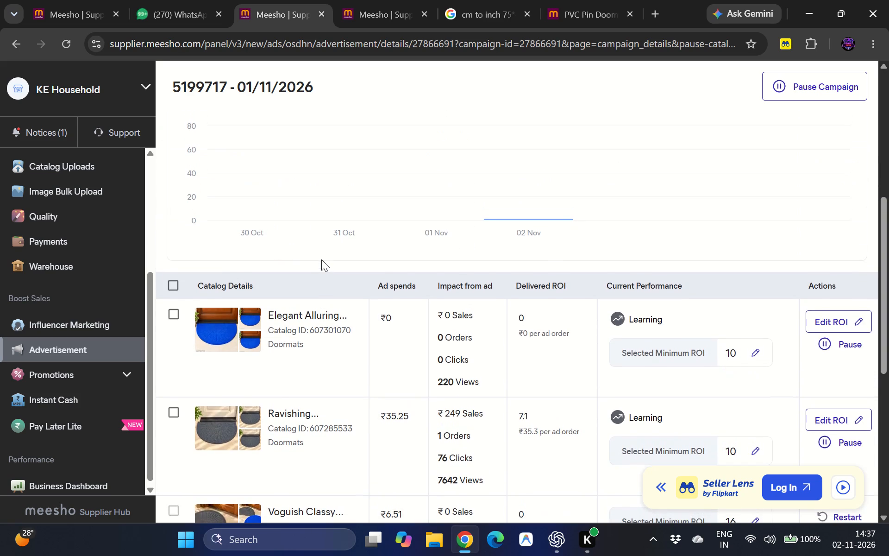
scroll(321, 259, "up", 1)
scroll(316, 299, "up", 3)
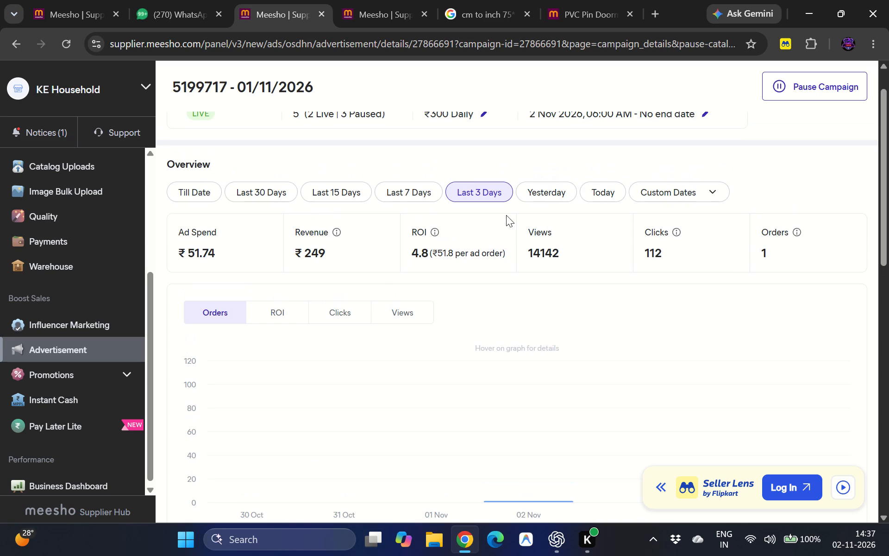
scroll(506, 215, "up", 1)
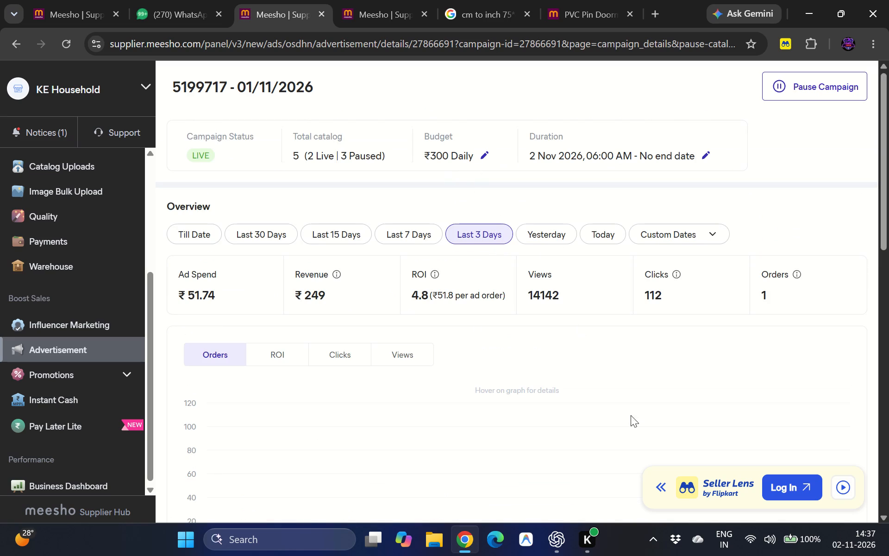
Move the Seller Lens widget out of the way, re-examine the campaign's per-catalog performance, and return to the Advertisement overview.
left_click(655, 485)
scroll(532, 369, "down", 1)
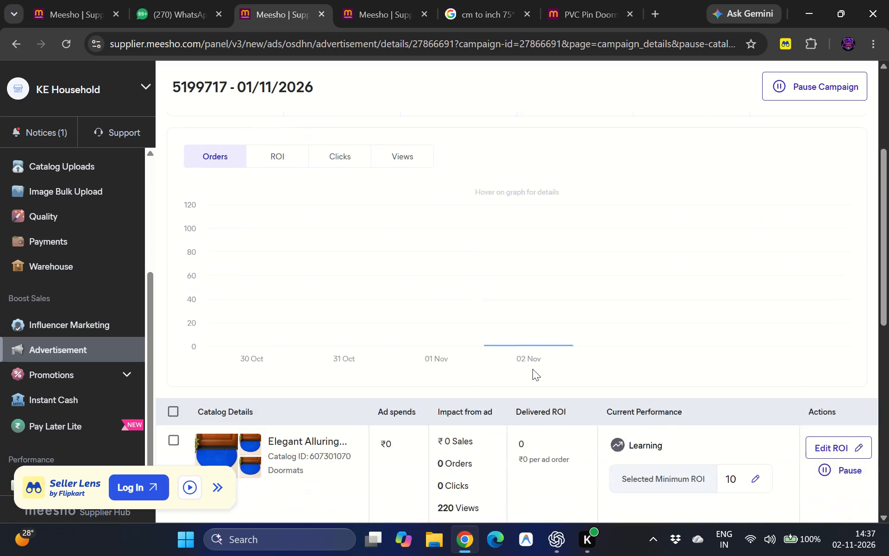
scroll(532, 369, "down", 2)
scroll(545, 289, "down", 1)
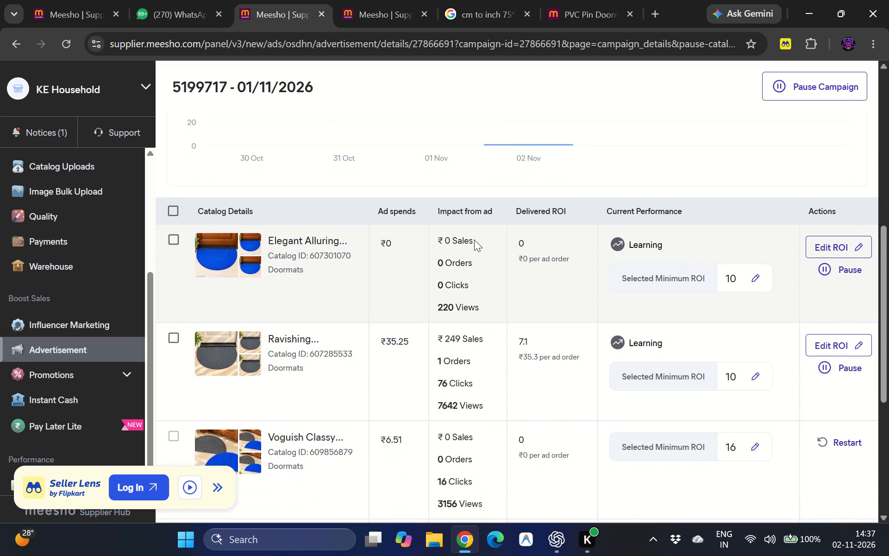
scroll(474, 240, "left", 1)
scroll(474, 240, "down", 1)
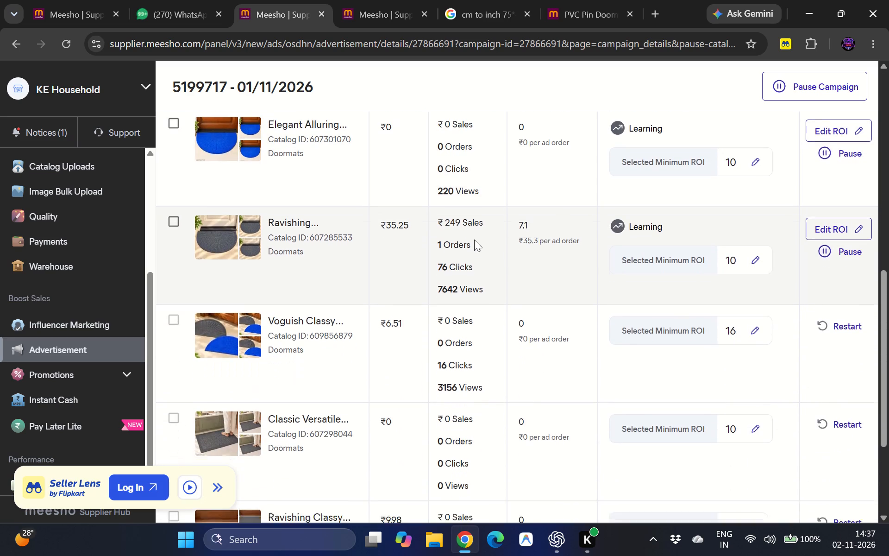
scroll(474, 240, "down", 3)
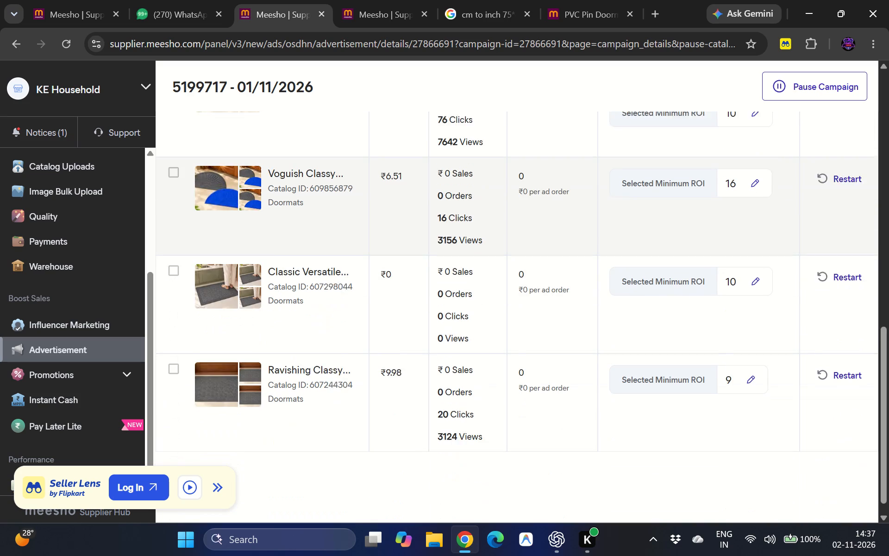
scroll(474, 240, "down", 3)
scroll(474, 240, "up", 9)
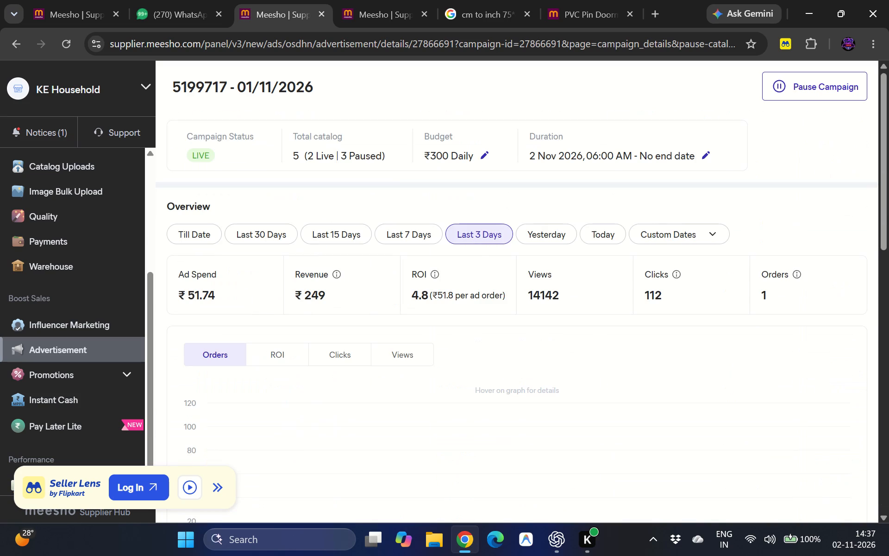
left_click(17, 40)
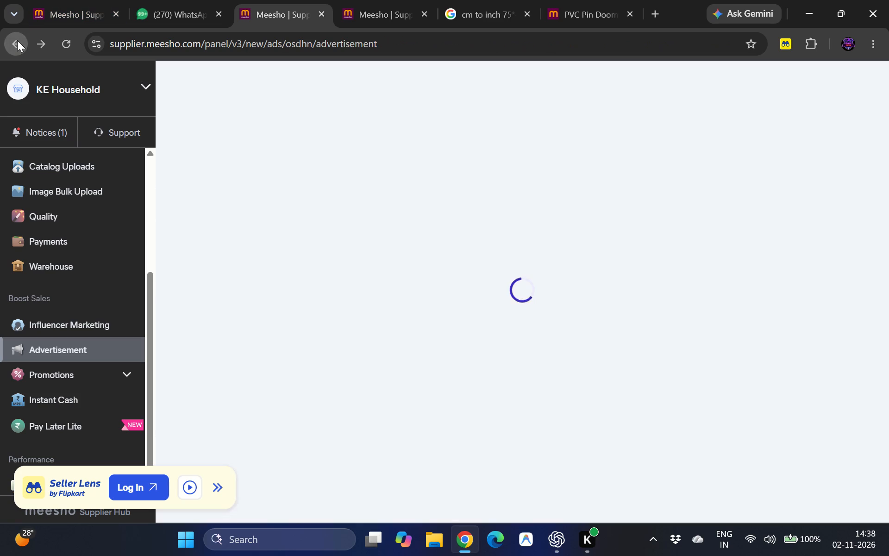
Review the last-30-days ad overview and the budget, impressions, orders and ROI of both Listing Ads campaigns.
scroll(490, 249, "down", 1)
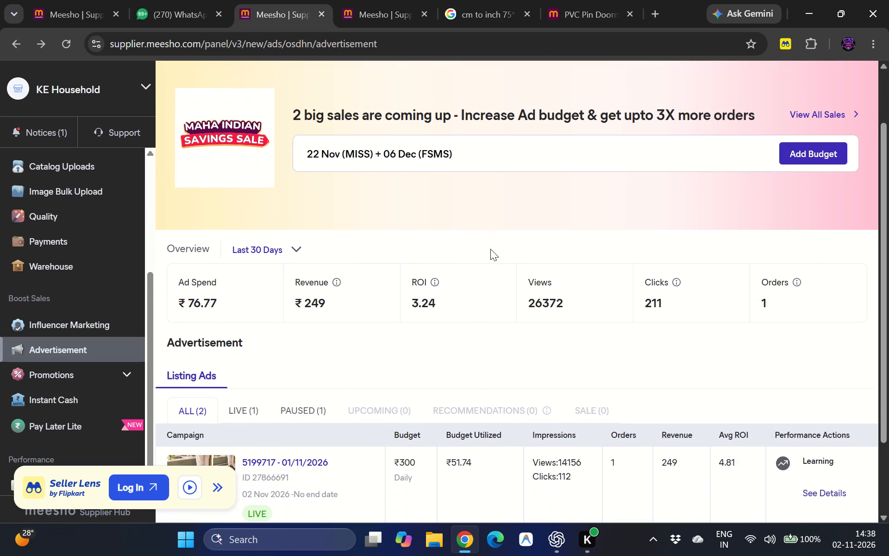
scroll(490, 249, "down", 4)
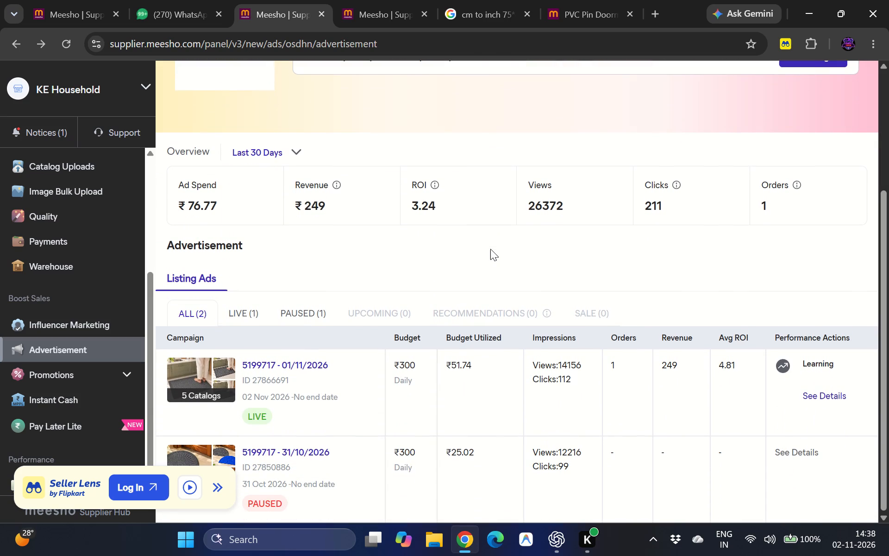
scroll(490, 249, "down", 1)
scroll(447, 357, "down", 1)
scroll(636, 400, "down", 2)
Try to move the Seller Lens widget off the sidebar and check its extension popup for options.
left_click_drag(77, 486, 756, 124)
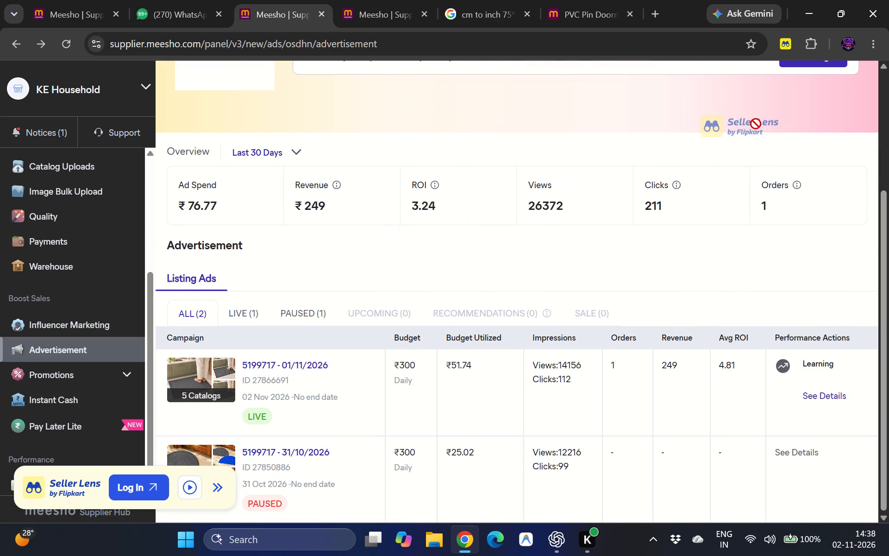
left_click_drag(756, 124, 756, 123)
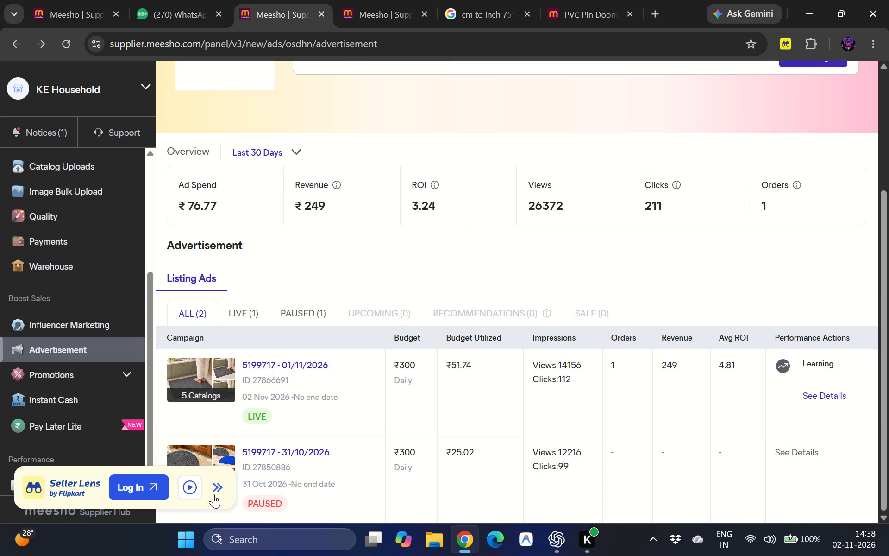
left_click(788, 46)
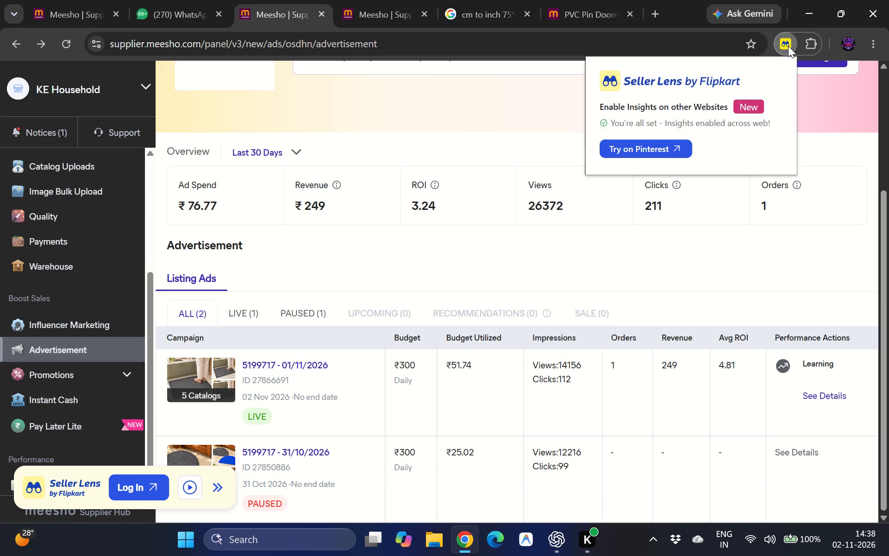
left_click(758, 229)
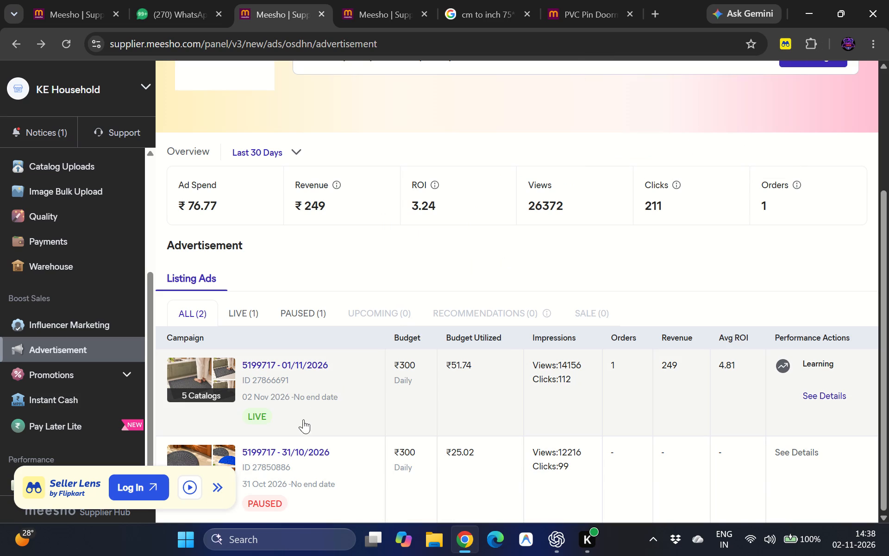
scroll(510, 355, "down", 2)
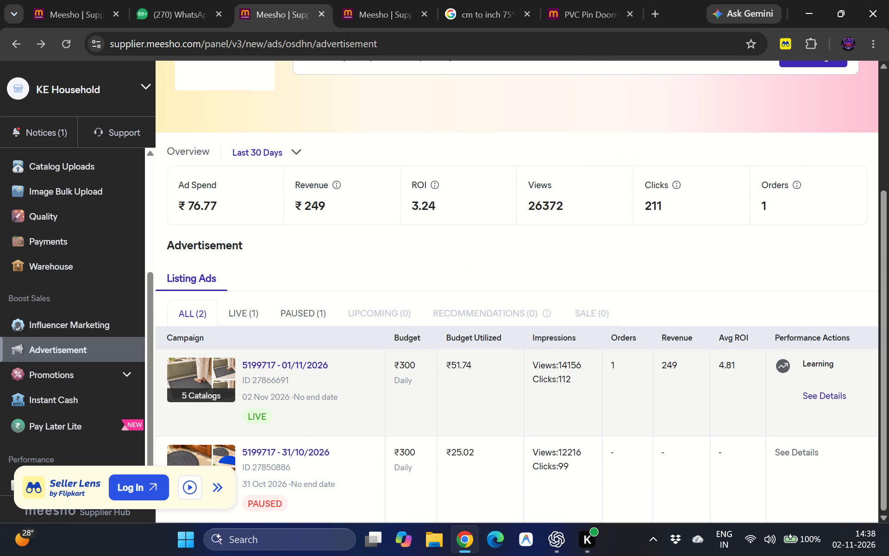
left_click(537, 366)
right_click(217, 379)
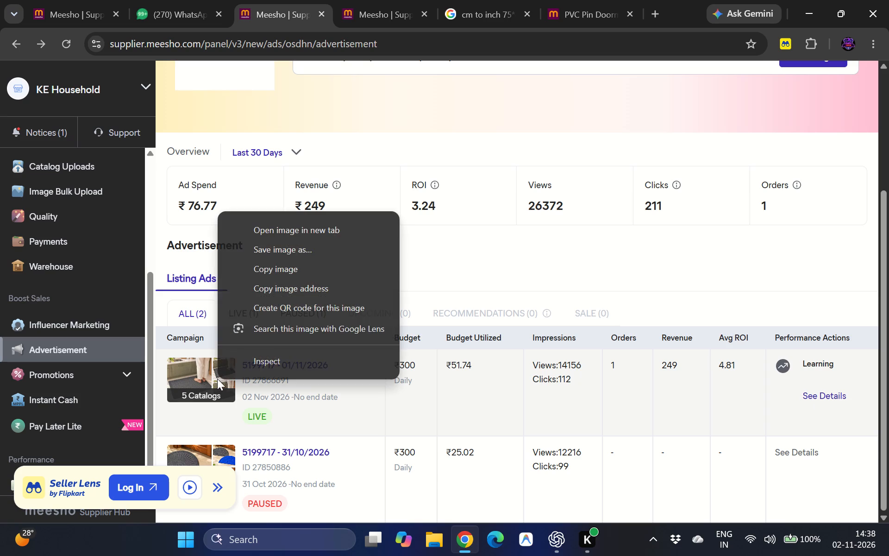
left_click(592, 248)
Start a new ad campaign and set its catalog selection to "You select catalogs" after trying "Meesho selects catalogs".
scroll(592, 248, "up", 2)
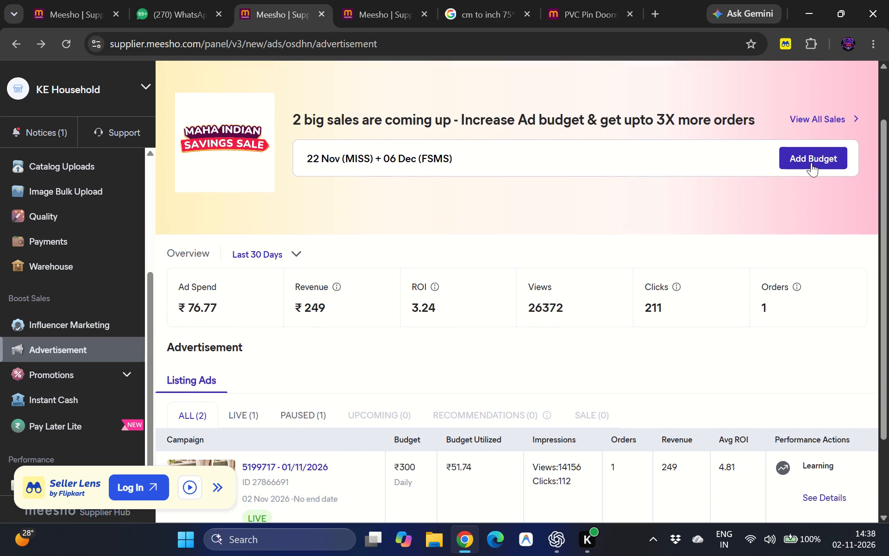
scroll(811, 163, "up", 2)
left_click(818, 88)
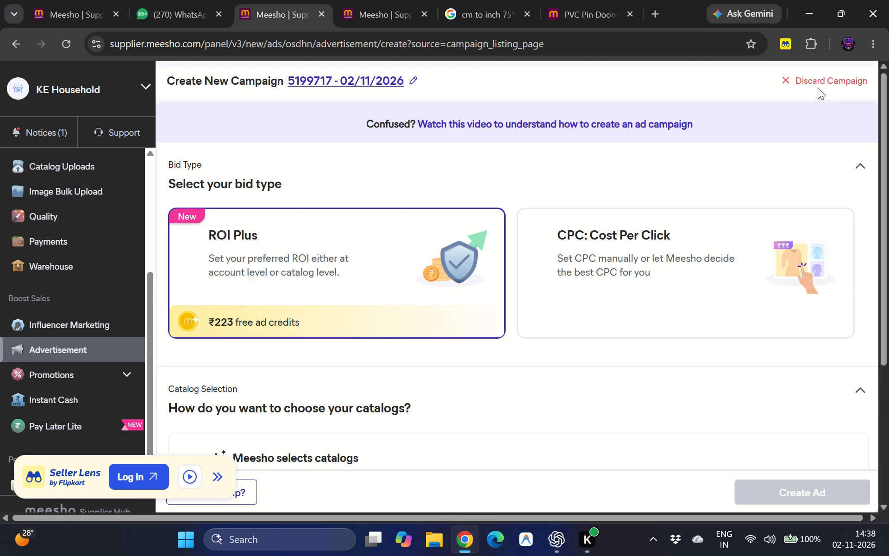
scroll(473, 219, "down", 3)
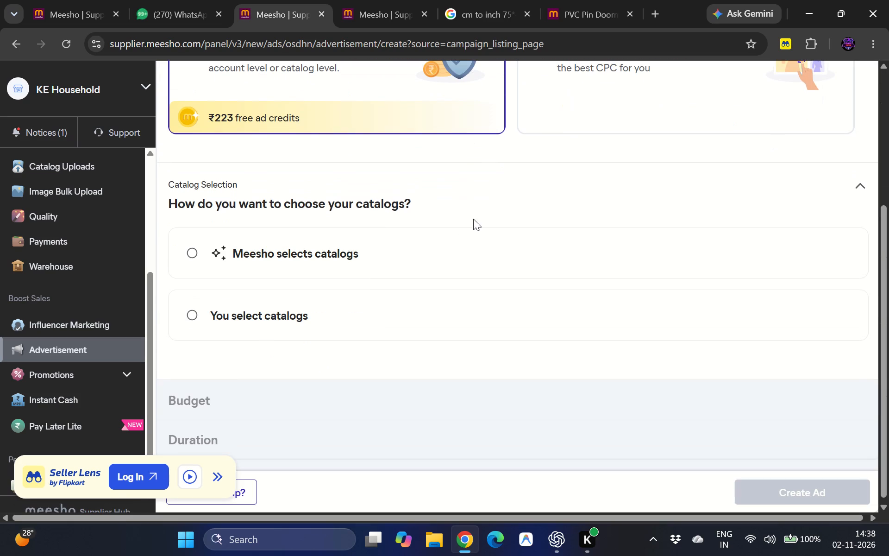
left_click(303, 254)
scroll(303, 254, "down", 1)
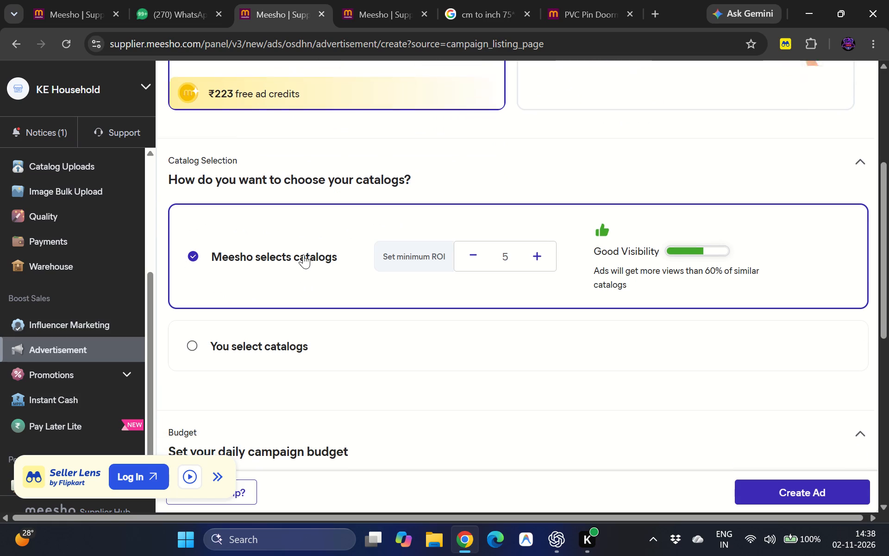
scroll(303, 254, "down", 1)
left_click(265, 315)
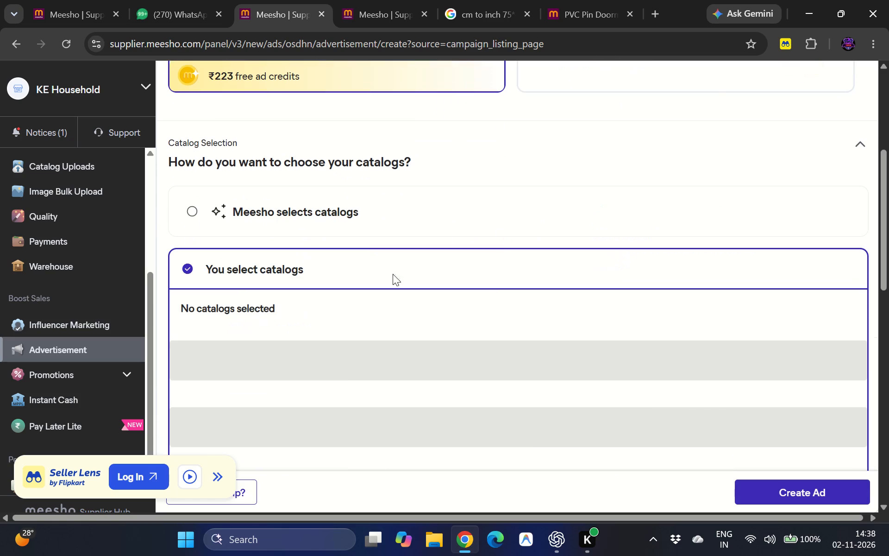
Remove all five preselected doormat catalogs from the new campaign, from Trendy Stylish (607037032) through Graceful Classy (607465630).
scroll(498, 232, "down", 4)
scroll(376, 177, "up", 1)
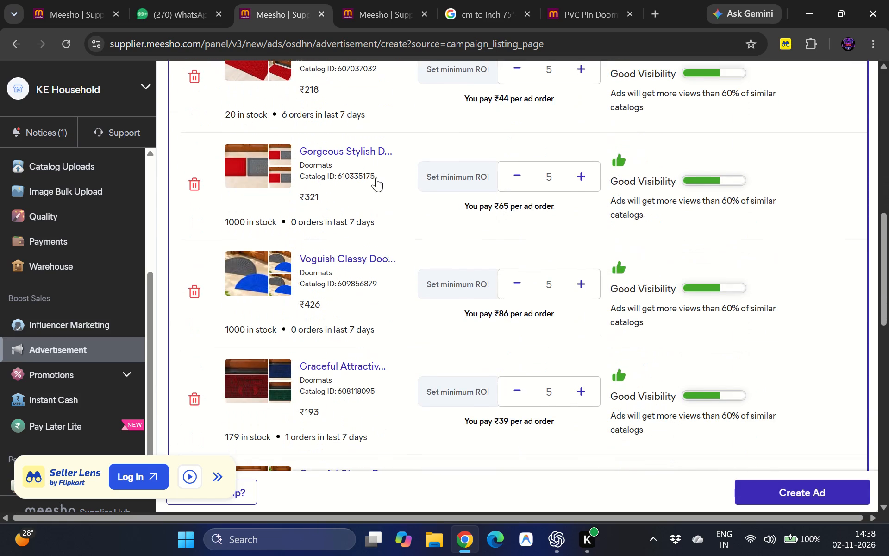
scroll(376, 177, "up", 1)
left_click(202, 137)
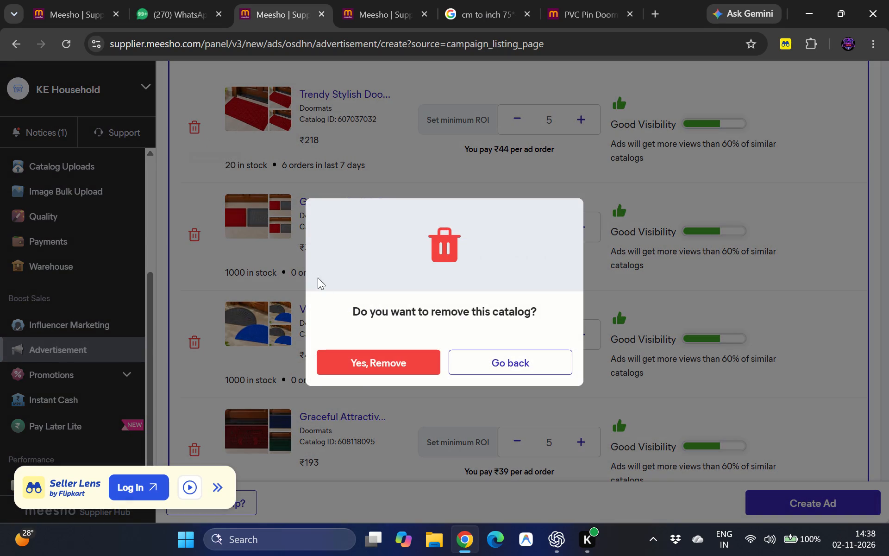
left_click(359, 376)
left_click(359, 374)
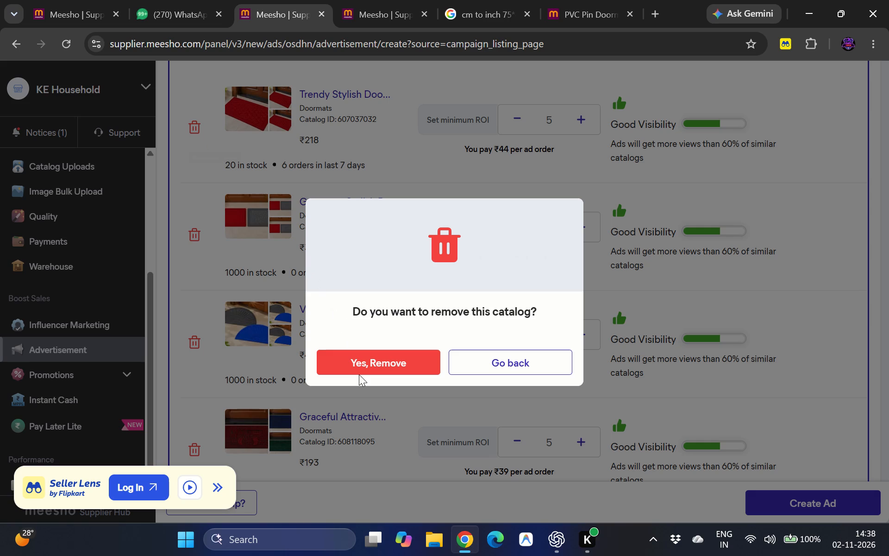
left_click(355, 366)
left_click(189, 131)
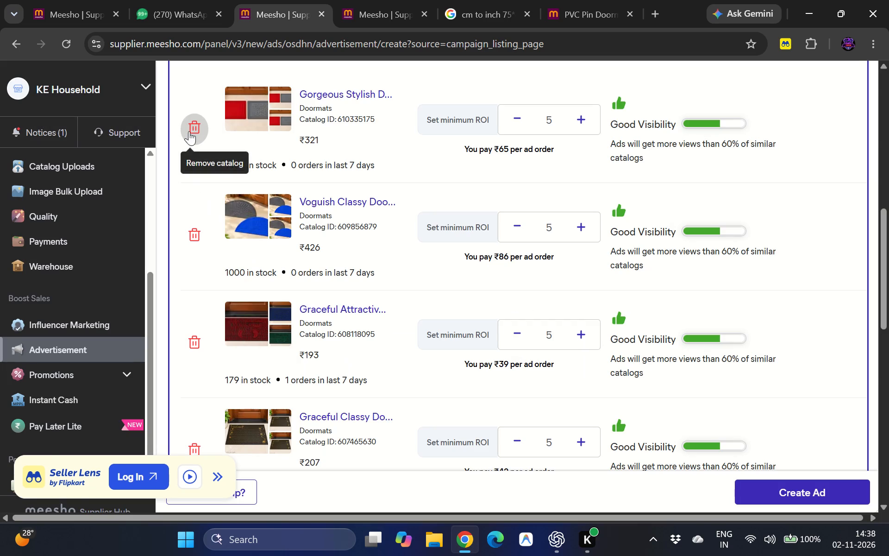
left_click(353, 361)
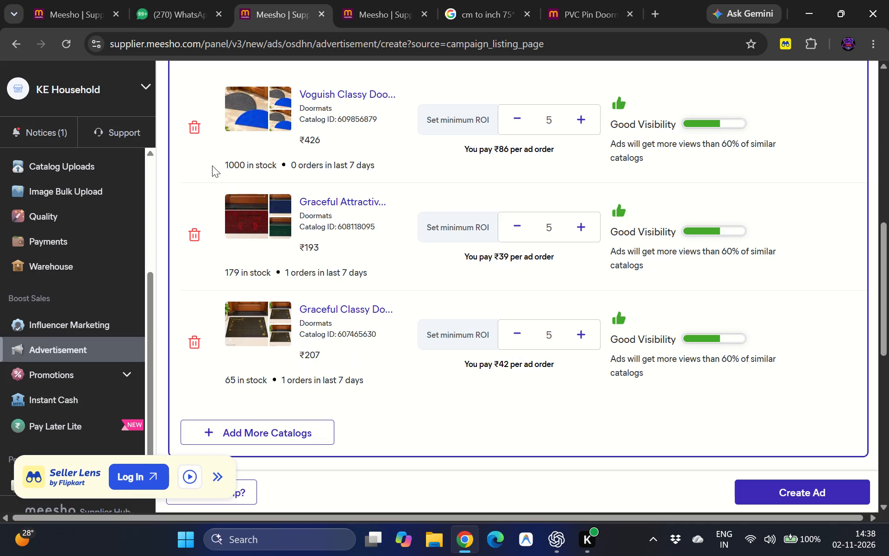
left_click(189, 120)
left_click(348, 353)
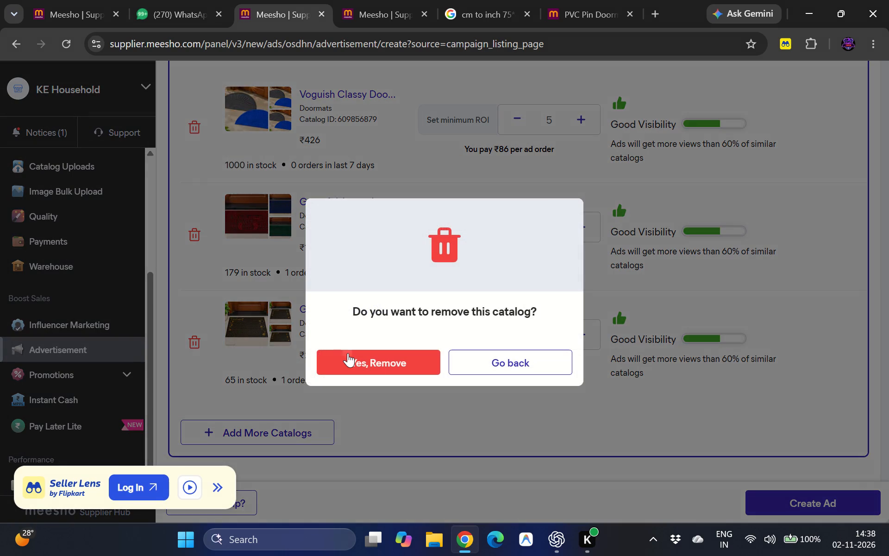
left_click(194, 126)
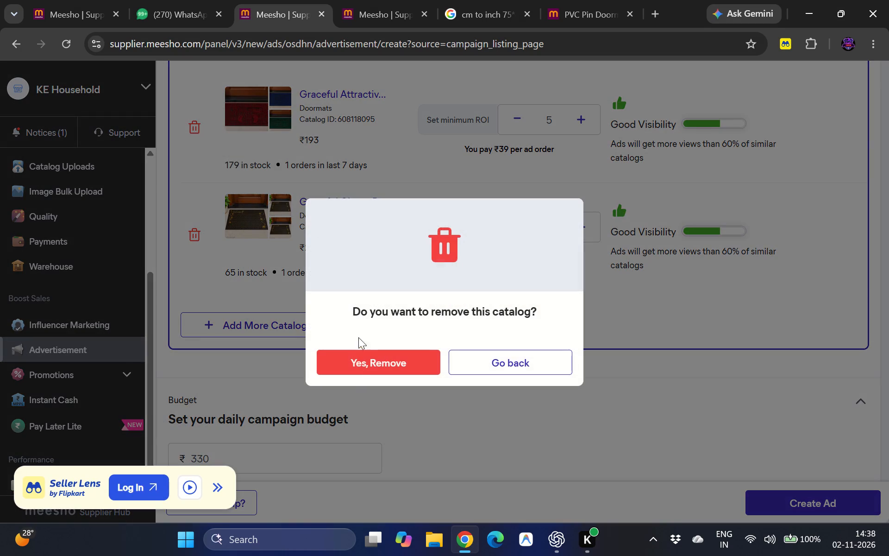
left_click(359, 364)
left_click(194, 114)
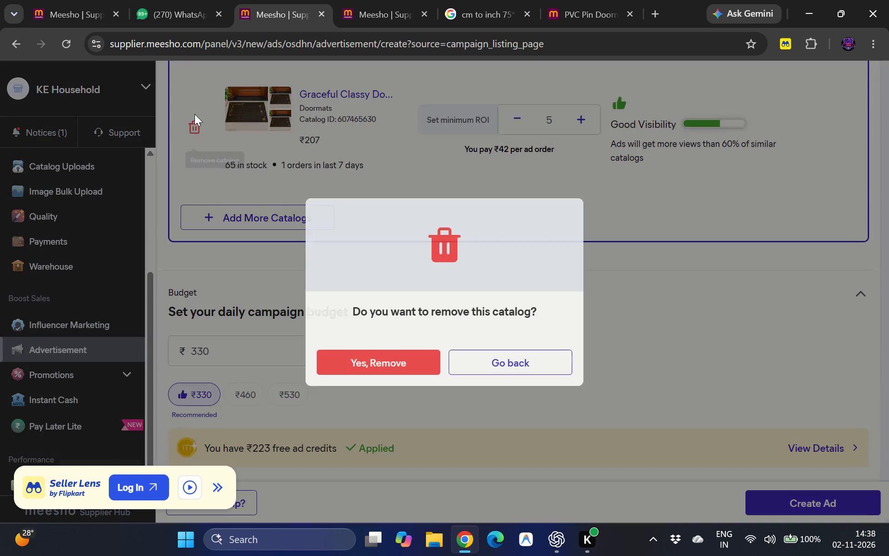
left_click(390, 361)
Look through the catalogs that can be added to the new campaign, discard the selection and return to the Advertisement overview.
scroll(335, 272, "up", 1)
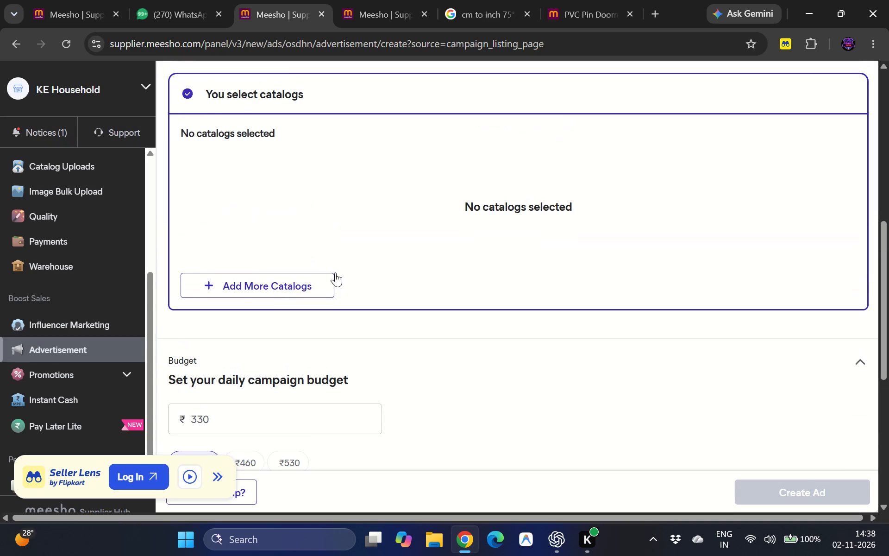
left_click(293, 279)
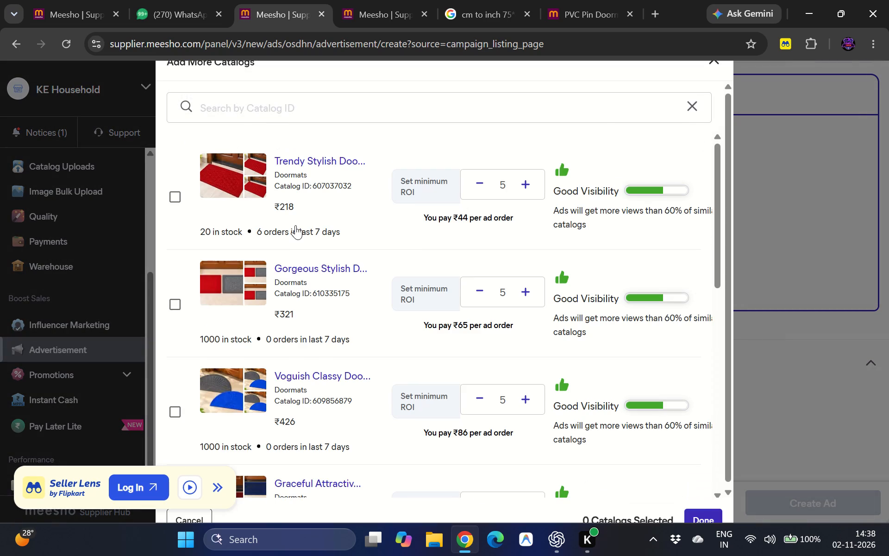
scroll(295, 225, "down", 6)
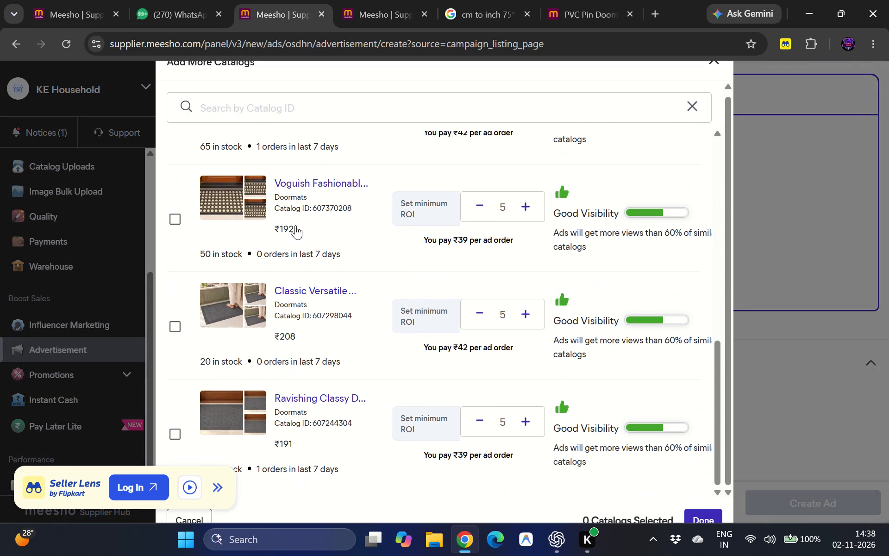
scroll(290, 292, "up", 5)
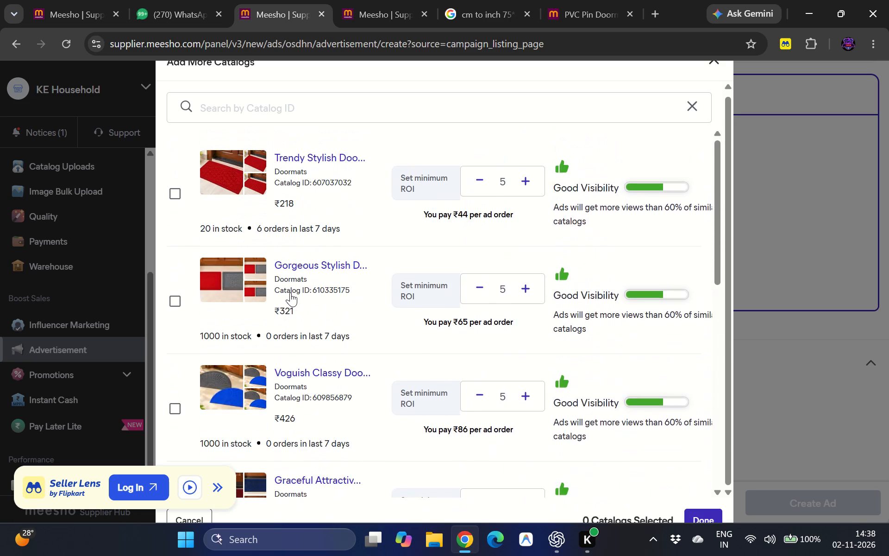
scroll(290, 292, "up", 2)
scroll(290, 292, "down", 14)
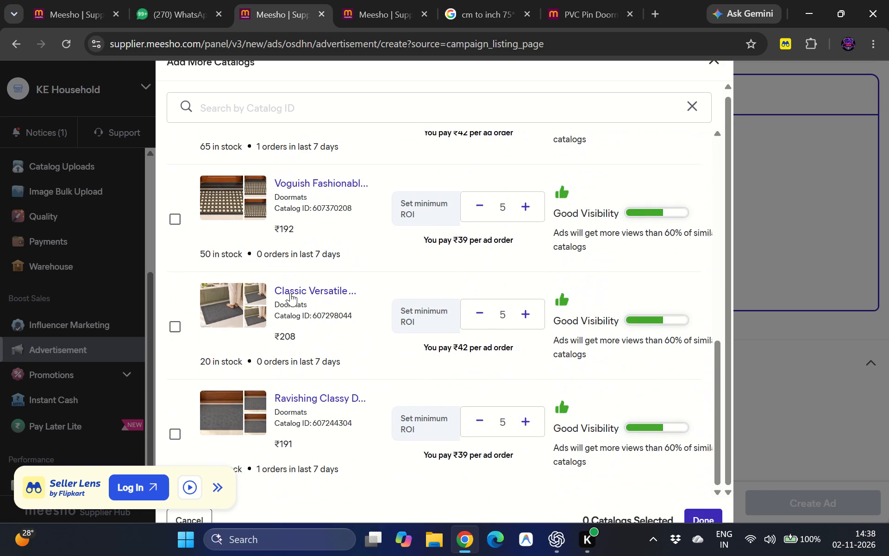
scroll(290, 292, "down", 1)
scroll(290, 292, "up", 6)
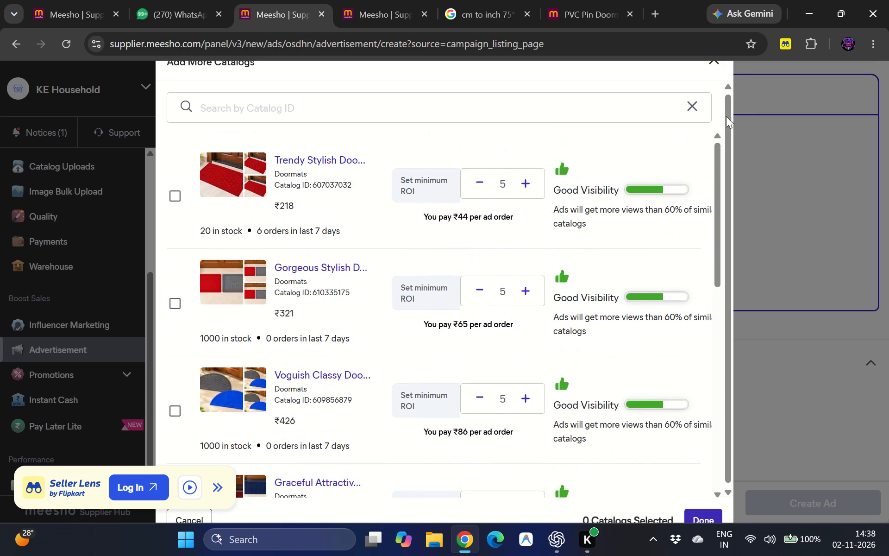
left_click(718, 63)
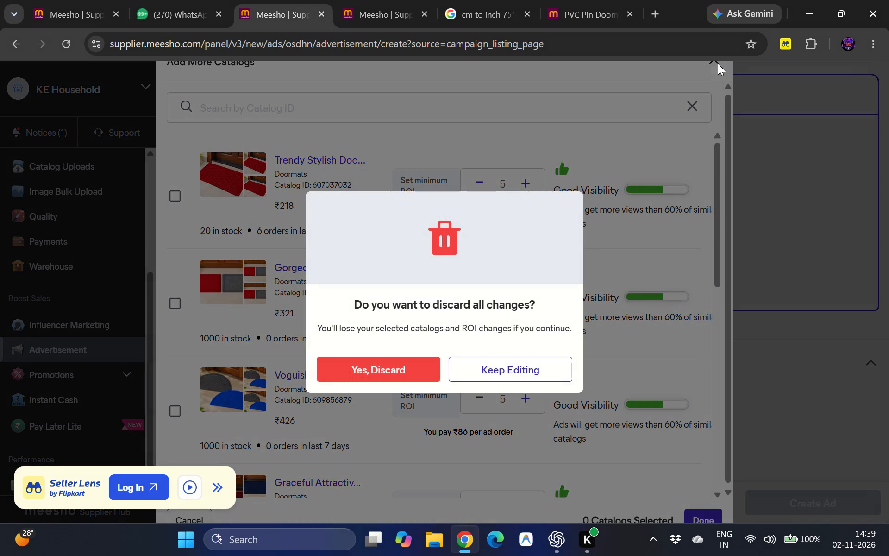
left_click(374, 363)
scroll(233, 209, "up", 2)
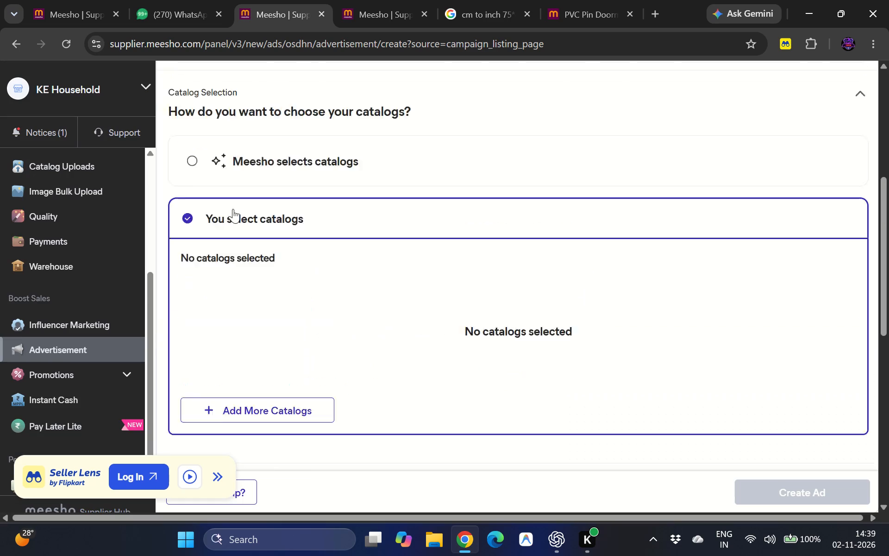
scroll(233, 209, "up", 1)
left_click(9, 43)
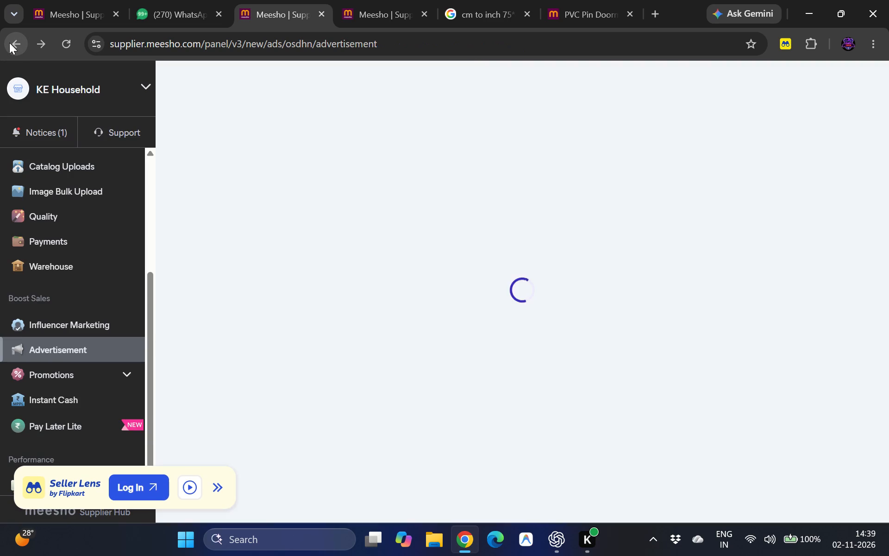
Open the details of the live campaign 5199717 - 01/11/2026.
scroll(369, 293, "down", 4)
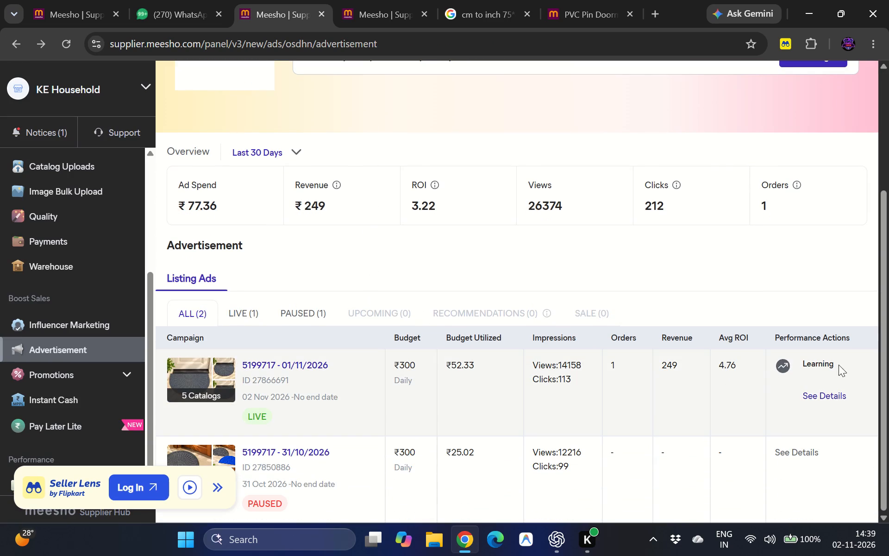
left_click(825, 400)
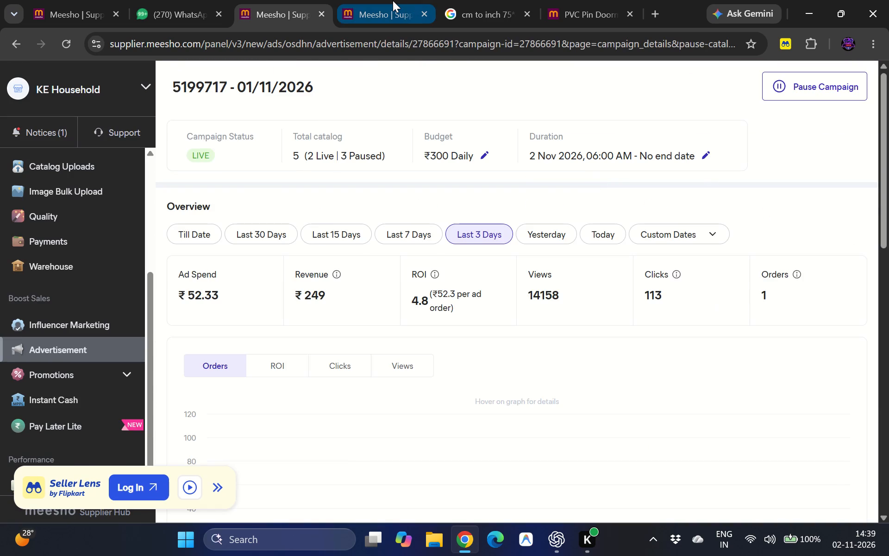
Switch to the browser tab with the Inventory page of active catalogs.
left_click(393, 0)
left_click(95, 0)
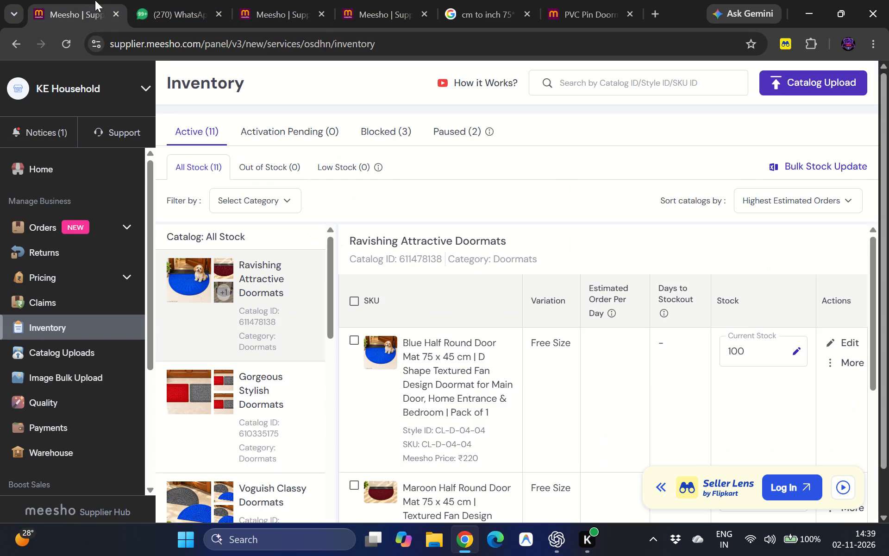
Reload the active inventory and view the enlarged photo in the product details of the maroon half-round door mat in Stylish Doormats.
left_click(61, 46)
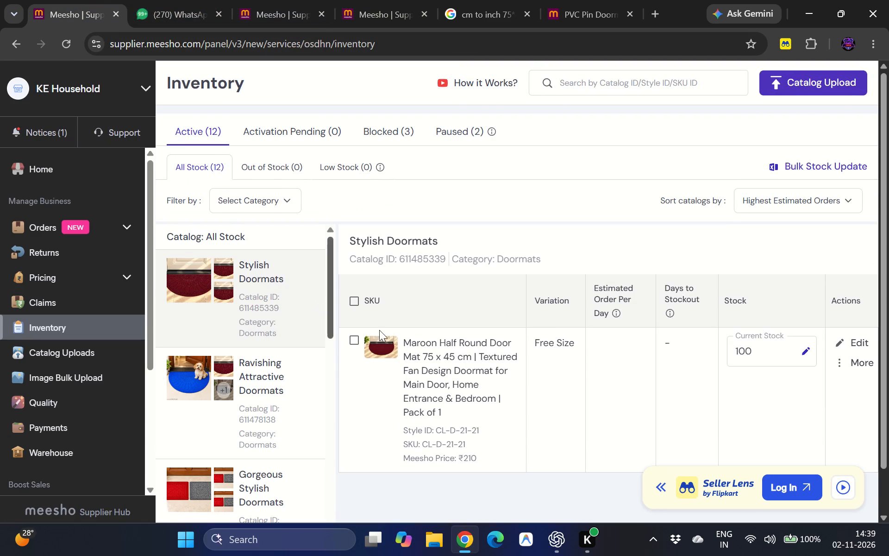
left_click(198, 285)
left_click(383, 350)
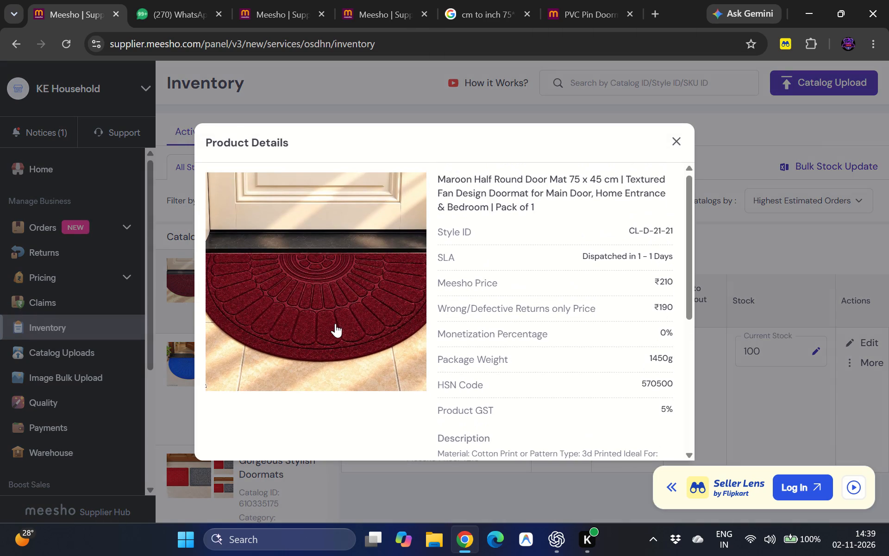
left_click(326, 316)
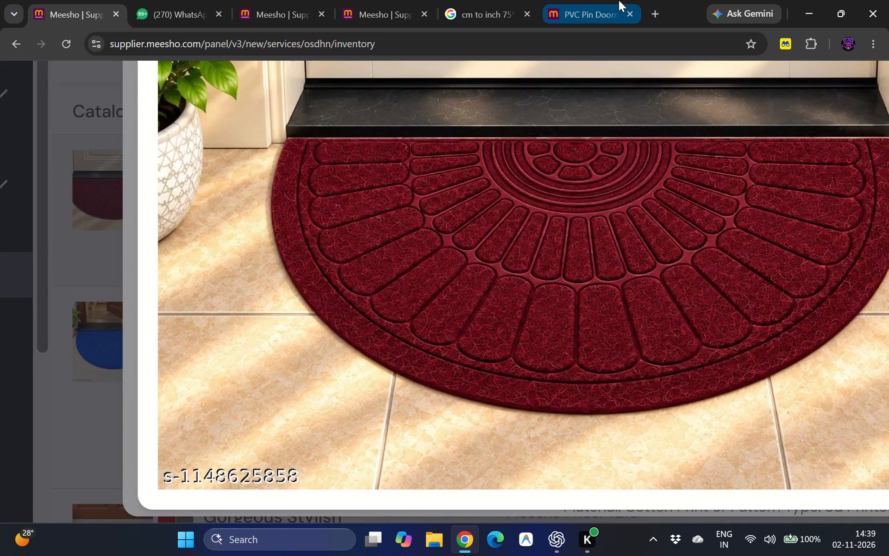
left_click(619, 0)
left_click(460, 89)
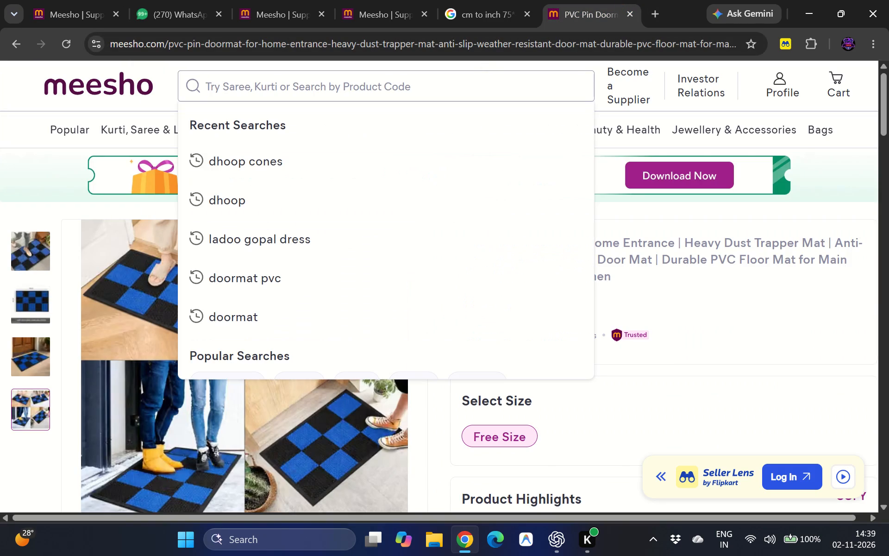
type("s-")
key("1")
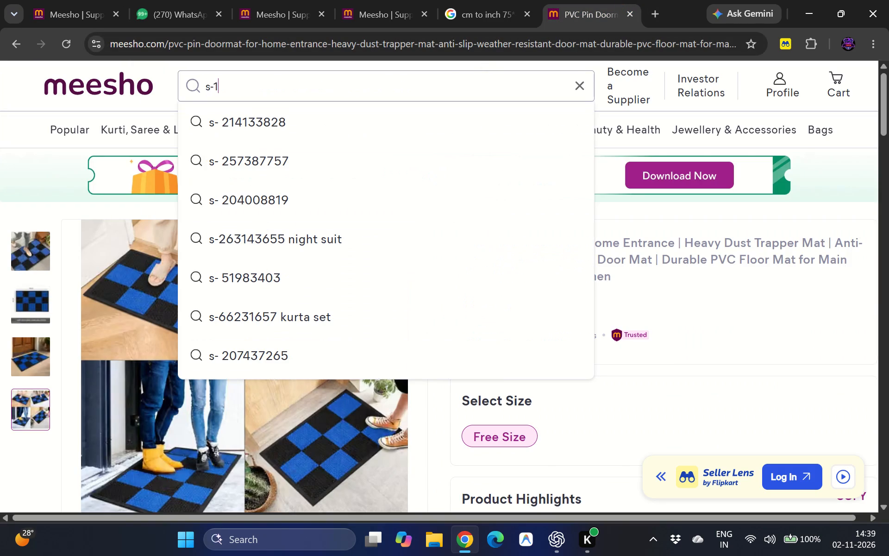
left_click(77, 0)
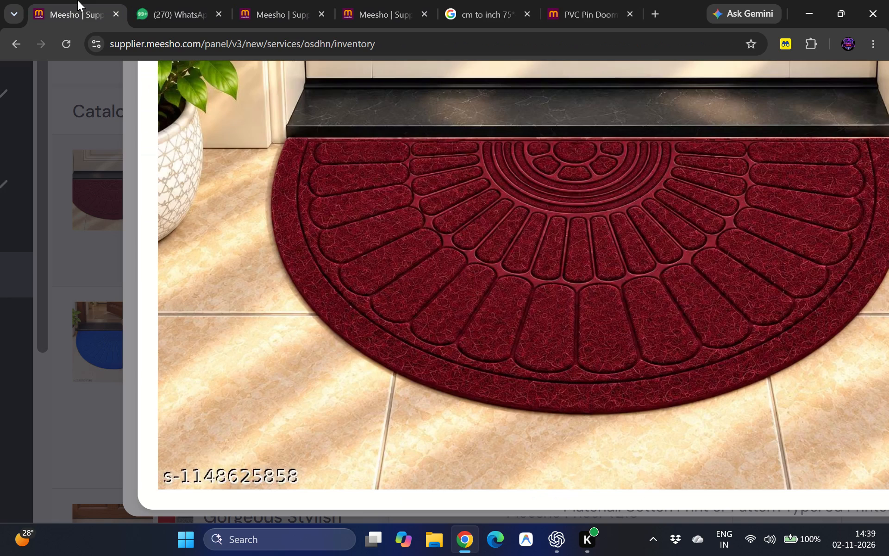
left_click(565, 6)
type("14")
type("862")
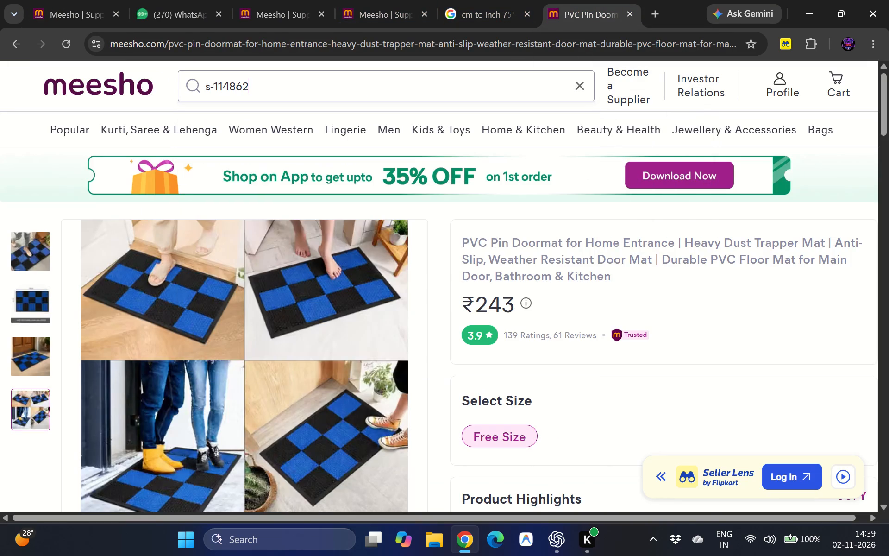
key("alt+Tab")
key("alt+Tab")
key("ctrl+Tab")
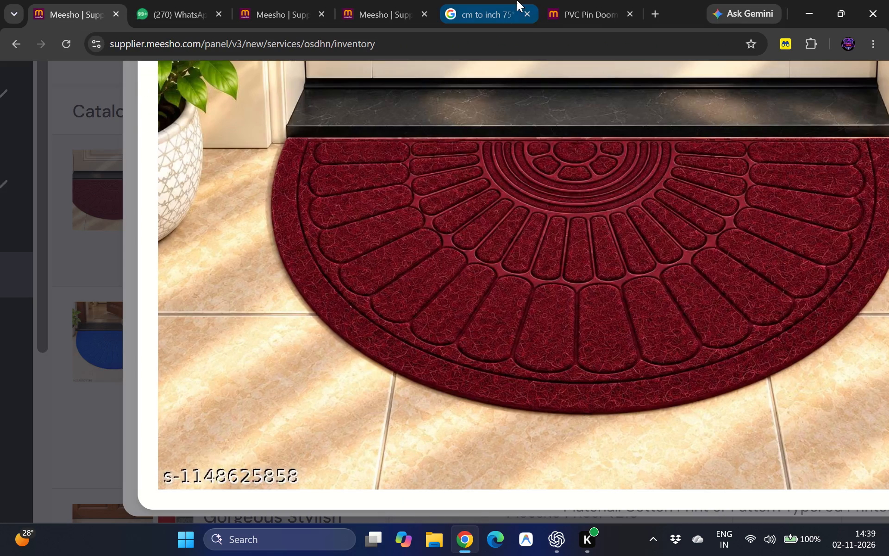
left_click(591, 0)
left_click(421, 87)
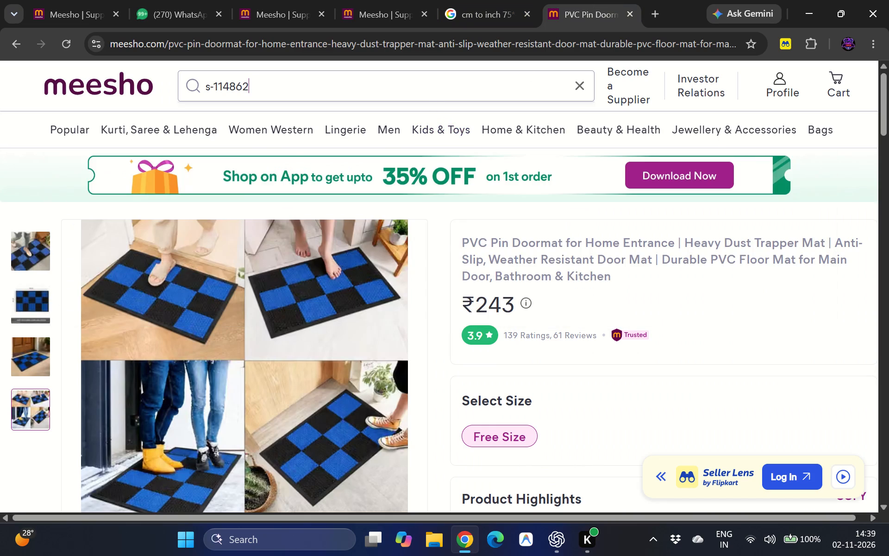
type("5858")
key("Return")
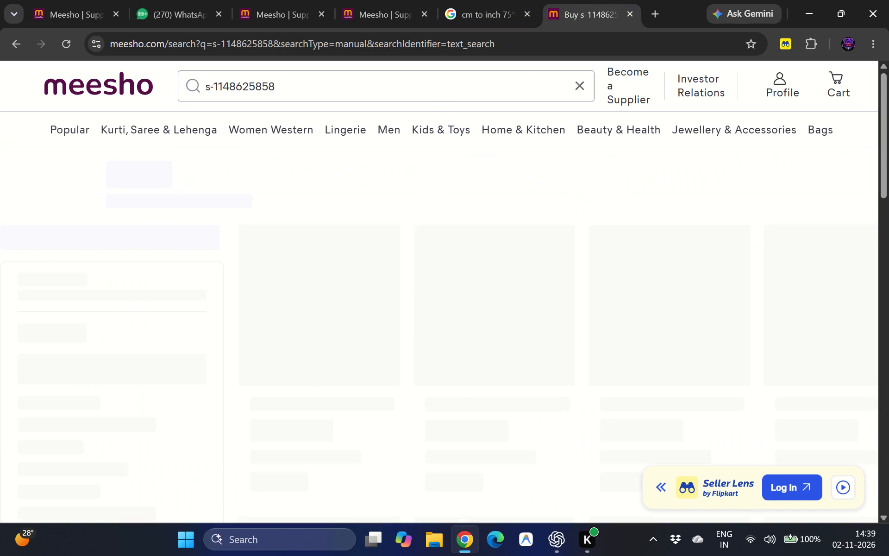
left_click(302, 310)
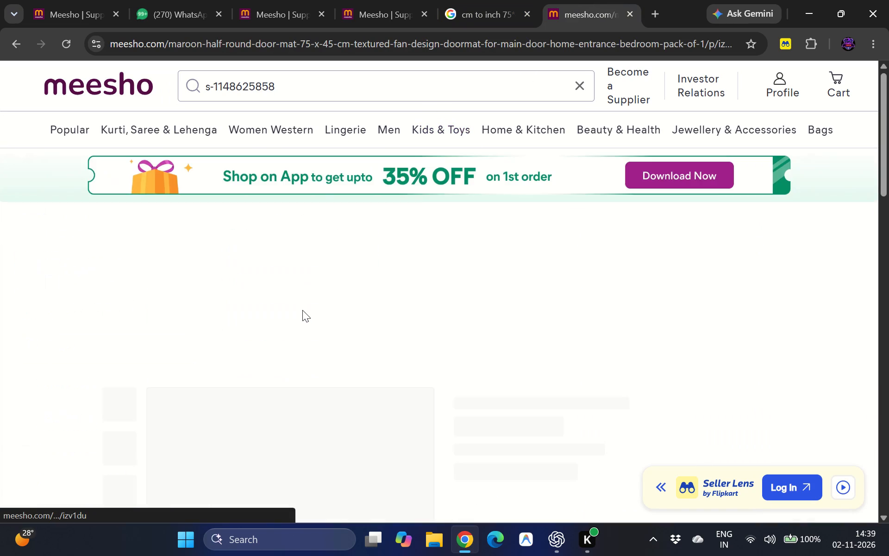
Look through the Meesho product page of the maroon half round door mat, checking its photos, price, highlights and seller details.
scroll(471, 272, "down", 3)
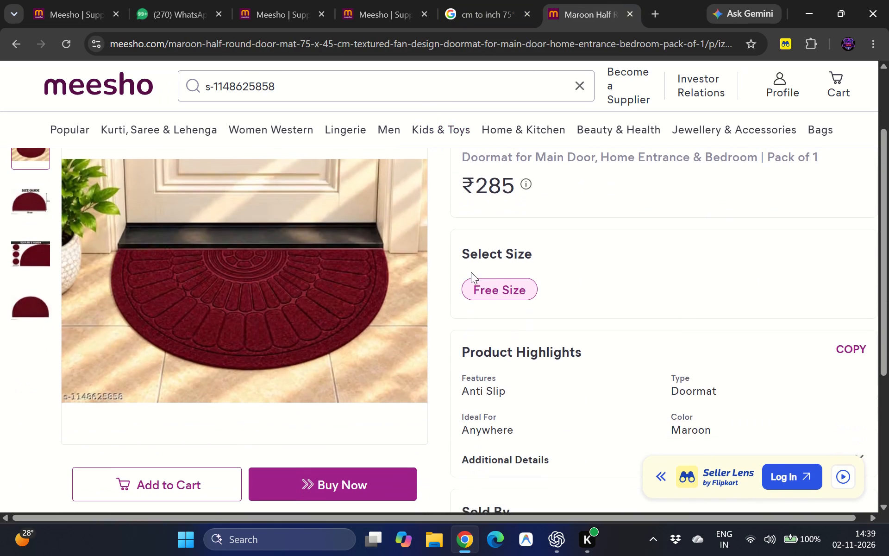
scroll(471, 272, "down", 1)
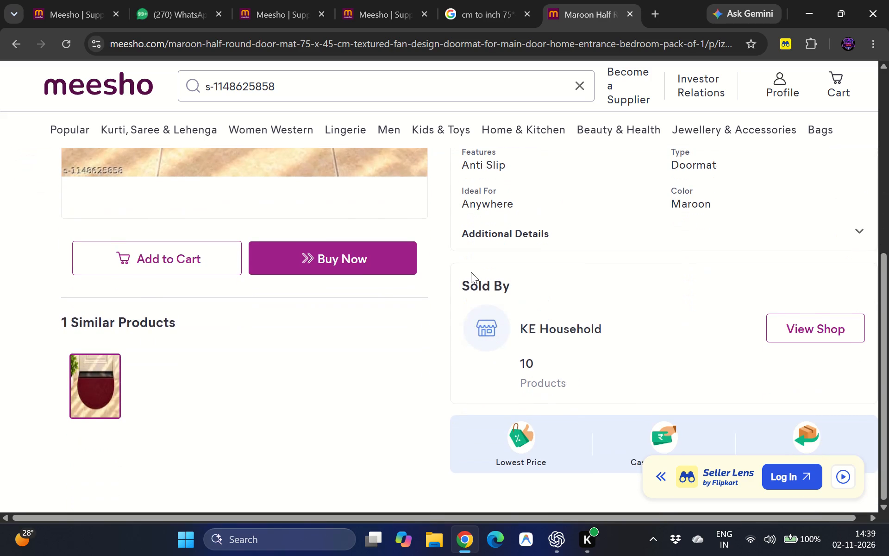
scroll(471, 272, "down", 2)
scroll(608, 286, "up", 2)
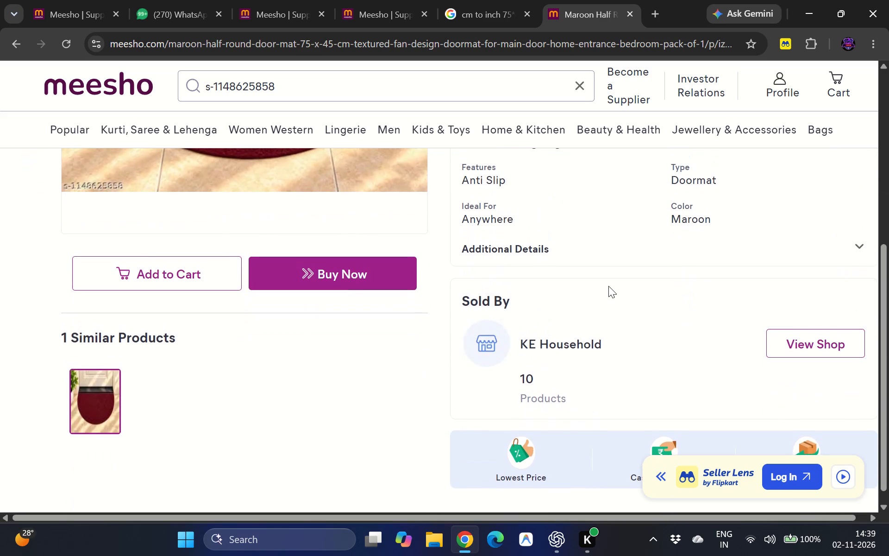
scroll(608, 286, "up", 2)
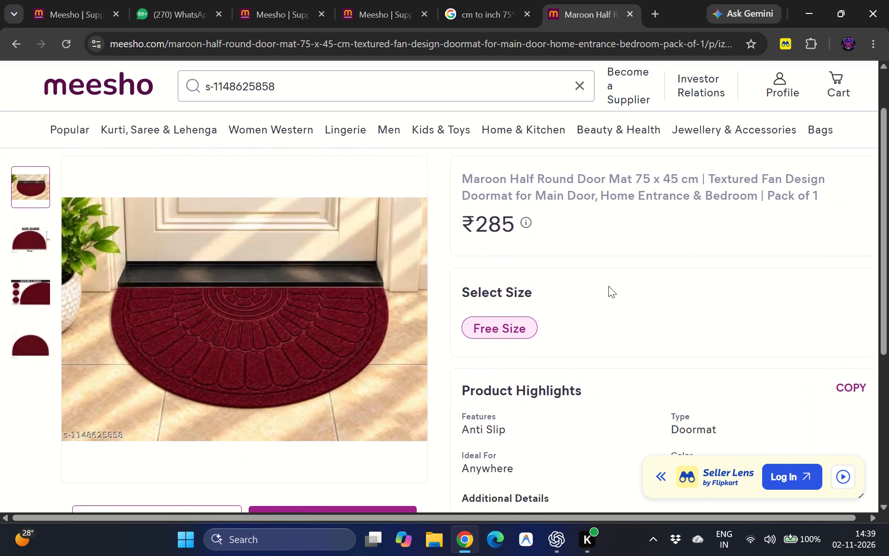
scroll(608, 286, "up", 1)
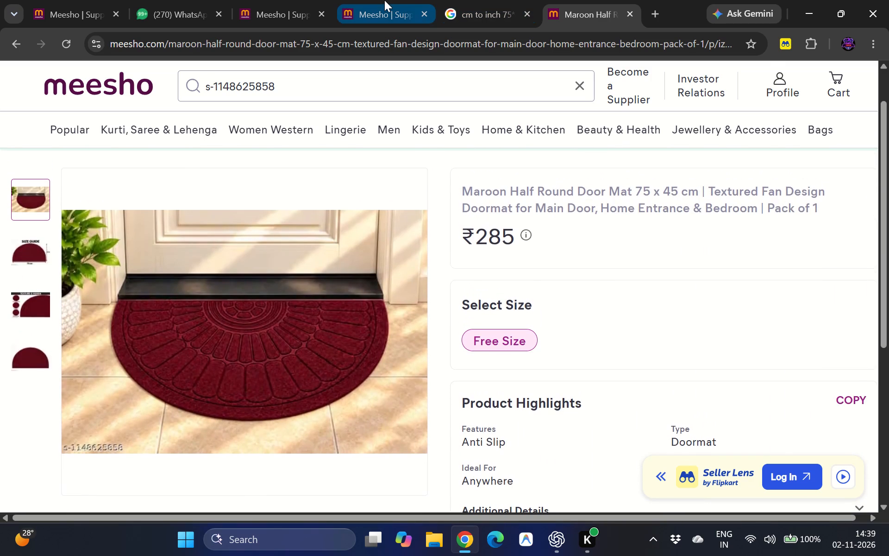
Open the MS INTERNATIONAL ENTREPRISES shop on Meesho in a new browser tab, sorted by newest products.
left_click(384, 0)
left_click(658, 13)
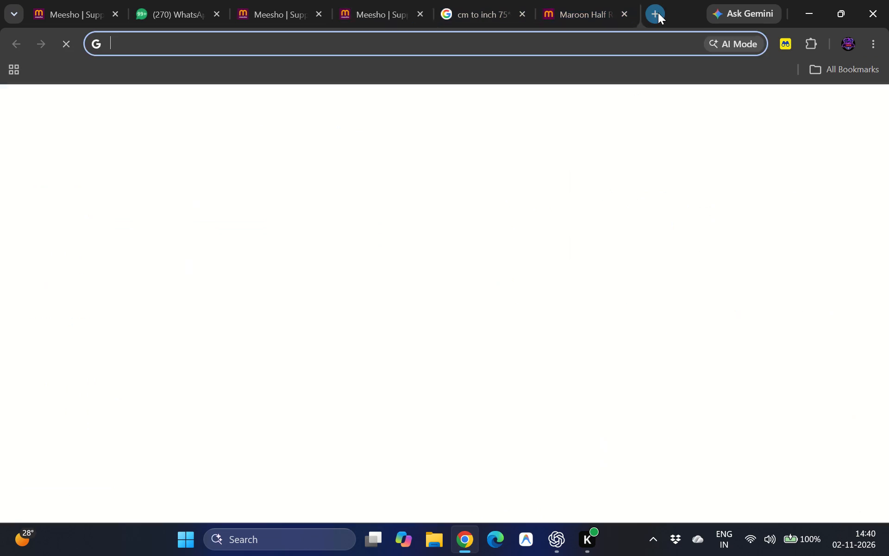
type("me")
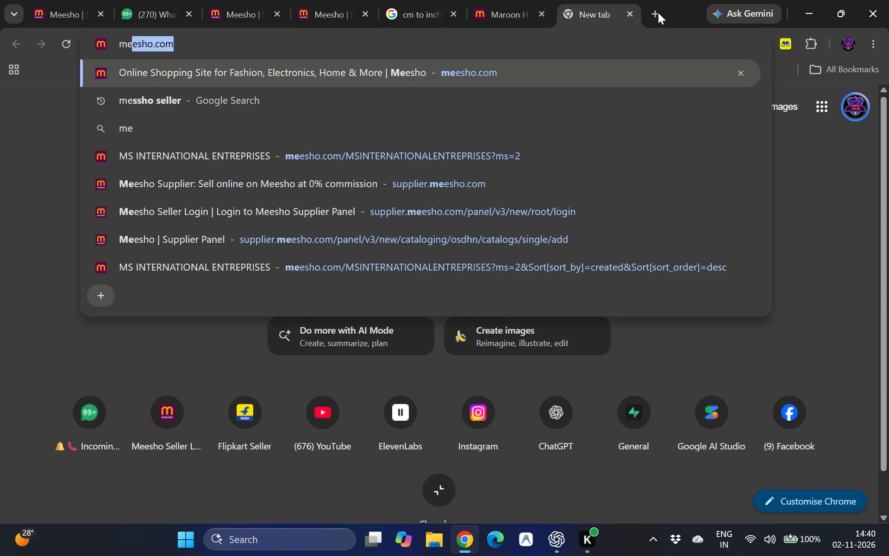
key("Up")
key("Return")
View the product page of the shop's heavy duty dust trapper rubber foot mat, and close its browser tab.
scroll(590, 339, "down", 2)
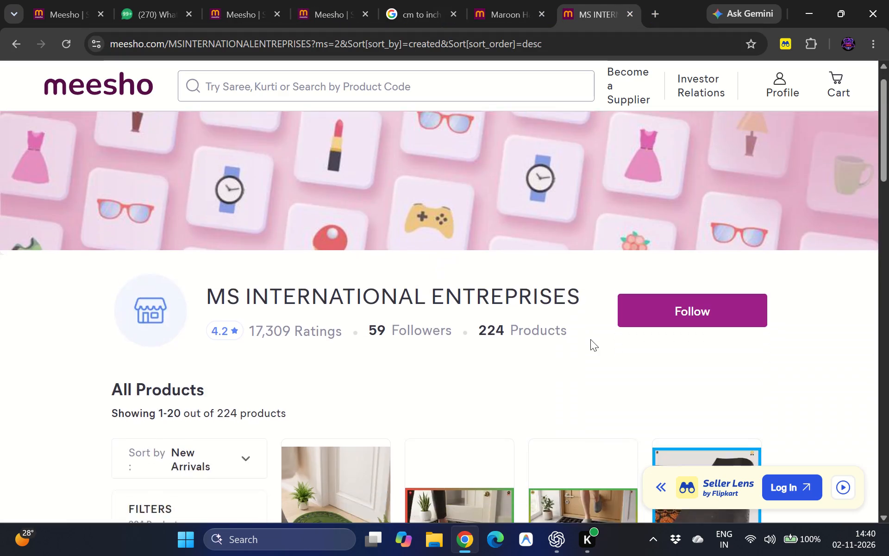
scroll(590, 339, "down", 2)
left_click(603, 233)
scroll(603, 233, "down", 1)
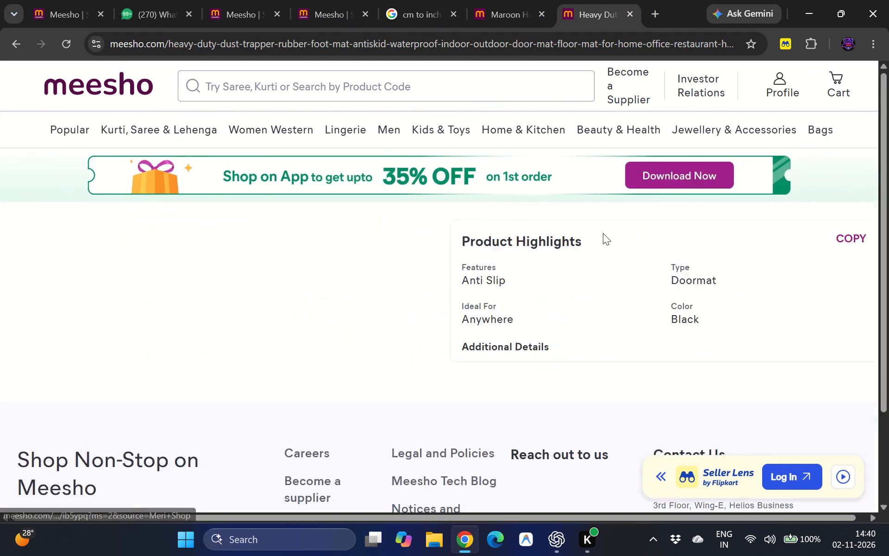
scroll(603, 233, "down", 2)
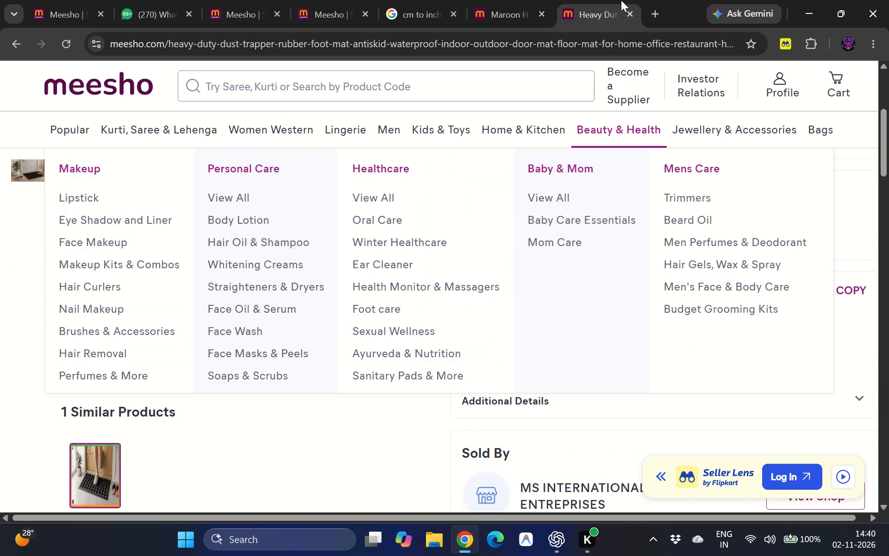
left_click(628, 12)
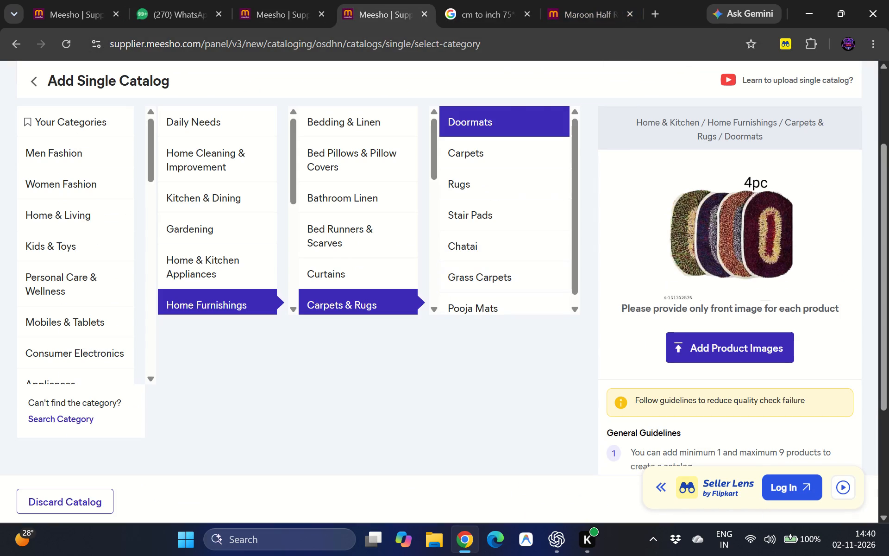
Return to the maroon half round door mat's product page and examine its details and seller section.
left_click(568, 13)
scroll(541, 246, "down", 1)
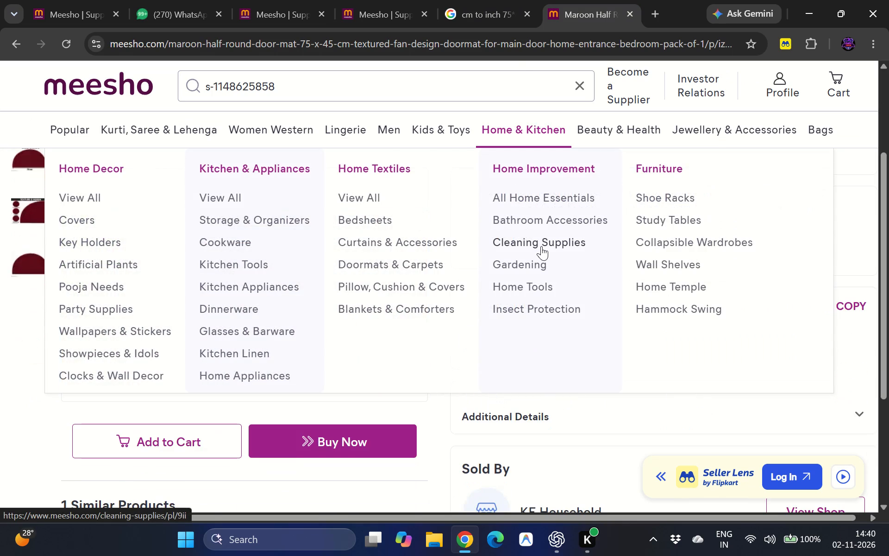
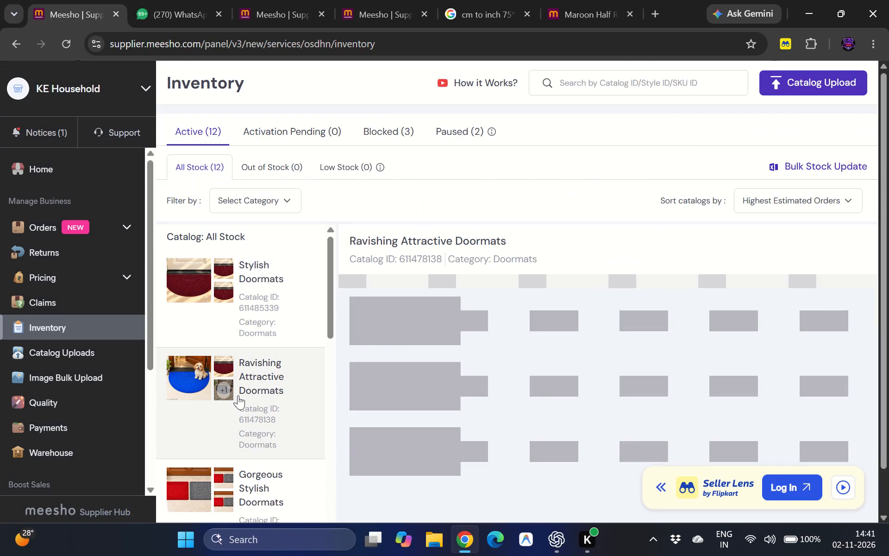
Open the product details of the blue half-round door mat in Ravishing Attractive Doormats and view its enlarged photo.
left_click(382, 354)
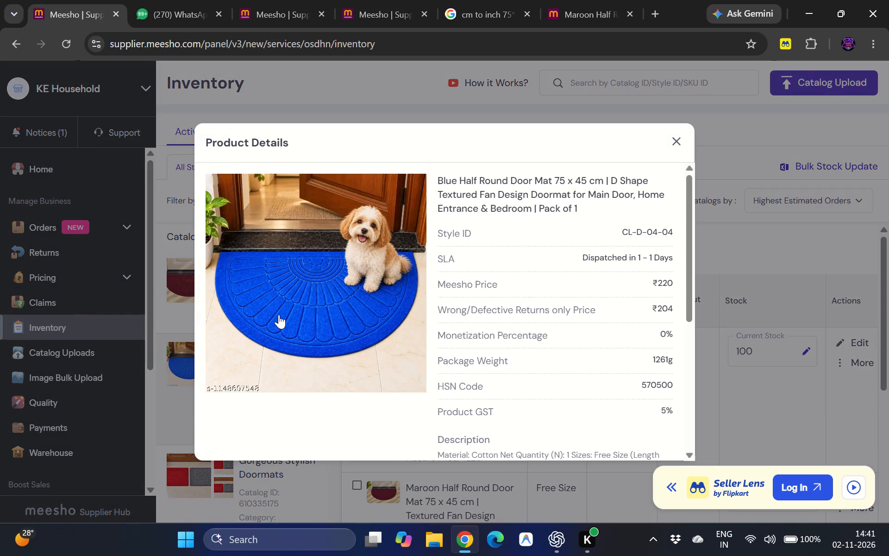
scroll(279, 315, "down", 1)
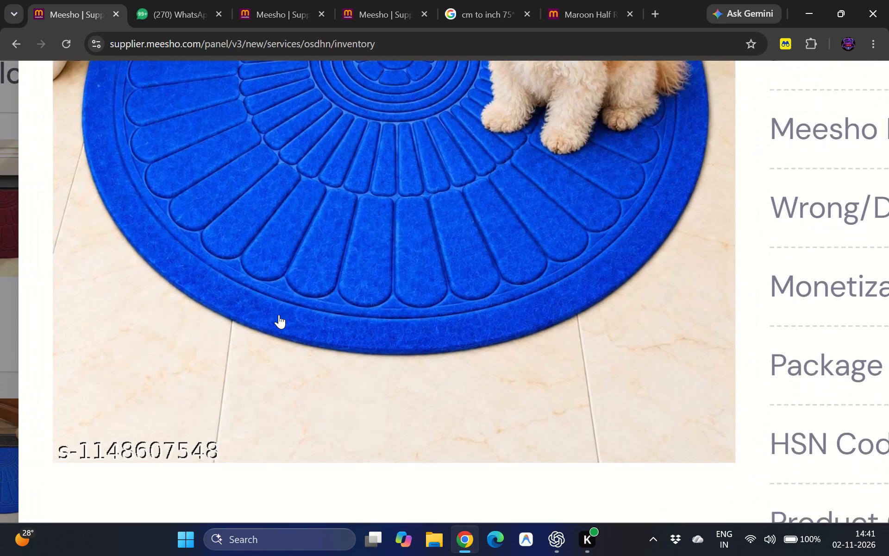
left_click(581, 0)
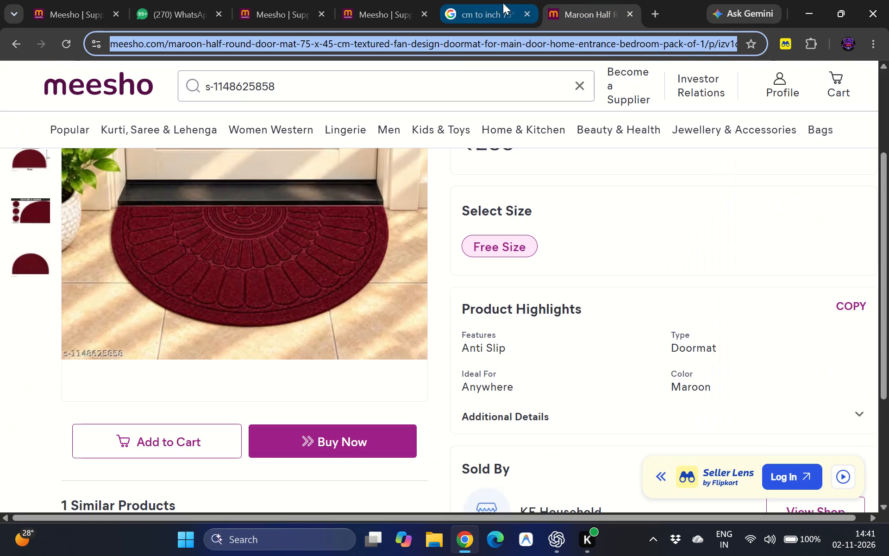
left_click(319, 87)
key("BackSpace")
key("BackSpace")
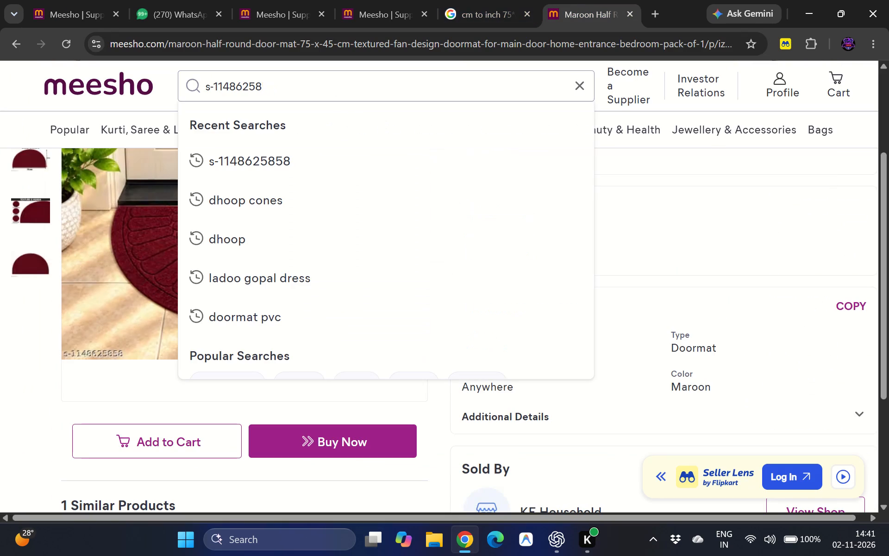
key("BackSpace")
key("BackSpace")
key("BackSpace")
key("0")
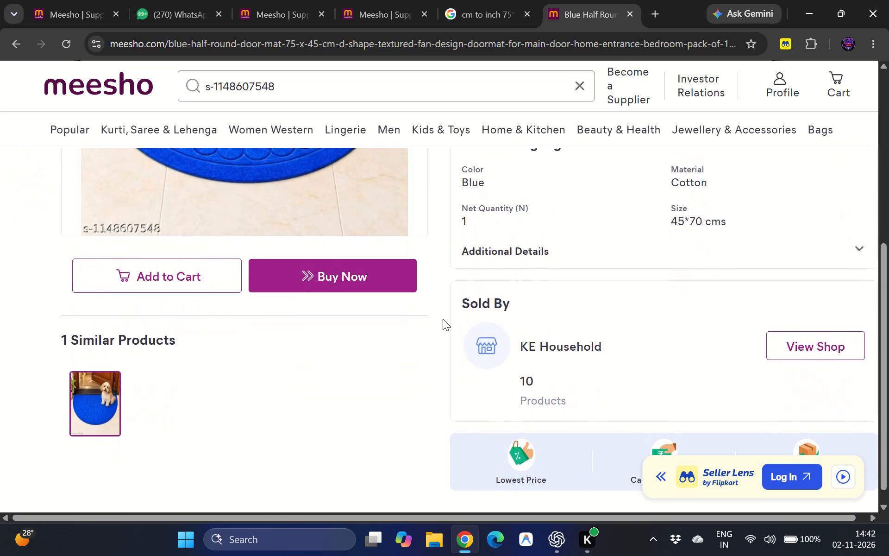
scroll(443, 319, "up", 1)
scroll(446, 307, "down", 3)
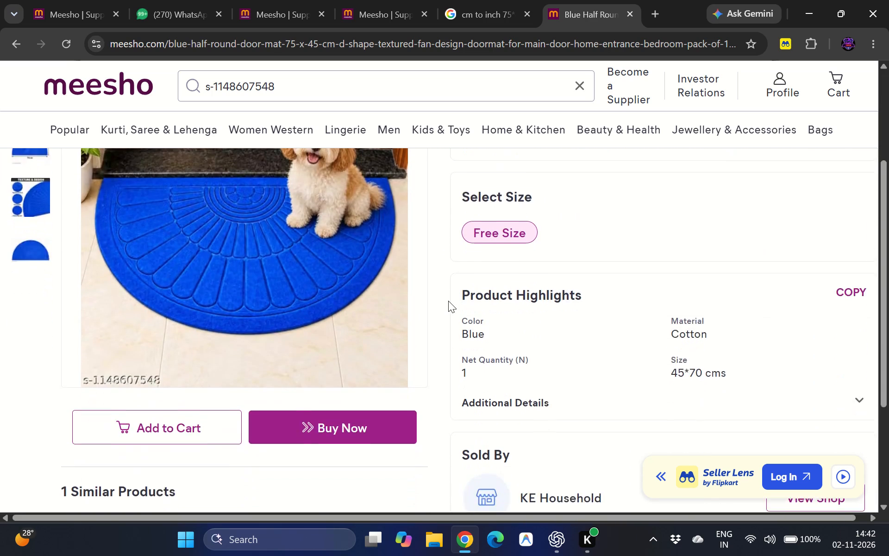
scroll(448, 301, "down", 2)
Back in the supplier inventory, review the blue half-round door mat's product details through the full description, and close them.
left_click(88, 0)
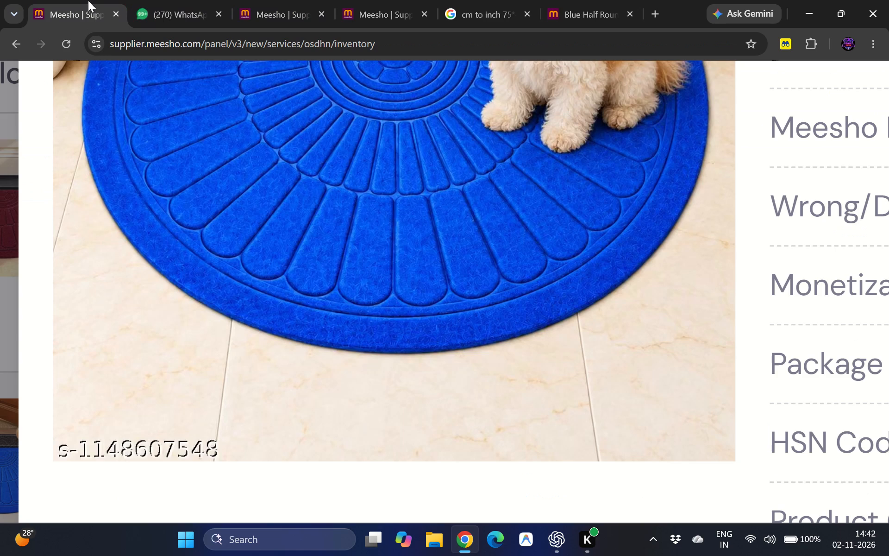
left_click(11, 333)
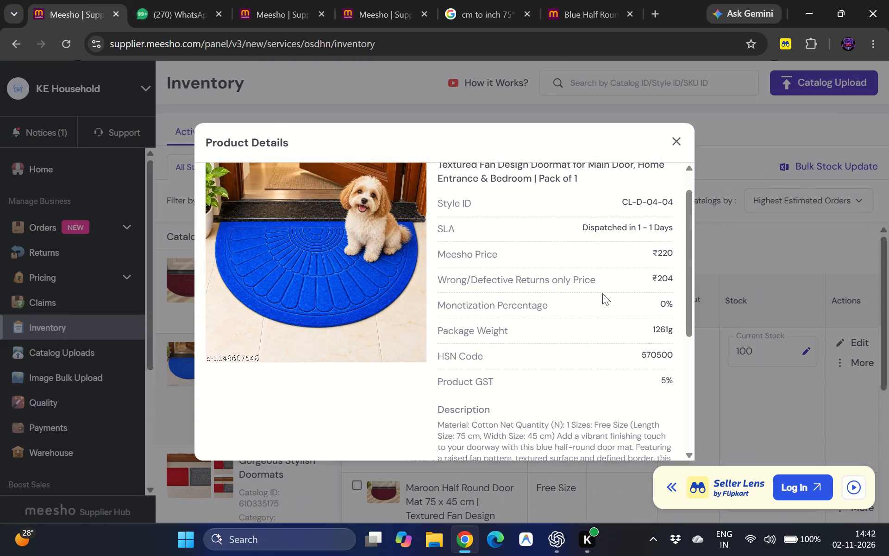
scroll(602, 293, "down", 1)
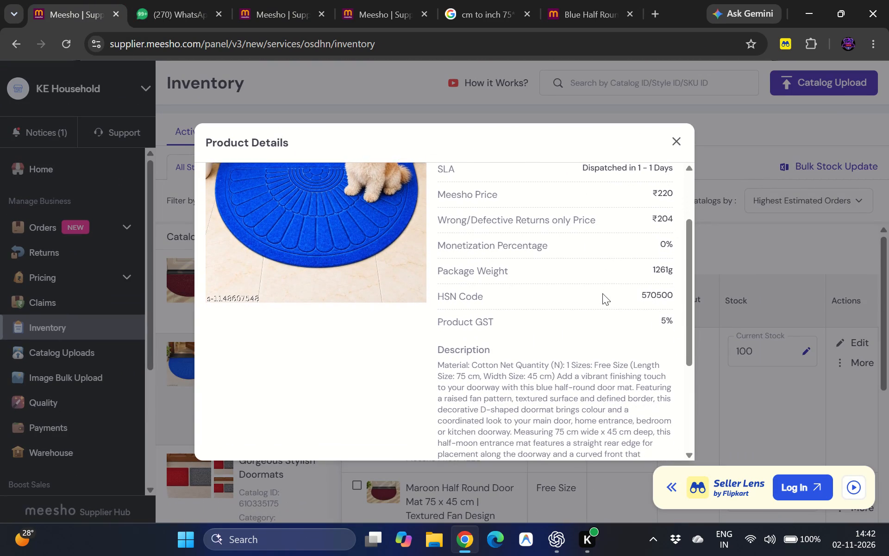
scroll(602, 293, "down", 4)
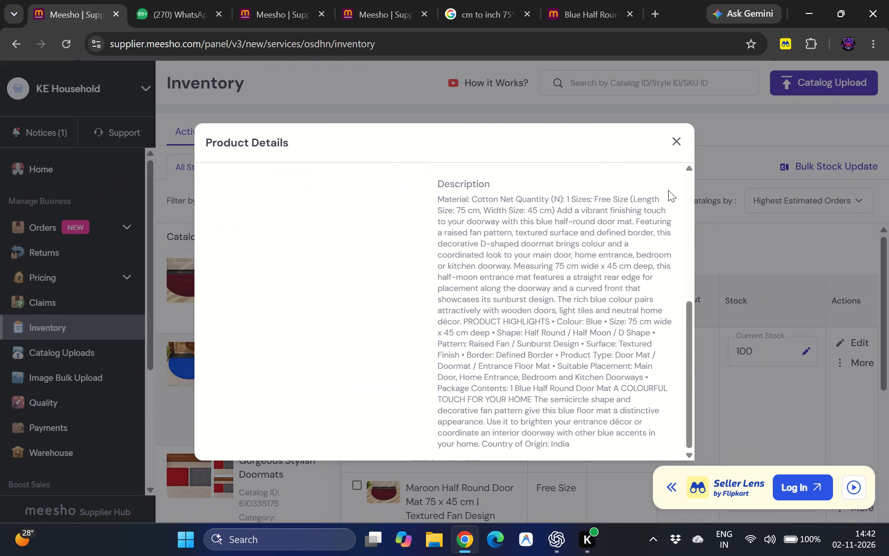
left_click(673, 144)
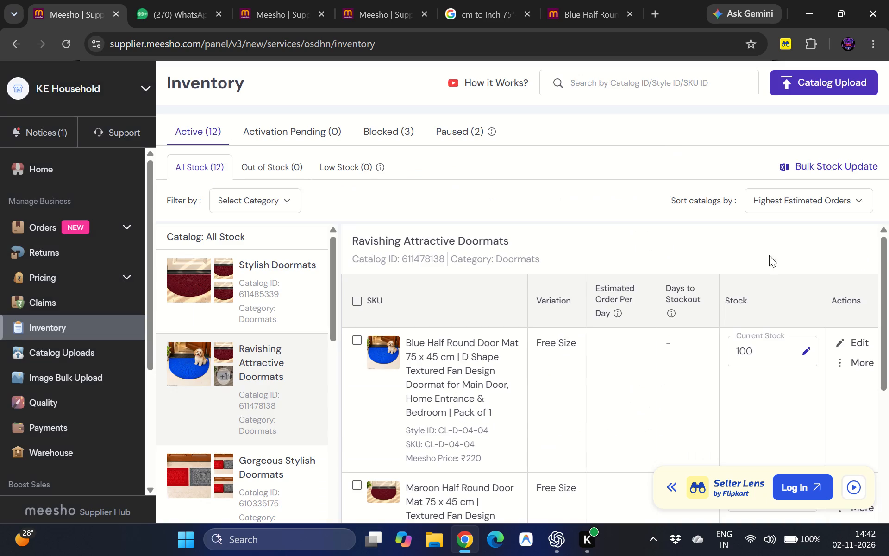
Open the blue half-round door mat for editing, review its form through the description, and shift the Seller Lens widget off the submission controls.
left_click(843, 344)
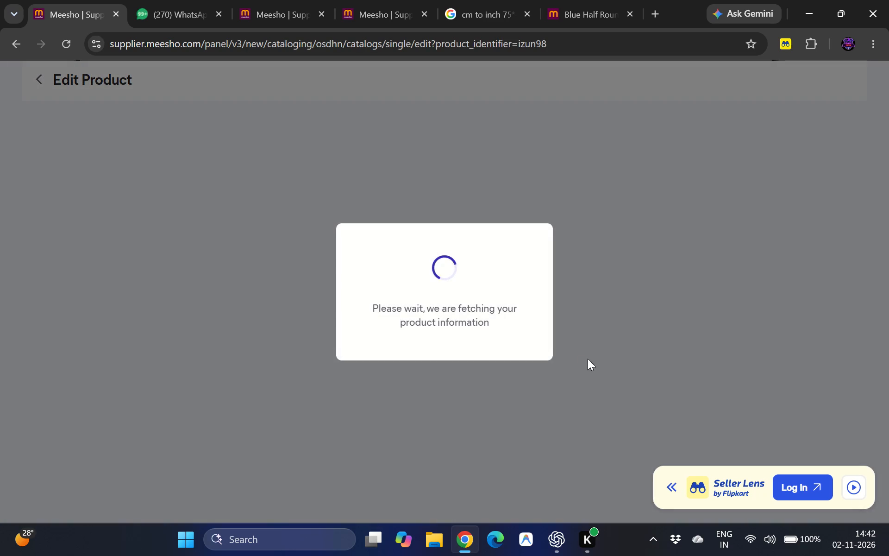
scroll(358, 372, "down", 1)
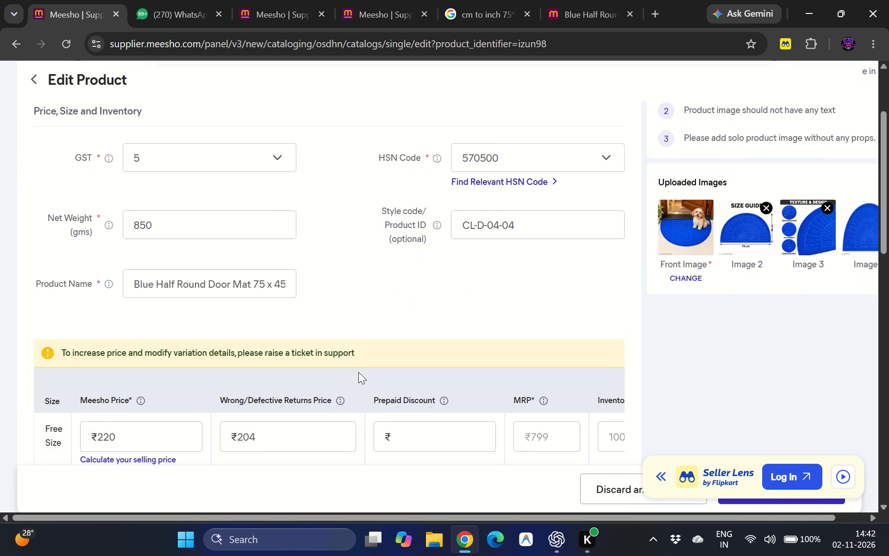
scroll(358, 372, "down", 4)
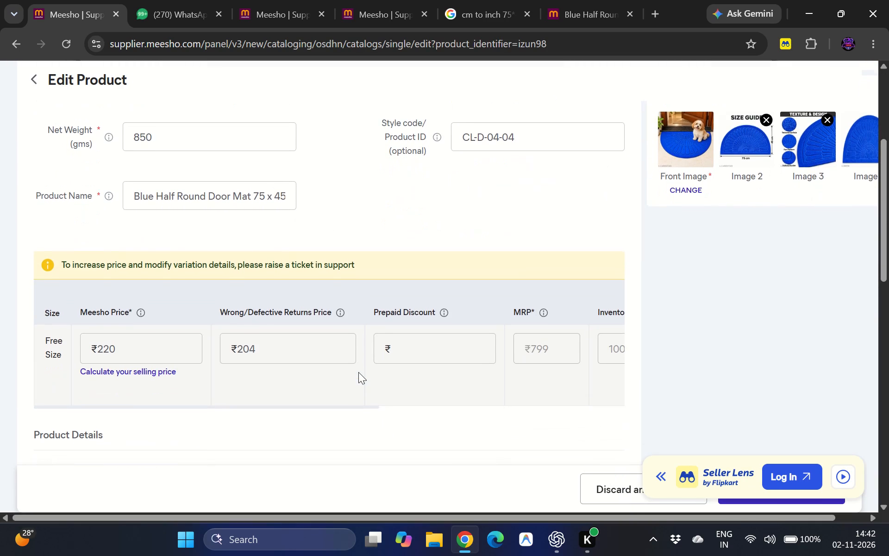
scroll(358, 372, "down", 10)
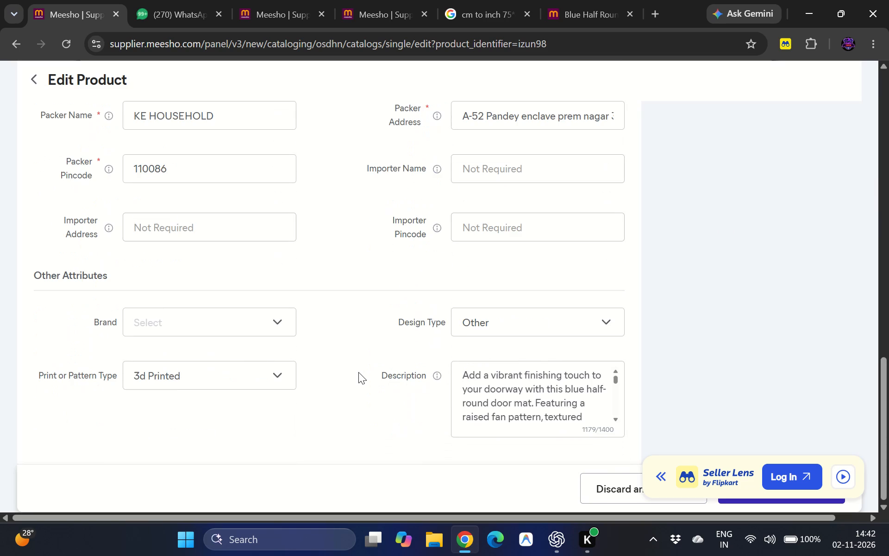
left_click(662, 469)
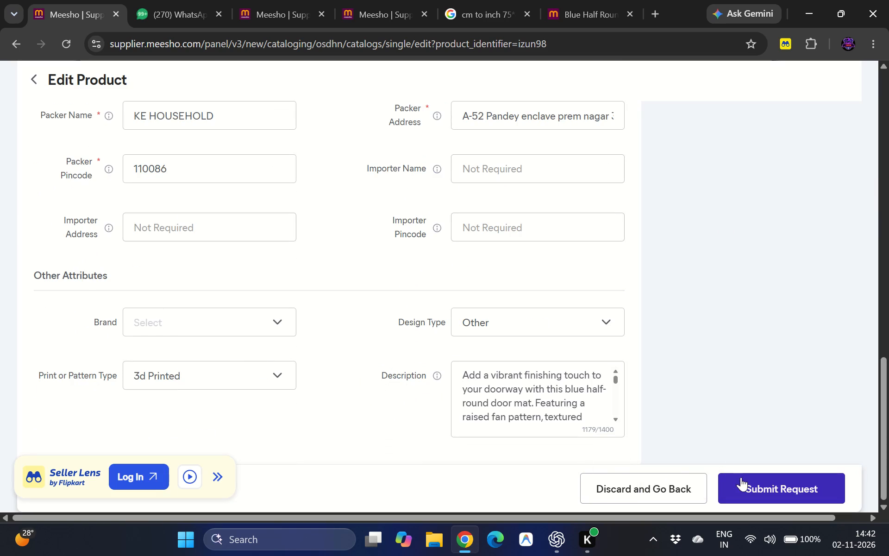
Leave the blue half-round door mat's edit form without submitting a request and return to the inventory.
scroll(647, 398, "up", 5)
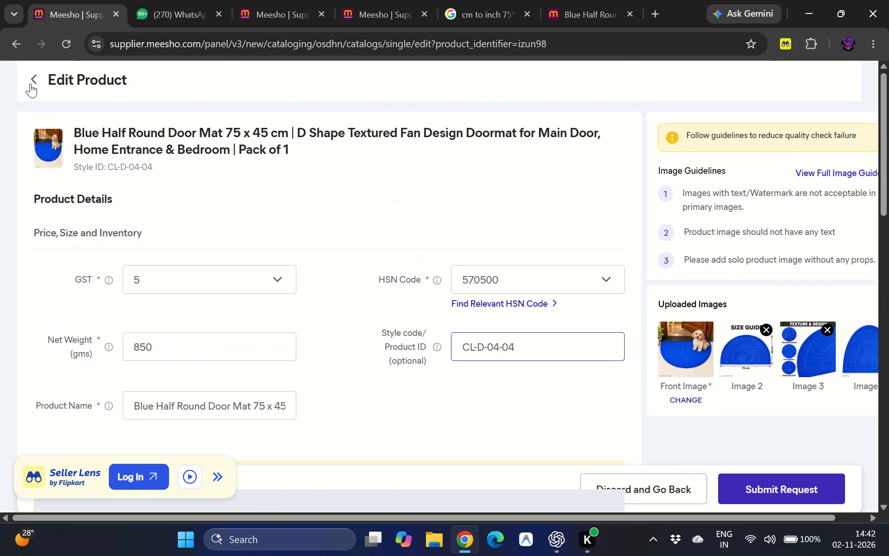
left_click(30, 83)
In the Ravishing Attractive Doormats catalog, look through the listed mats and view the grey half-round door mat's enlarged product photo.
scroll(379, 238, "down", 1)
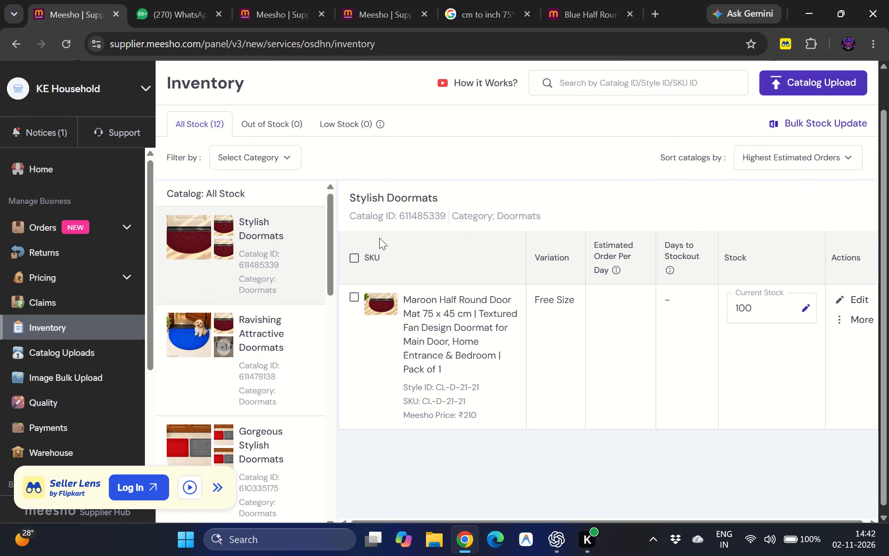
scroll(262, 351, "down", 2)
left_click(244, 266)
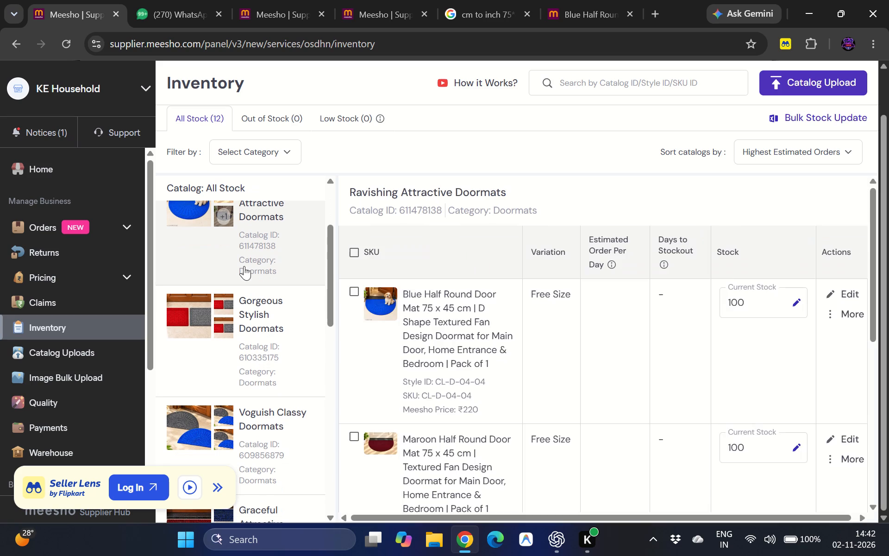
scroll(531, 350, "down", 7)
scroll(531, 350, "up", 1)
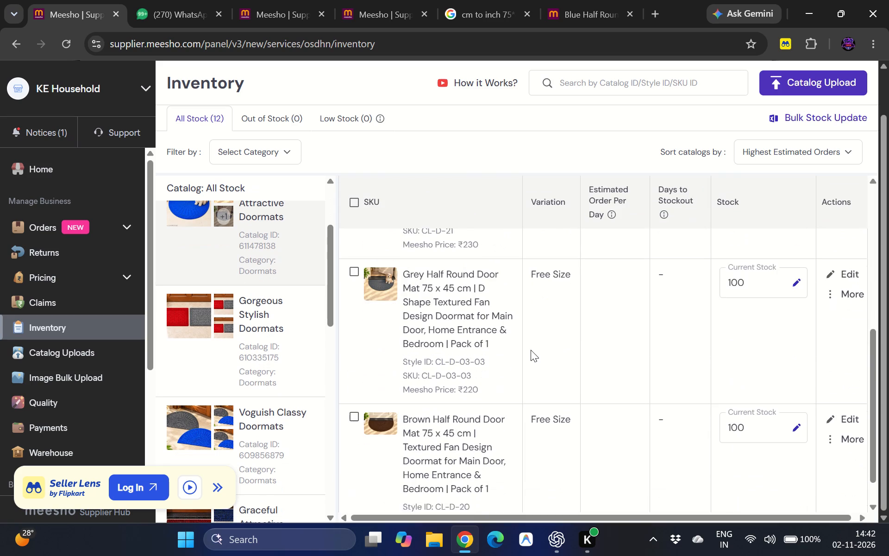
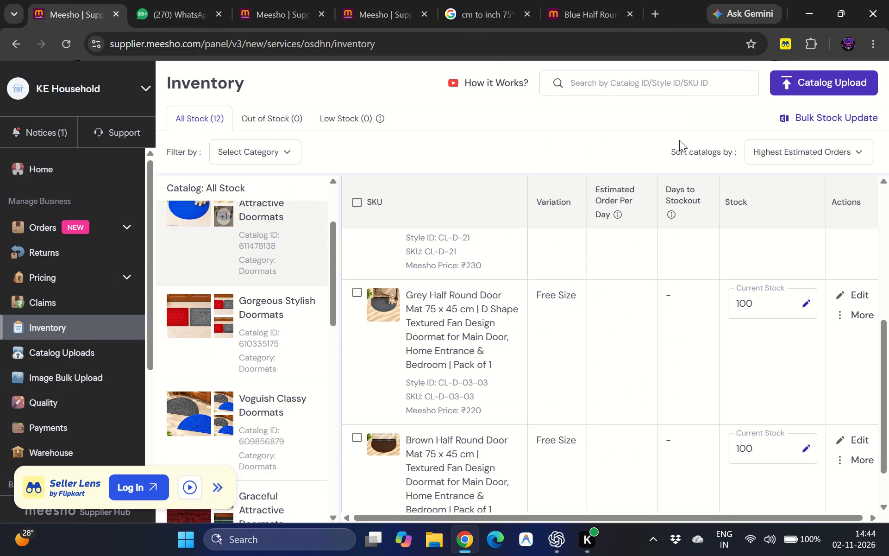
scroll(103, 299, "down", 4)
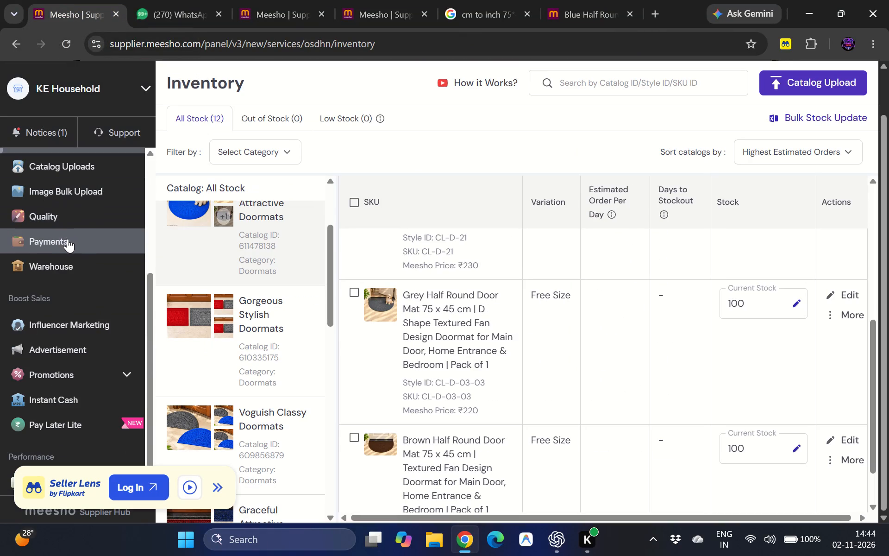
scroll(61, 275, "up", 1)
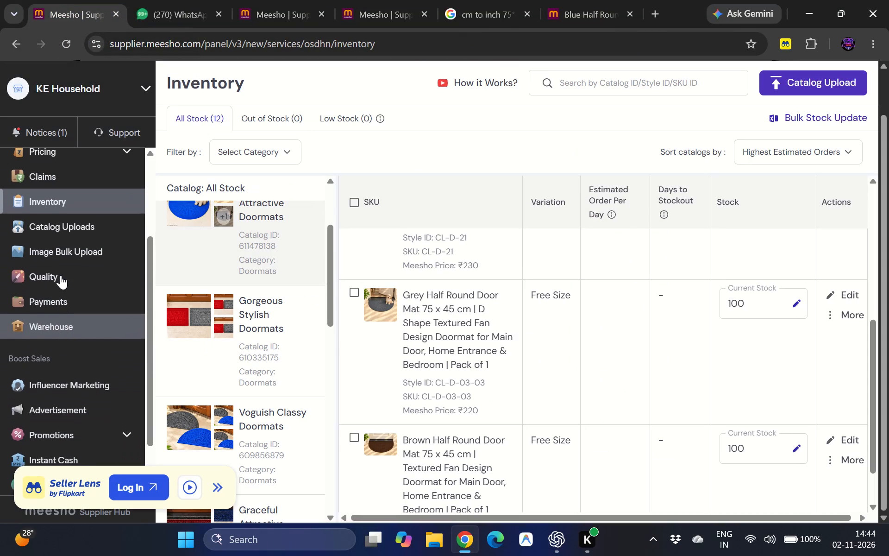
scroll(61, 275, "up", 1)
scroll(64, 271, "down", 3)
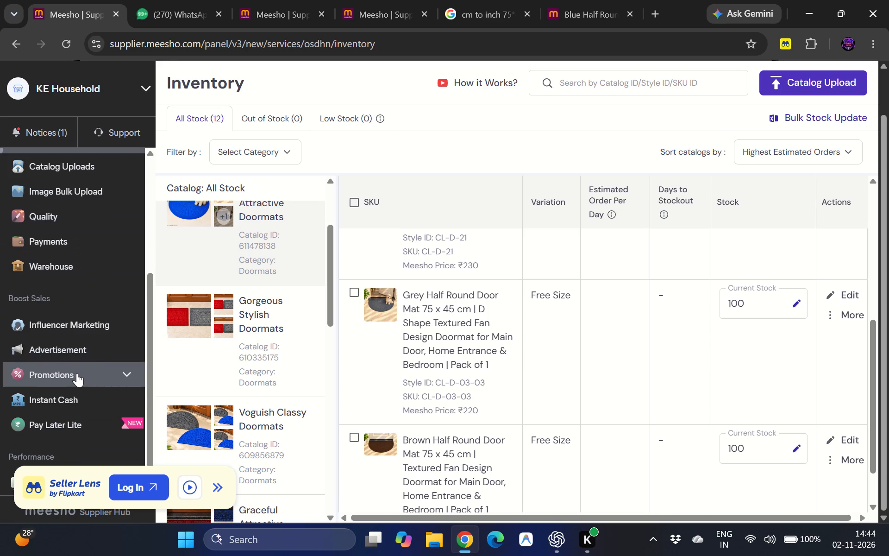
Open the upcoming 22-Nov Miss & 6-dec FSMS event under Sale Opt-in and review the applied discounts on its participating products.
left_click(76, 374)
left_click(68, 398)
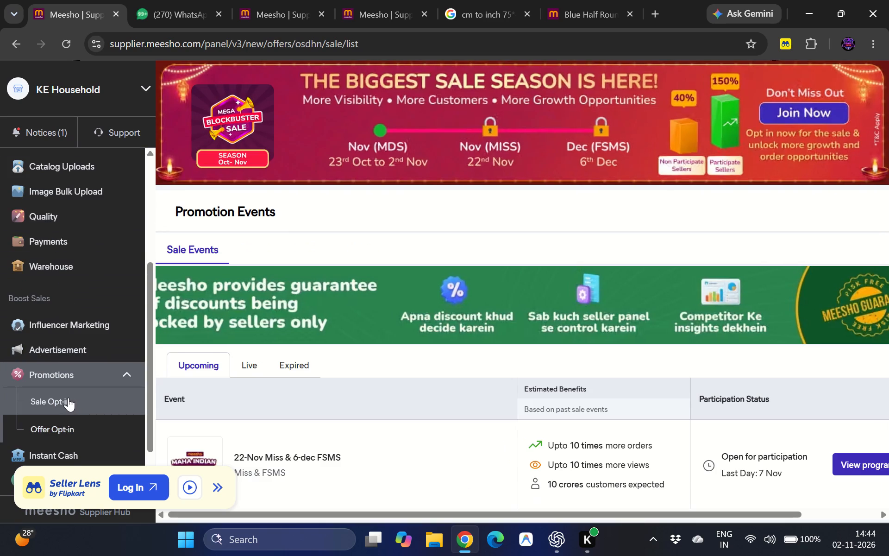
left_click(843, 462)
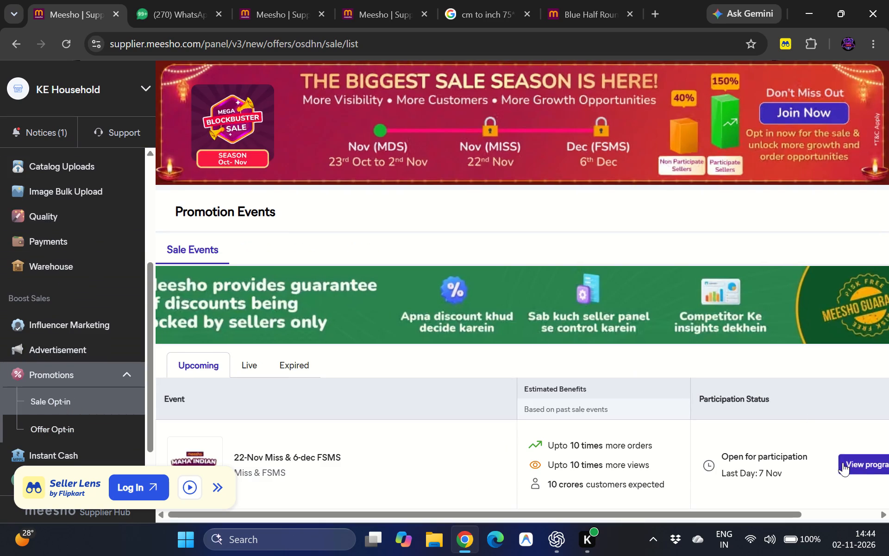
scroll(544, 356, "down", 3)
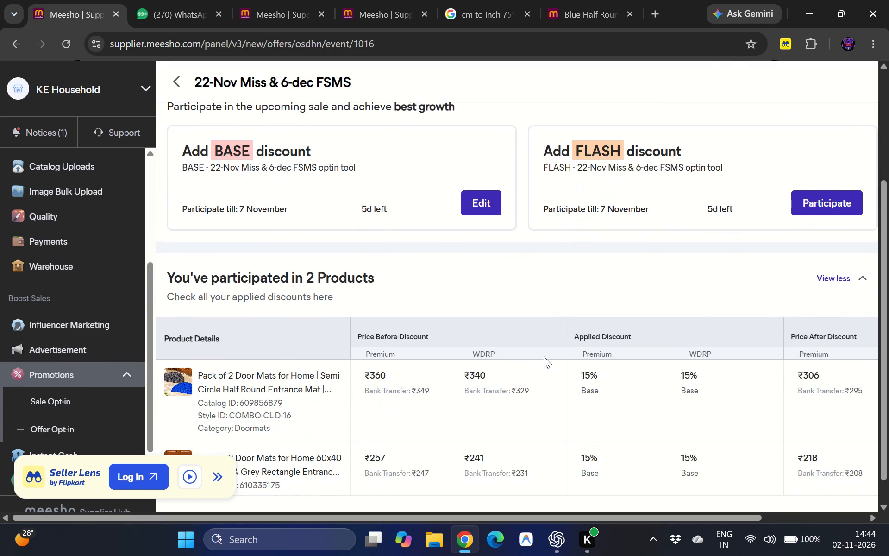
scroll(544, 356, "down", 3)
scroll(746, 320, "left", 2)
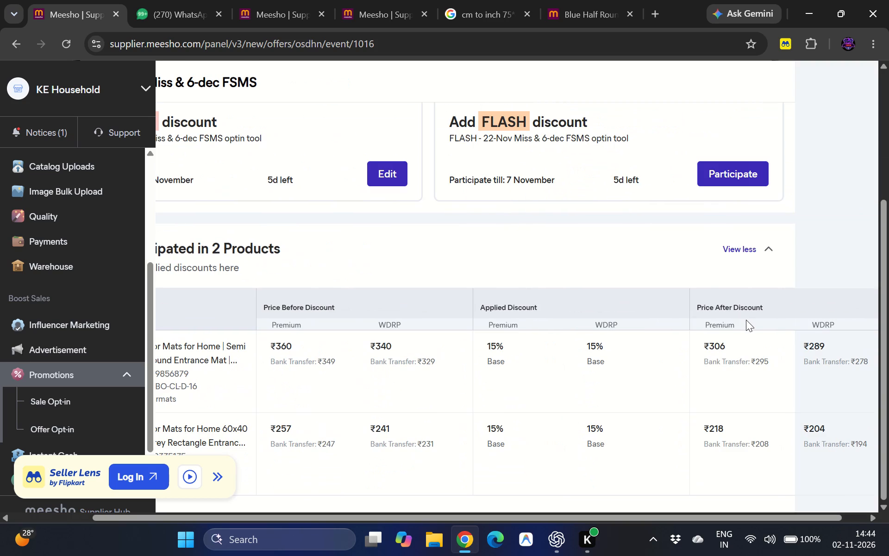
scroll(645, 306, "right", 2)
scroll(645, 306, "up", 1)
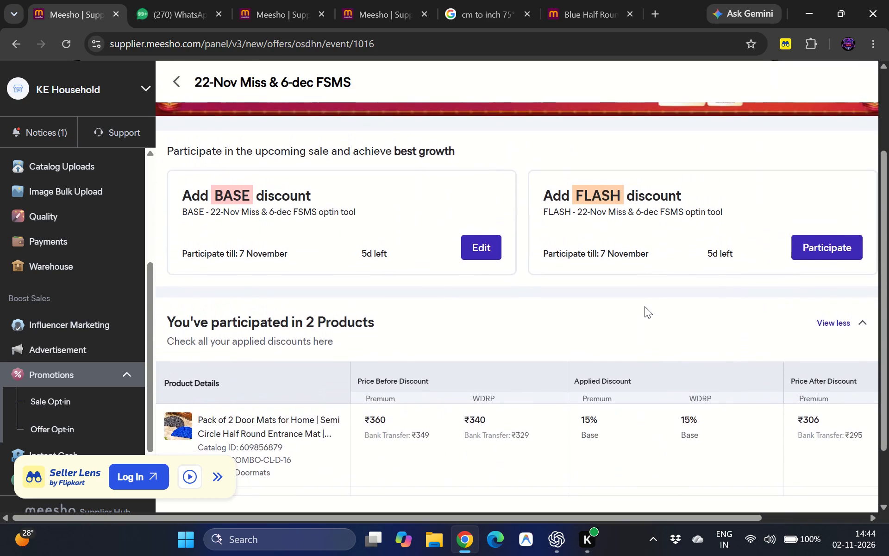
scroll(645, 306, "up", 1)
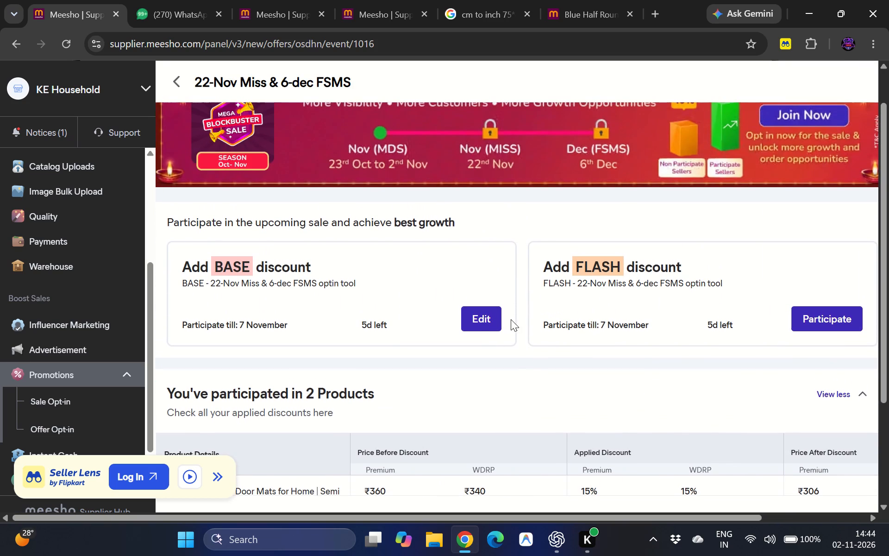
Open the event's BASE discount for editing and review the eligible door mats' prices, suggested discounts and prices after discount.
left_click(484, 314)
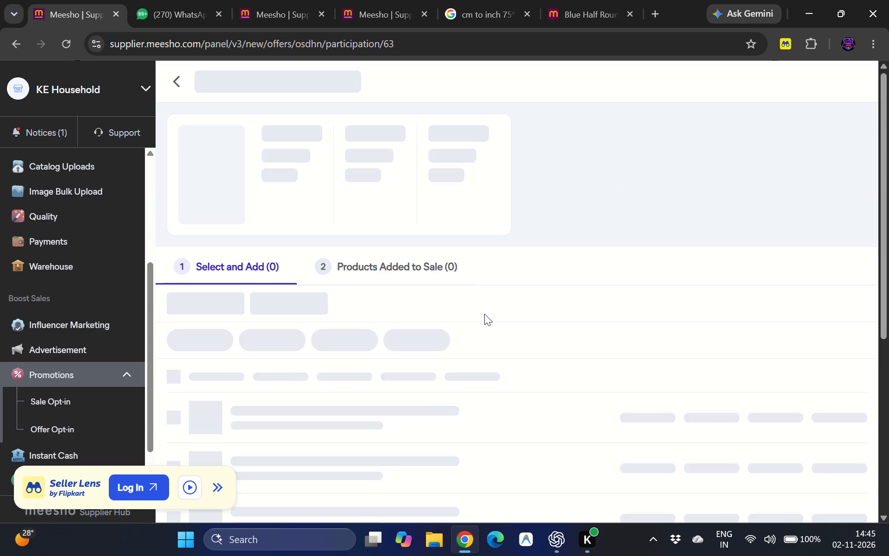
scroll(485, 269, "down", 4)
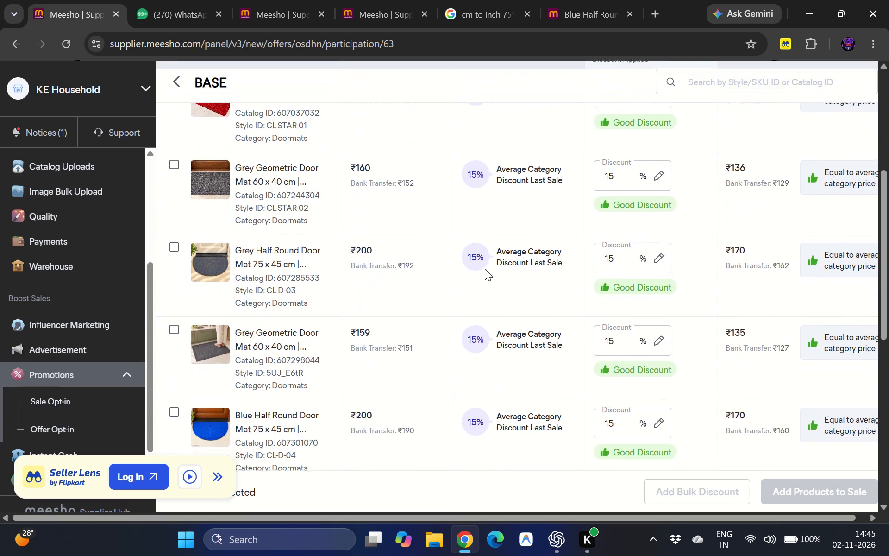
scroll(485, 269, "down", 1)
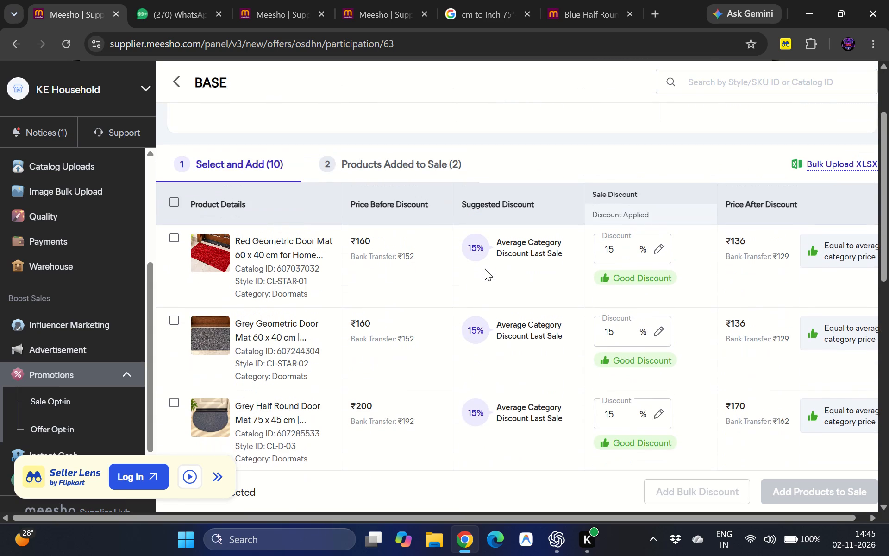
scroll(485, 269, "down", 4)
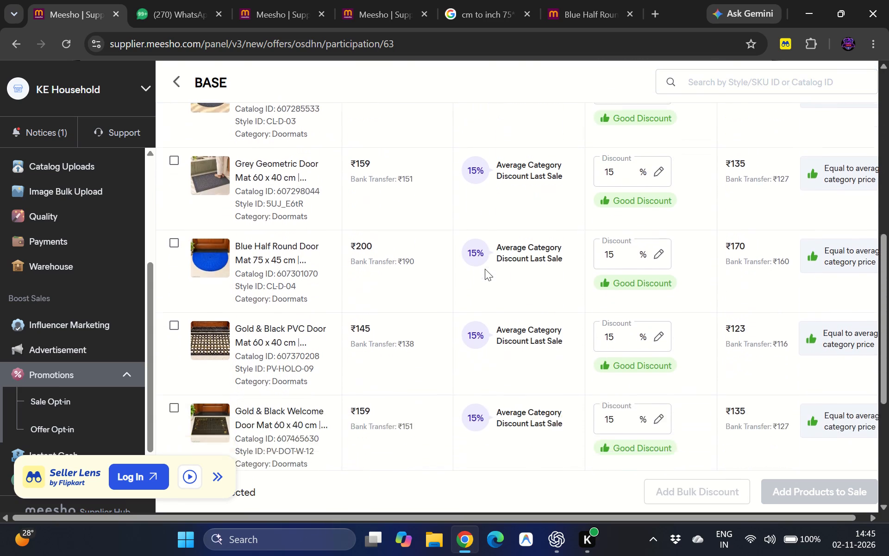
scroll(485, 269, "down", 3)
scroll(485, 269, "up", 4)
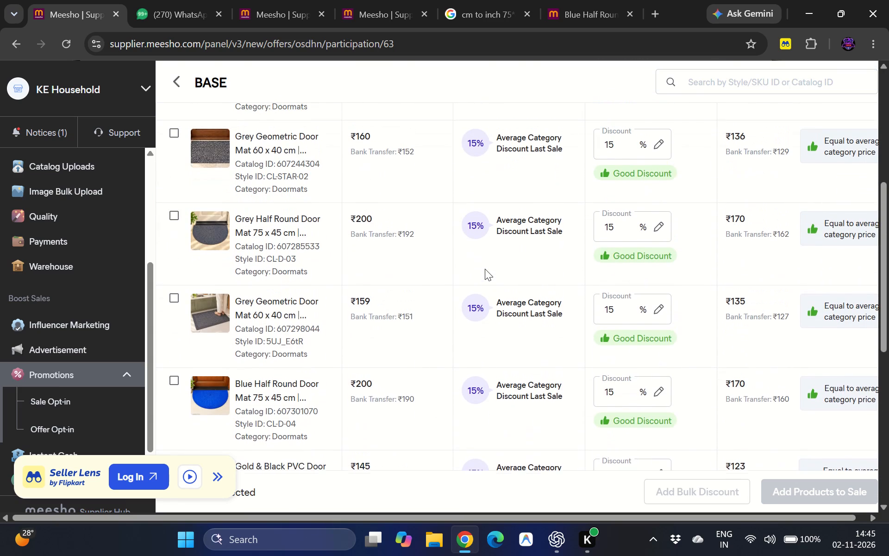
scroll(485, 269, "up", 2)
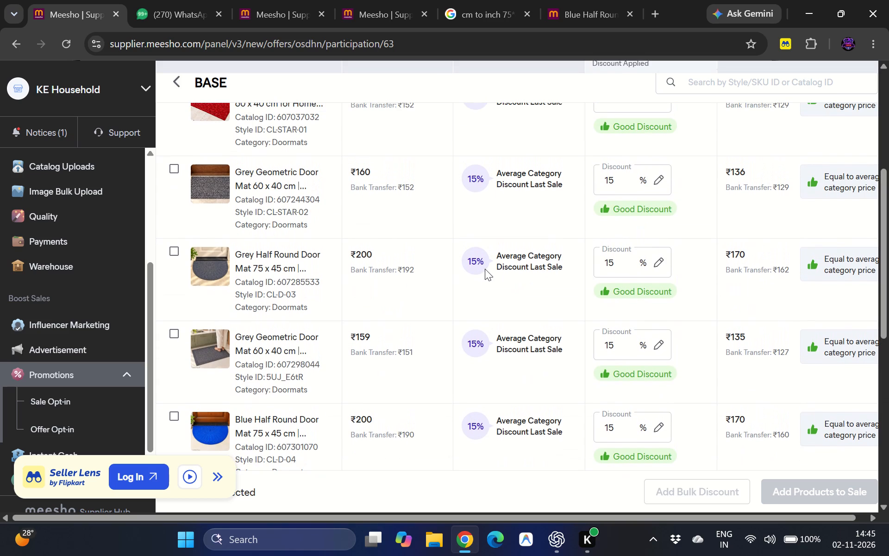
scroll(402, 272, "down", 4)
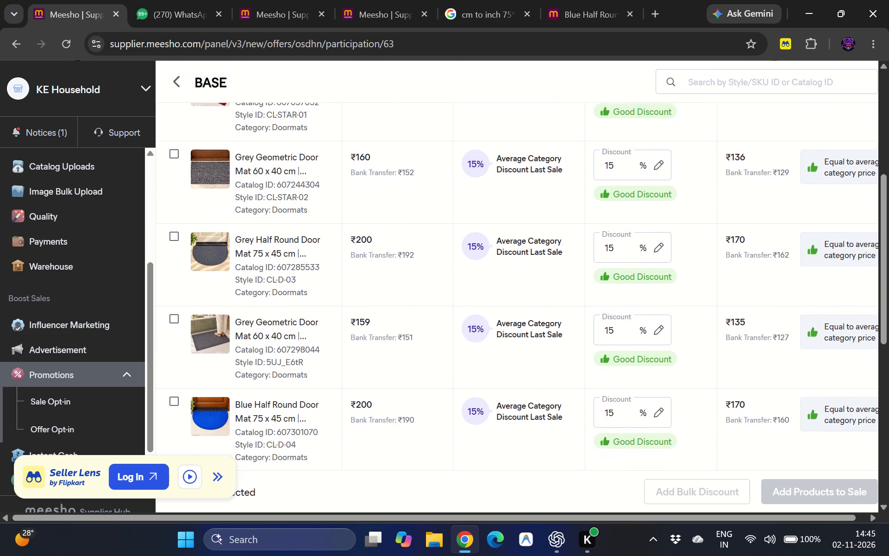
scroll(402, 272, "down", 1)
scroll(402, 272, "up", 2)
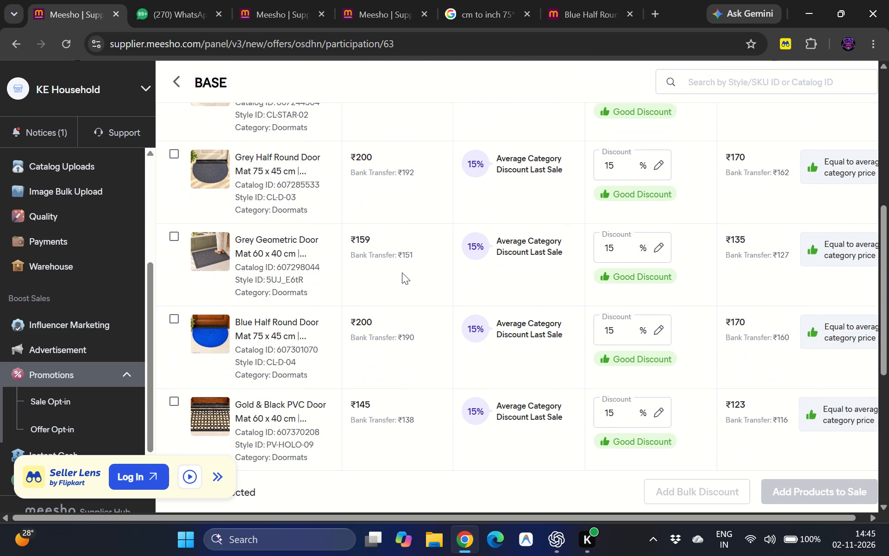
scroll(402, 272, "up", 1)
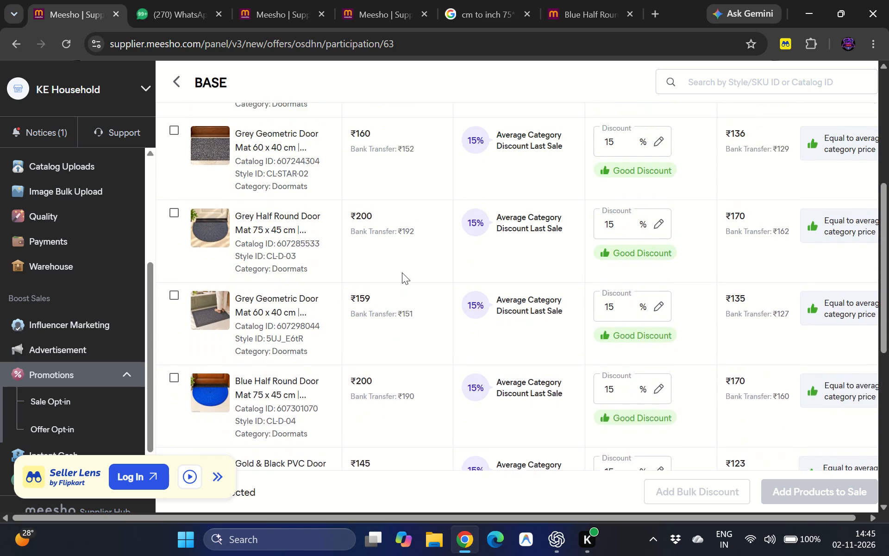
scroll(402, 272, "up", 1)
scroll(402, 272, "down", 6)
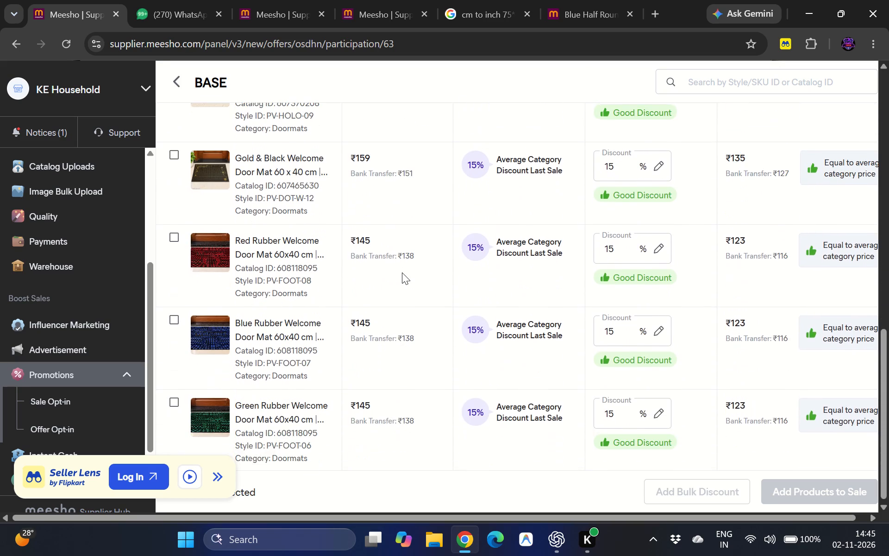
scroll(402, 272, "up", 7)
scroll(430, 227, "up", 2)
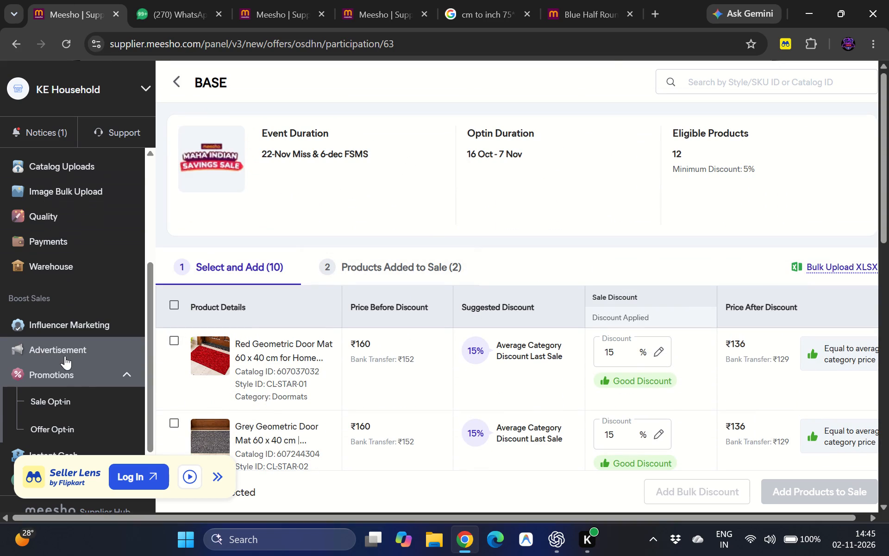
Reopen the 22-Nov Miss & 6-dec FSMS event, review the FLASH discount products and prices, and shift the Seller Lens widget aside.
left_click(69, 391)
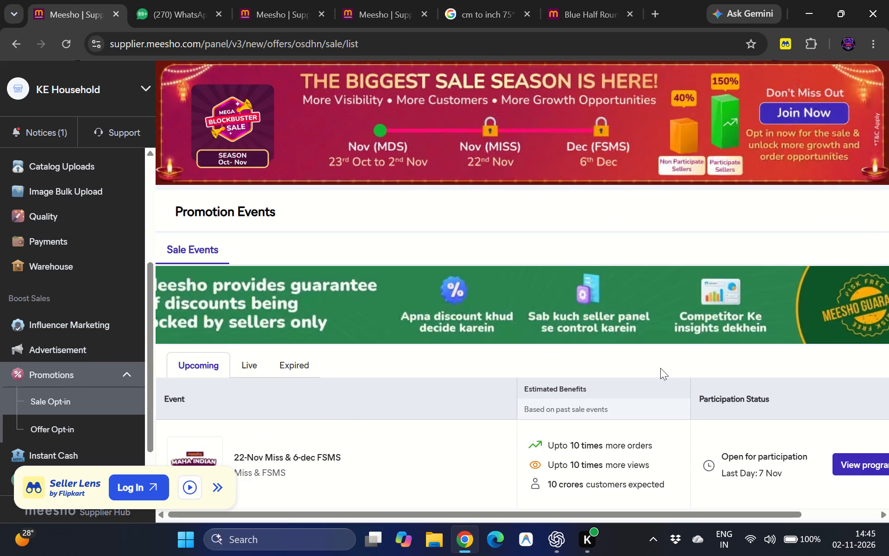
scroll(660, 368, "down", 1)
left_click(864, 464)
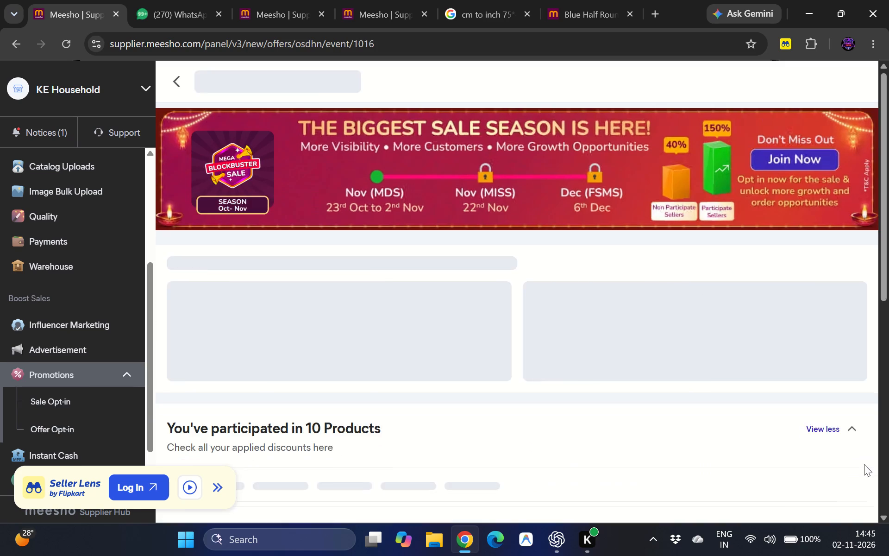
left_click(835, 362)
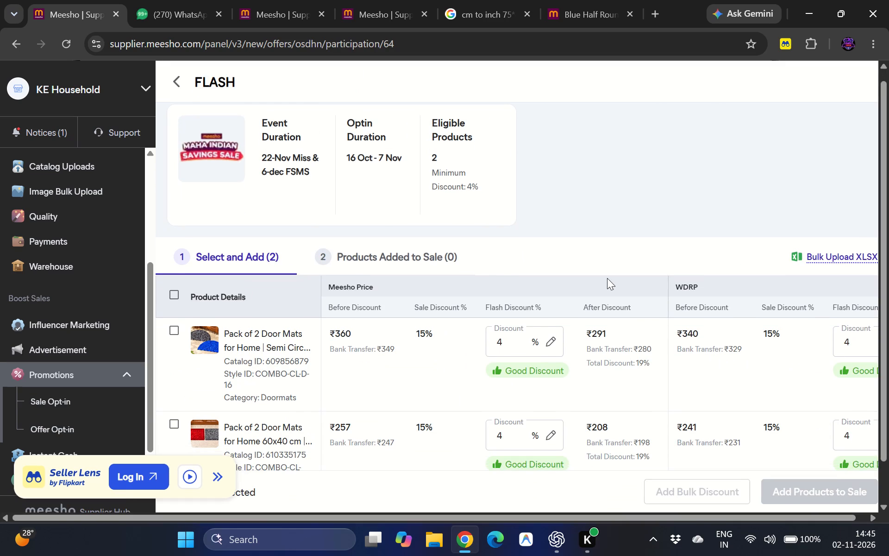
scroll(607, 278, "down", 2)
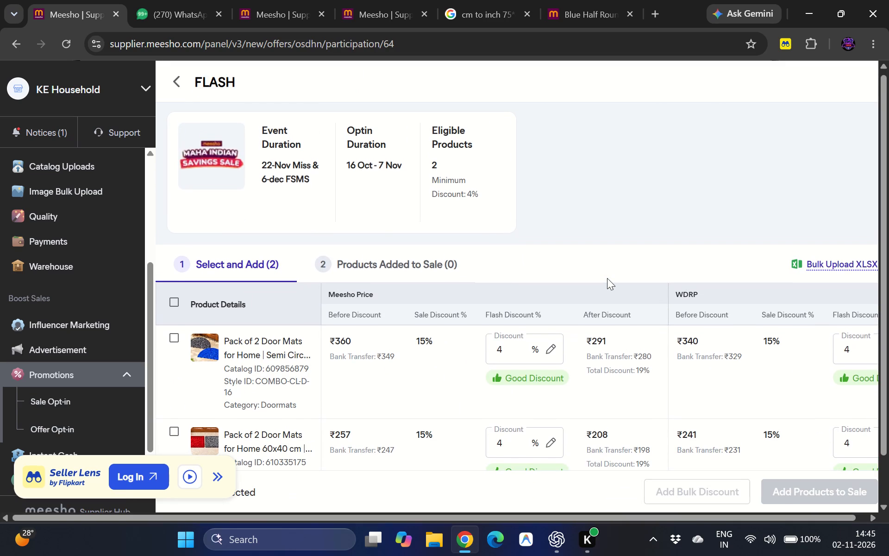
scroll(607, 278, "down", 1)
scroll(404, 306, "down", 1)
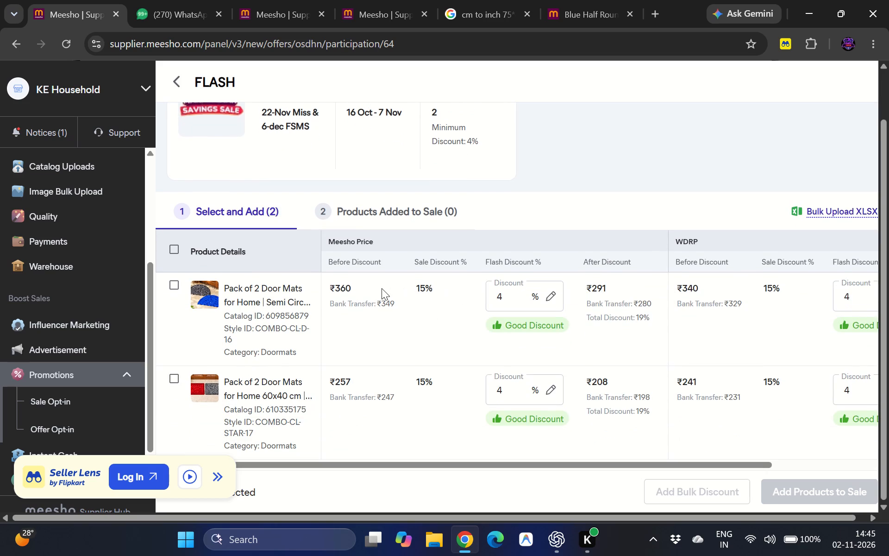
scroll(653, 322, "left", 1)
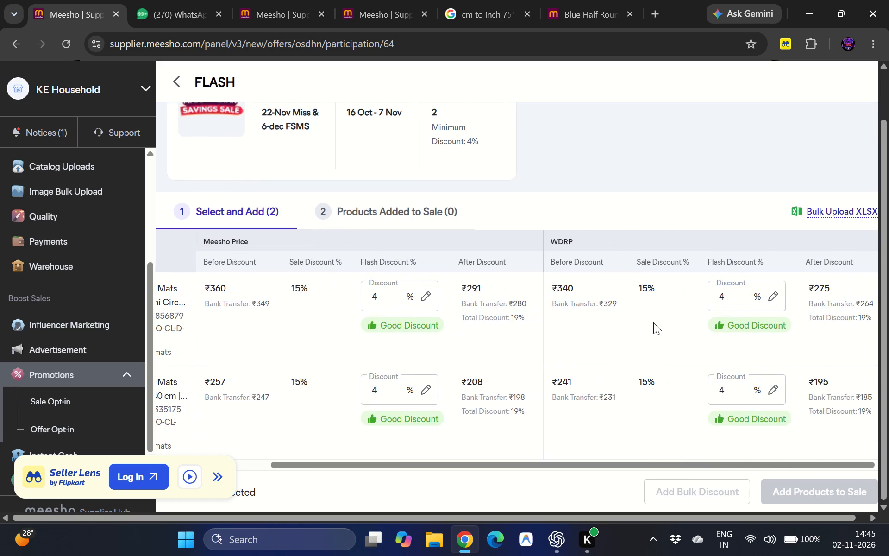
scroll(653, 322, "left", 1)
scroll(389, 212, "down", 3)
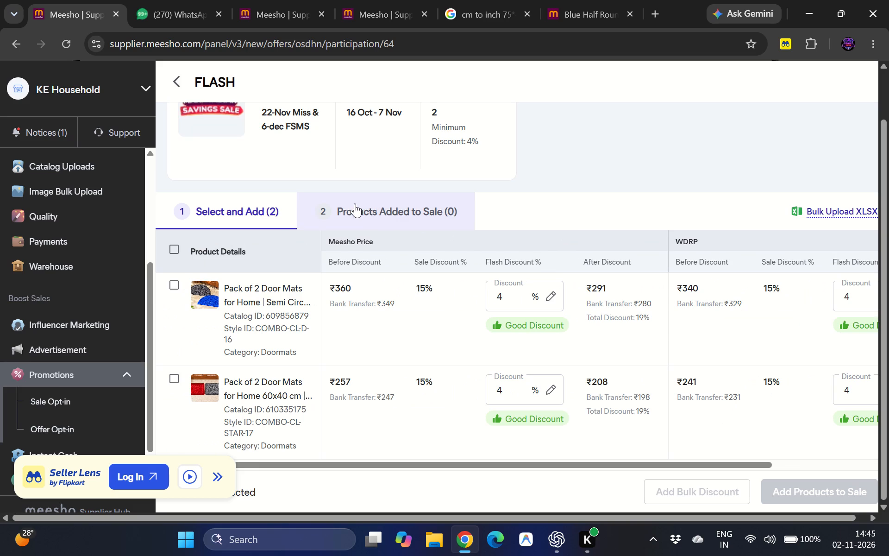
scroll(383, 357, "down", 2)
left_click(217, 486)
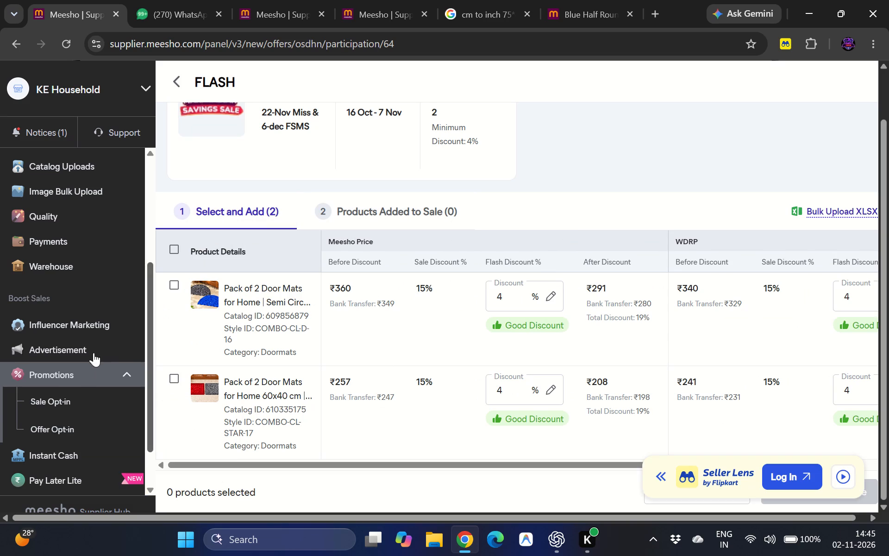
Open the promotions Offer Opt-in page, dismiss the Mega Combo Offer and Flexi Growth Offers pop-ups, and review the Flexi Growth Offers section.
left_click(71, 416)
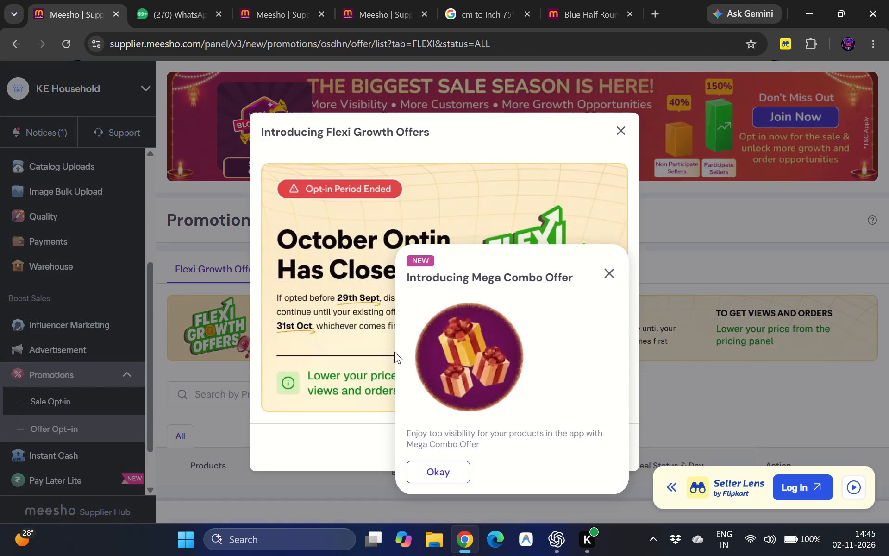
left_click(432, 465)
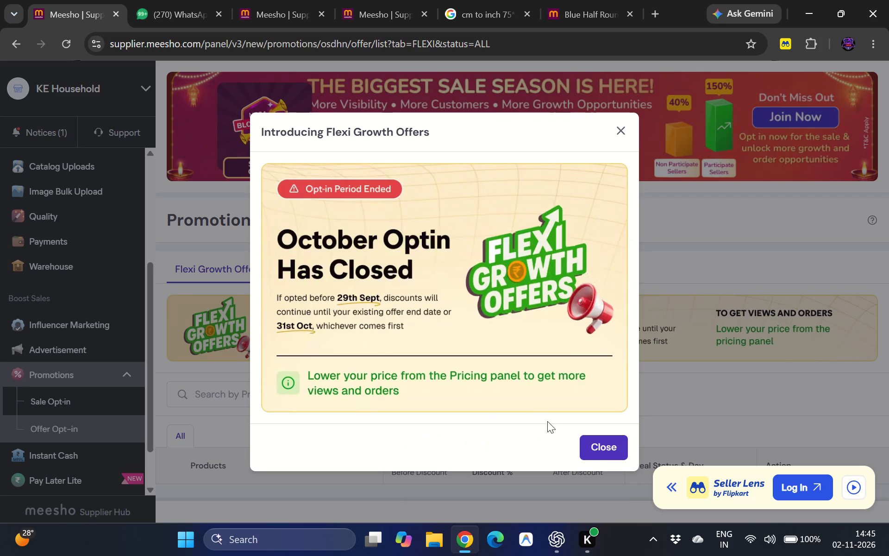
left_click(603, 445)
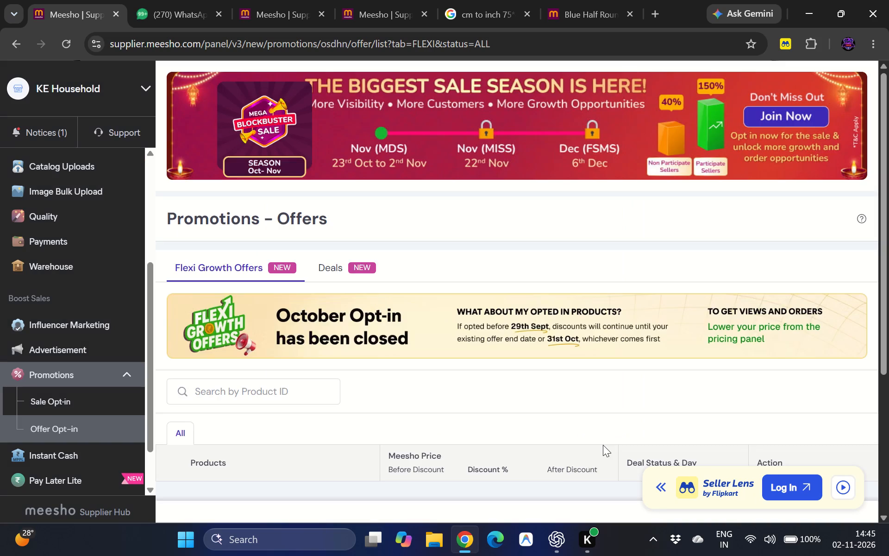
scroll(548, 368, "down", 3)
scroll(548, 368, "up", 1)
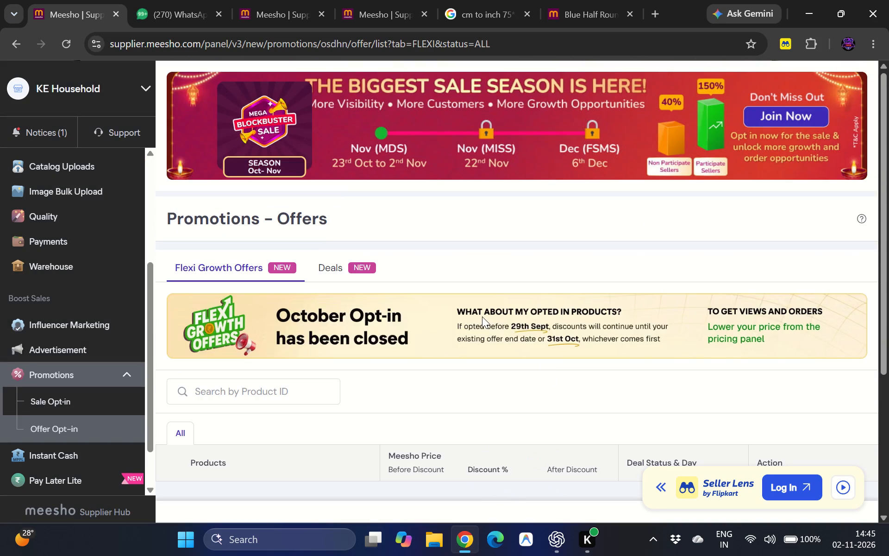
left_click(482, 316)
Open the Inventory page and browse the active All Stock door mat catalogs on the first page.
scroll(79, 414, "up", 2)
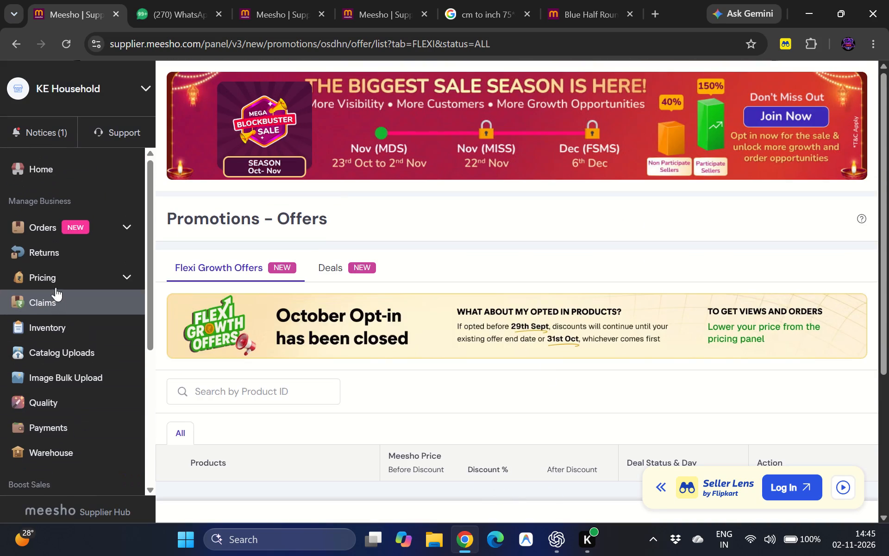
left_click(39, 171)
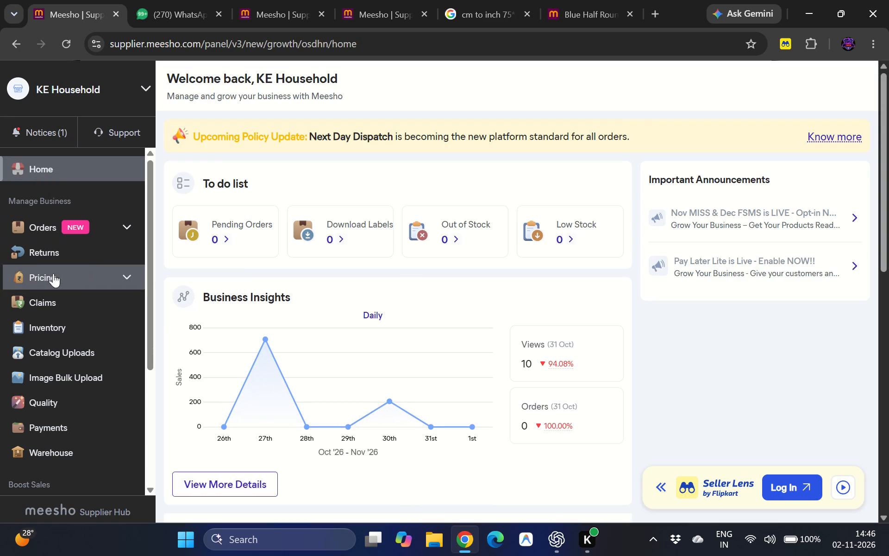
left_click(62, 330)
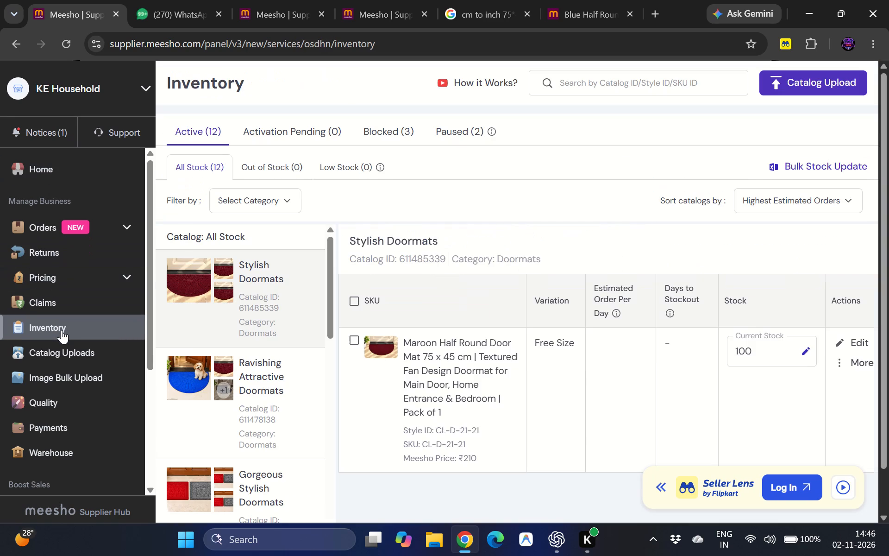
scroll(410, 316, "down", 1)
scroll(285, 349, "down", 10)
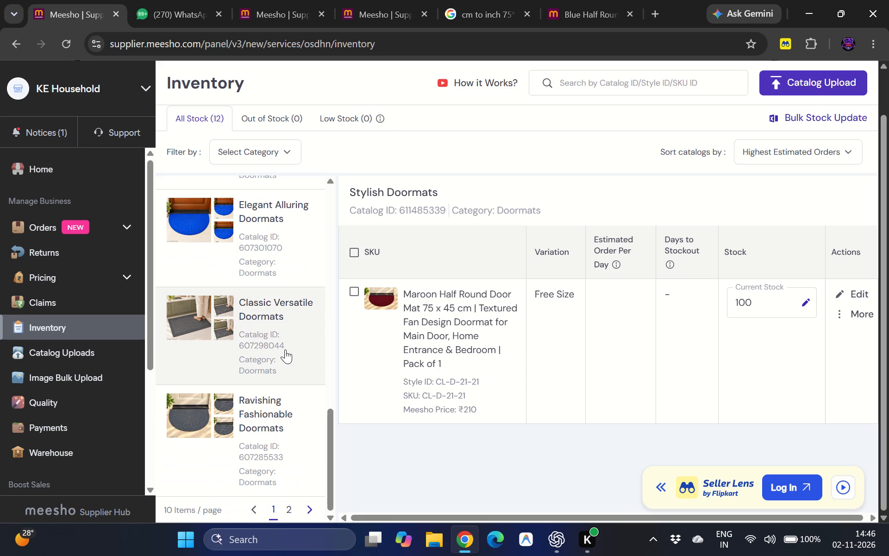
Open the Ravishing Attractive Doormats catalog and review its SKUs, prices and stock.
scroll(285, 349, "up", 6)
left_click(259, 345)
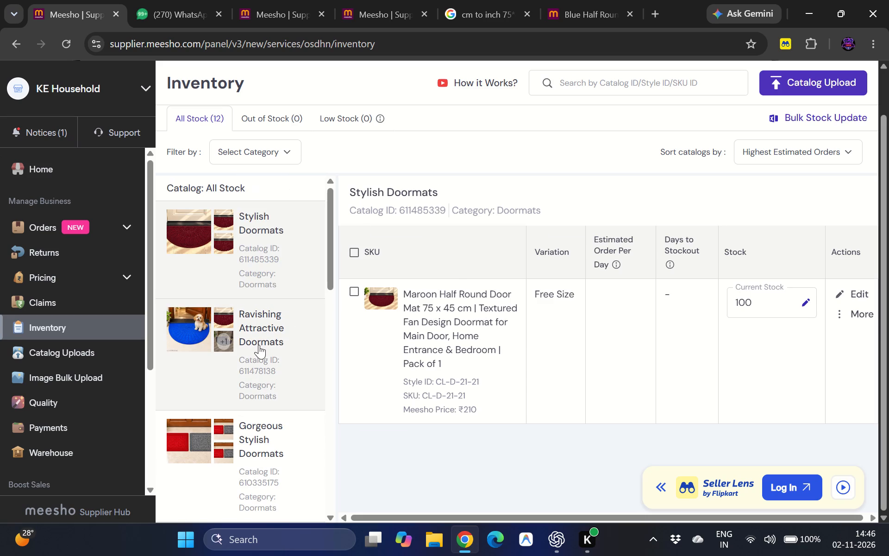
scroll(481, 347, "down", 7)
scroll(481, 347, "up", 4)
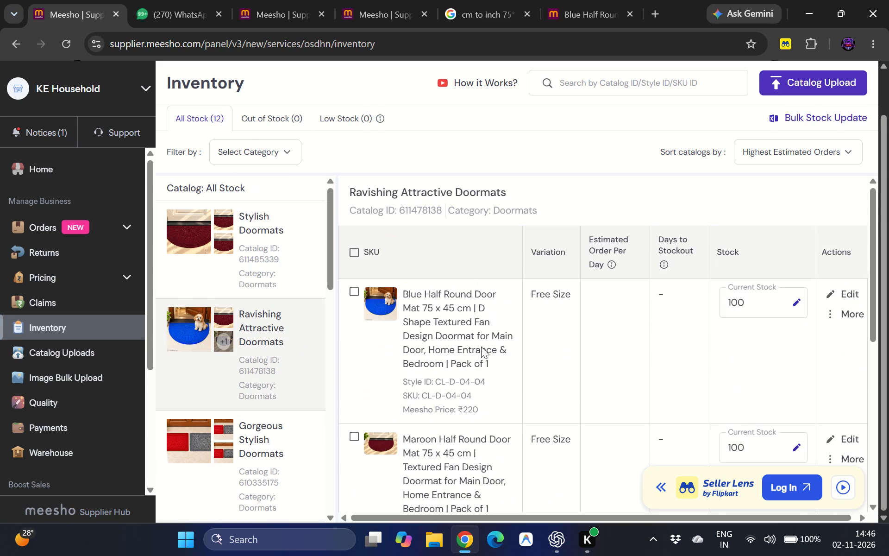
scroll(481, 347, "up", 1)
left_click(354, 299)
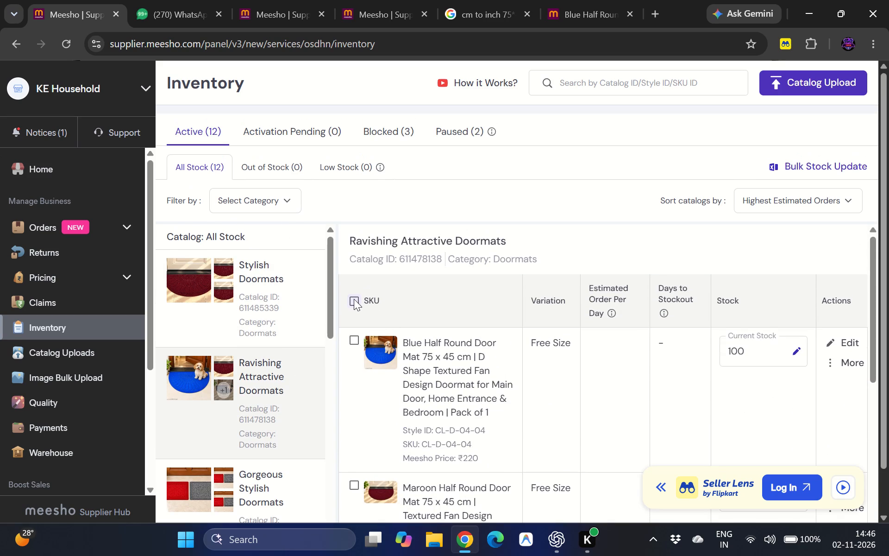
left_click(354, 299)
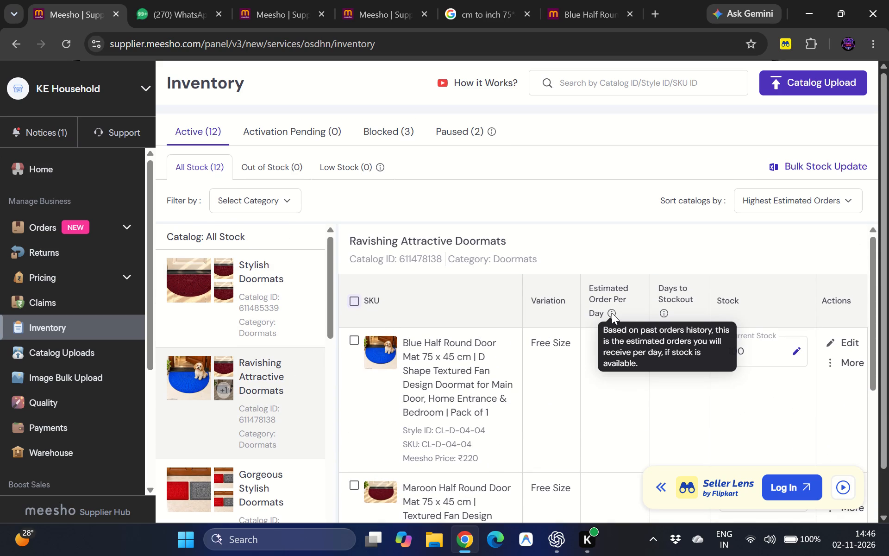
Review the Stylish Doormats catalog and the Ravishing Fashionable Doormats catalog, checking each one's SKU, price and stock.
left_click(287, 265)
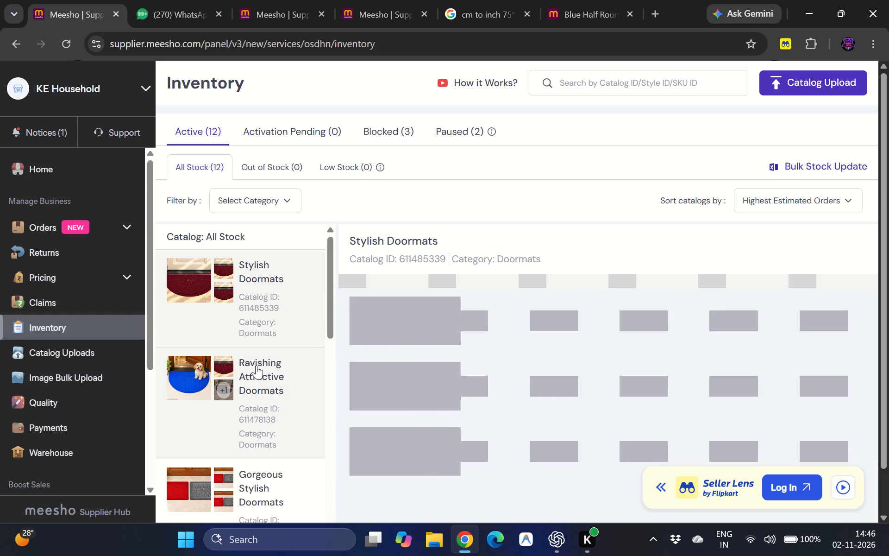
scroll(256, 365, "down", 7)
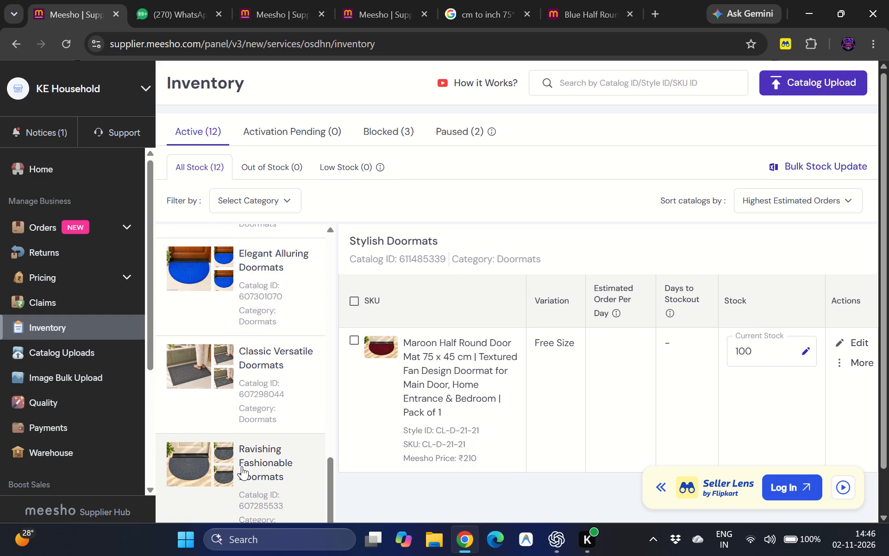
left_click(242, 466)
scroll(291, 402, "down", 3)
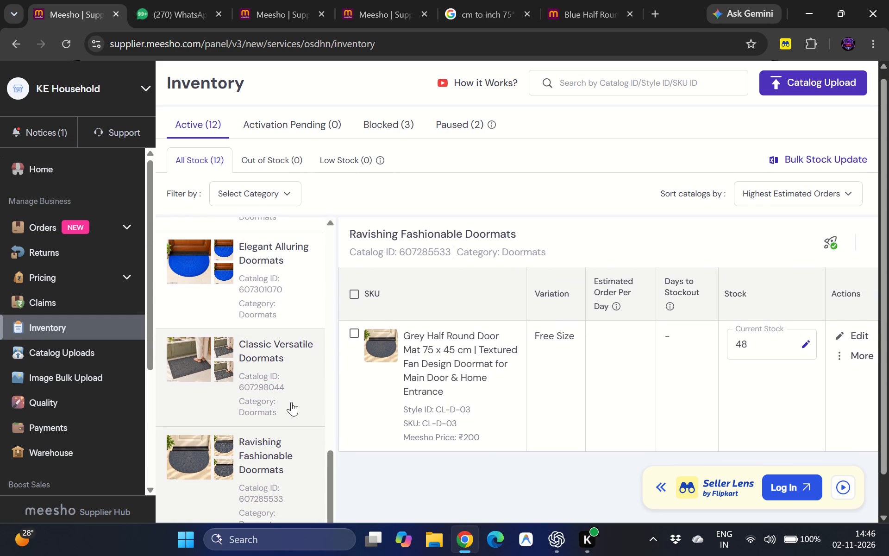
scroll(291, 402, "down", 1)
scroll(291, 402, "up", 7)
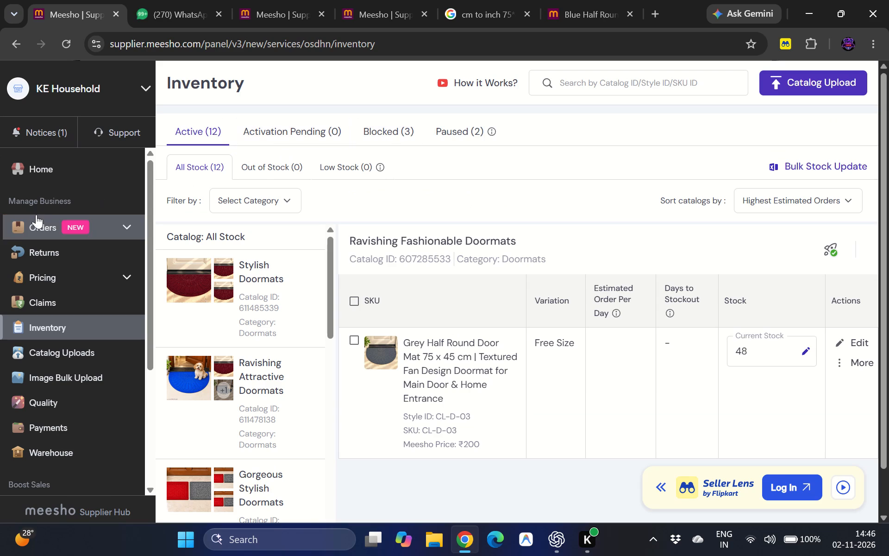
Open the Claims page and review its overview and the recently enhanced features.
scroll(59, 247, "up", 2)
left_click(60, 308)
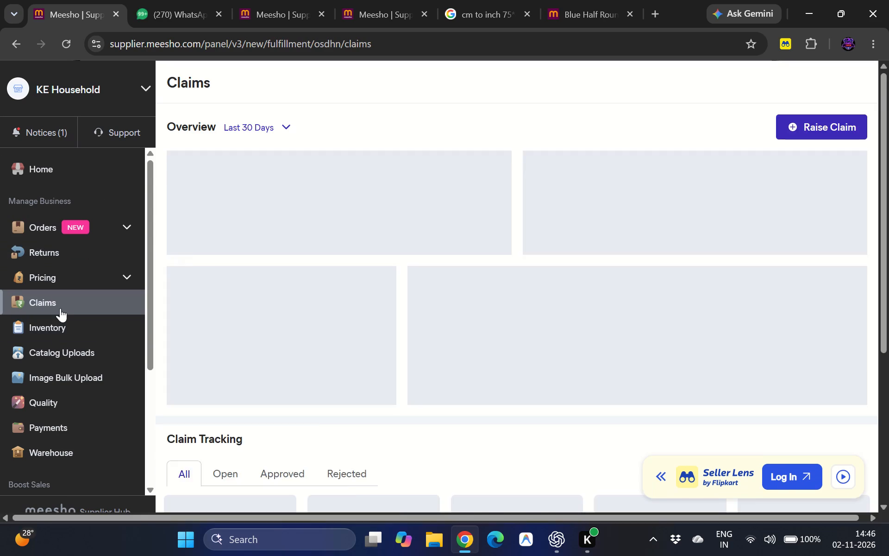
scroll(284, 279, "down", 2)
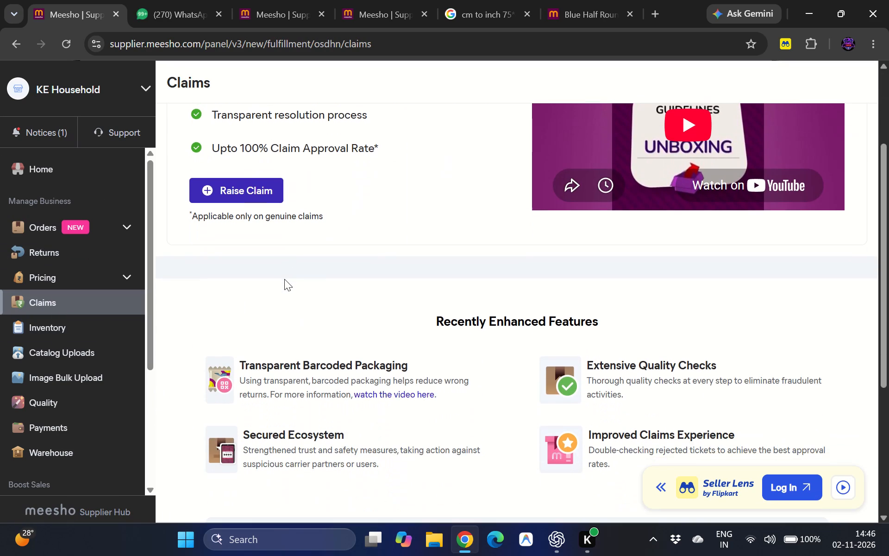
scroll(284, 279, "right", 1)
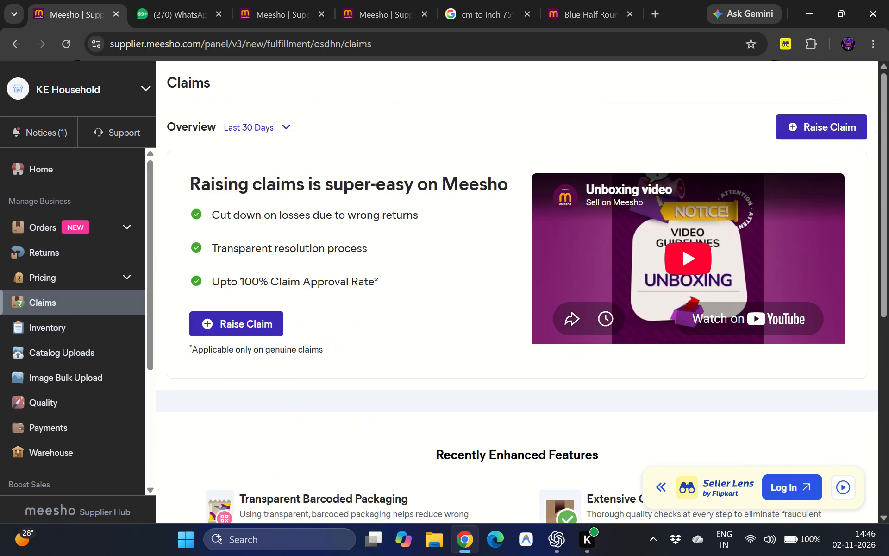
Open the Image Bulk Upload page and look over the image types that are not allowed.
scroll(73, 374, "down", 1)
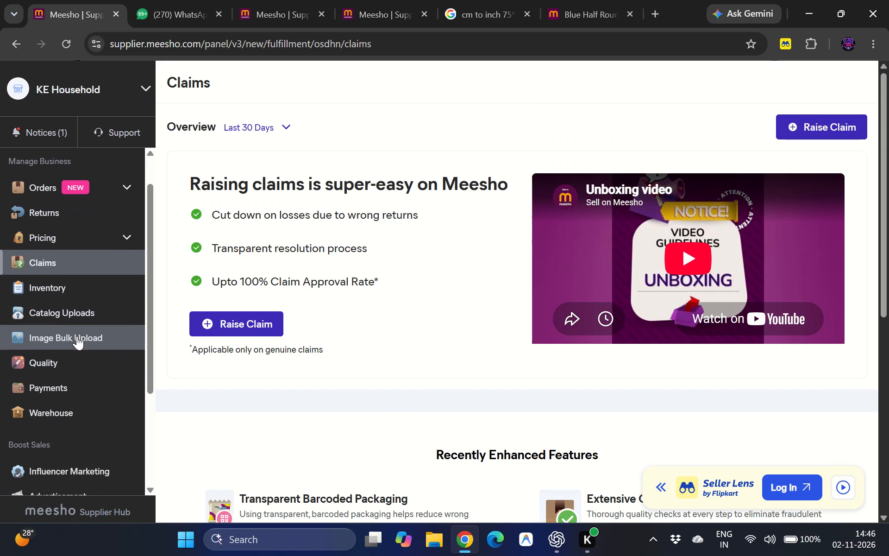
left_click(77, 335)
scroll(66, 396, "down", 2)
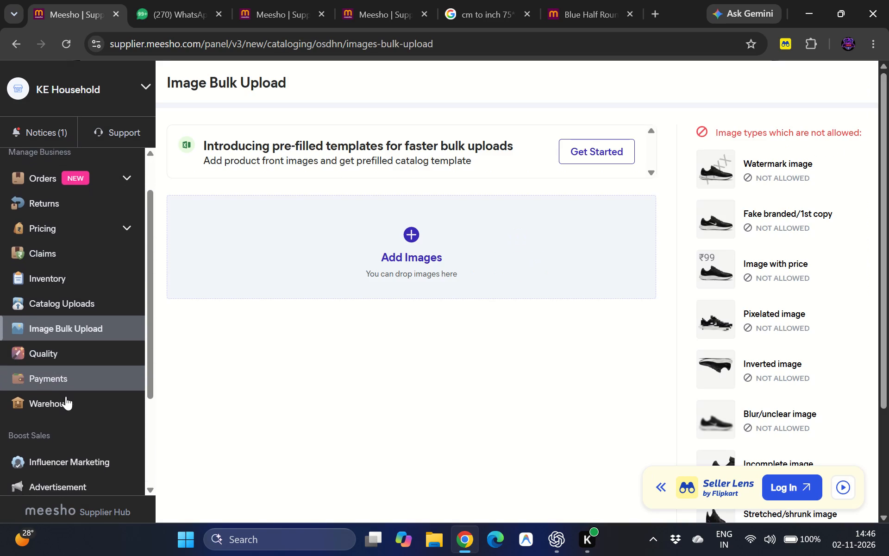
scroll(66, 396, "down", 4)
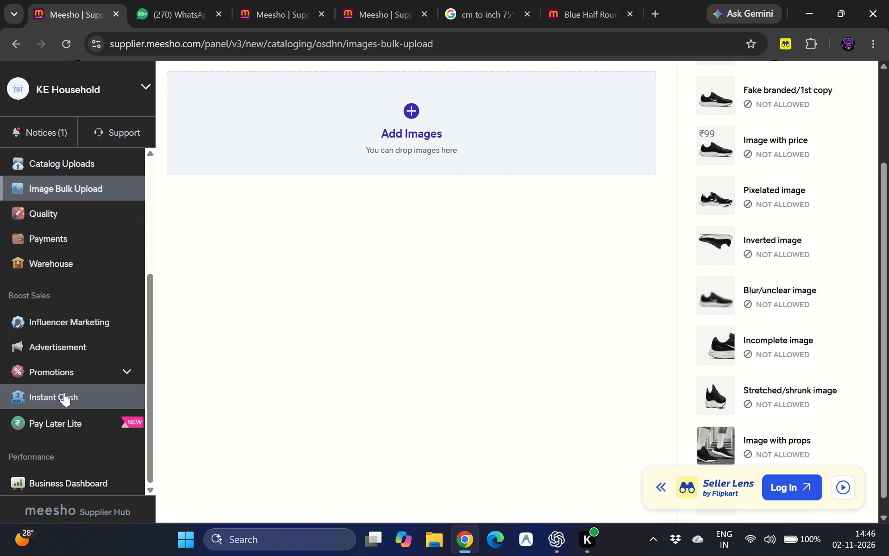
scroll(47, 425, "down", 1)
left_click(47, 425)
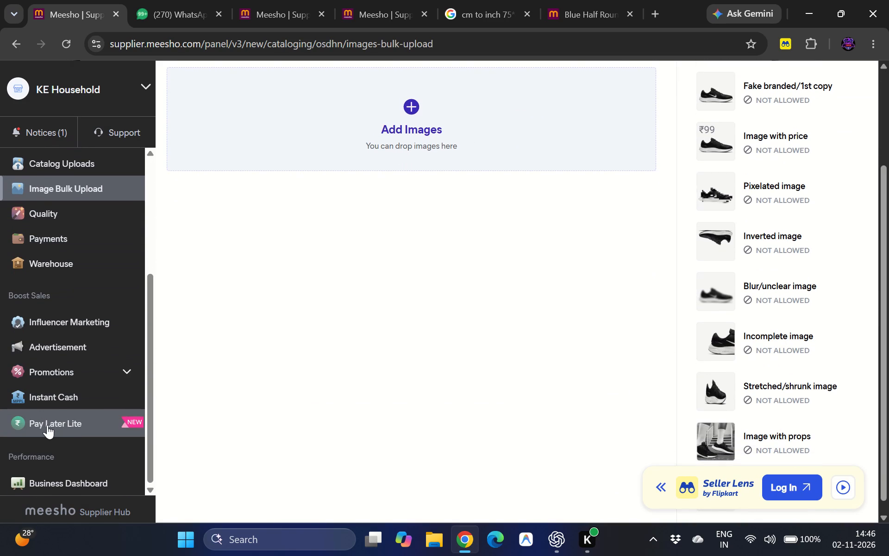
scroll(394, 351, "down", 1)
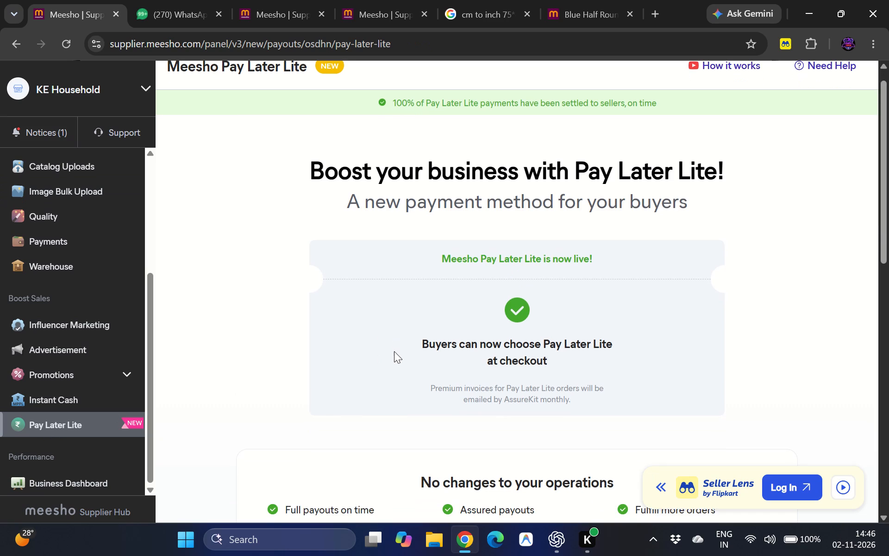
scroll(394, 351, "up", 1)
scroll(394, 351, "down", 3)
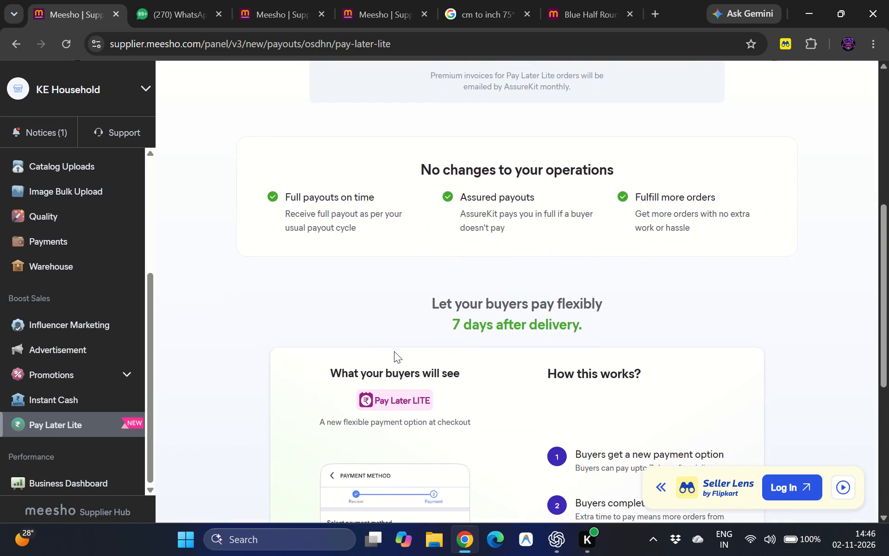
scroll(394, 351, "down", 4)
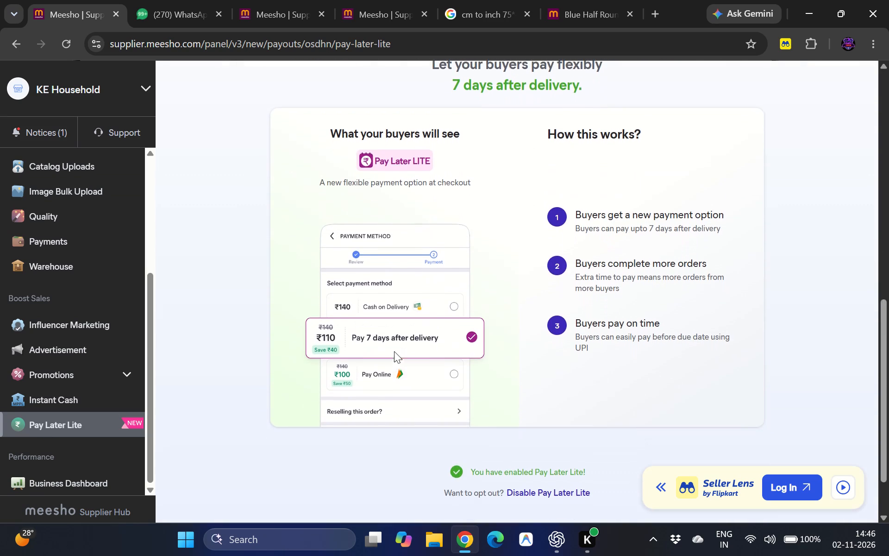
scroll(394, 351, "right", 2)
scroll(394, 351, "down", 1)
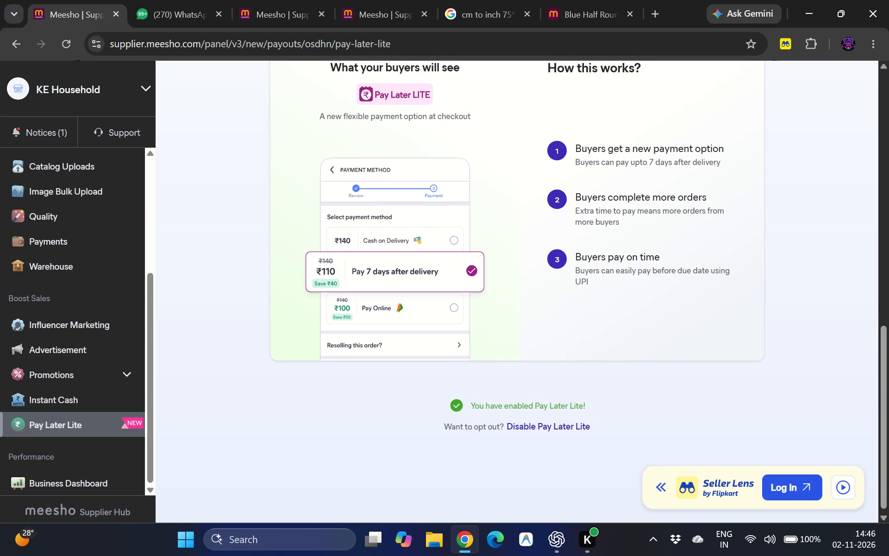
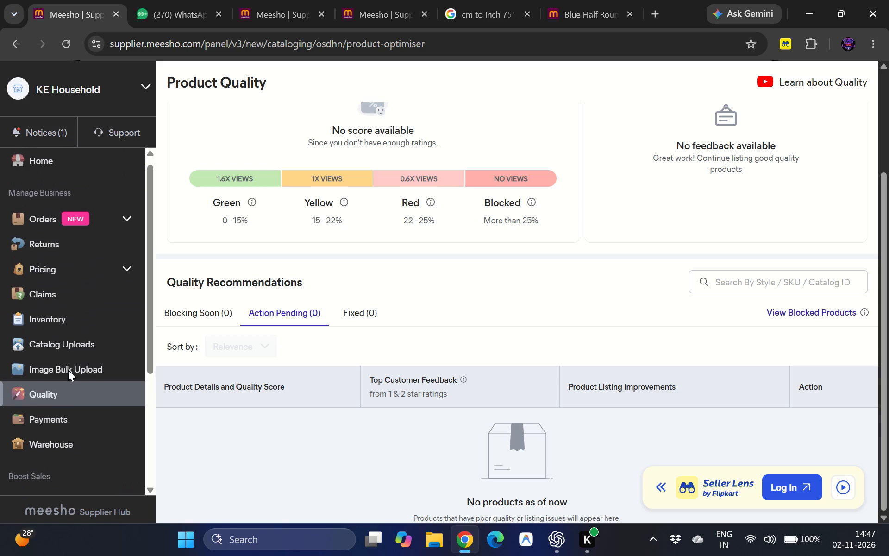
scroll(68, 370, "up", 2)
left_click(34, 236)
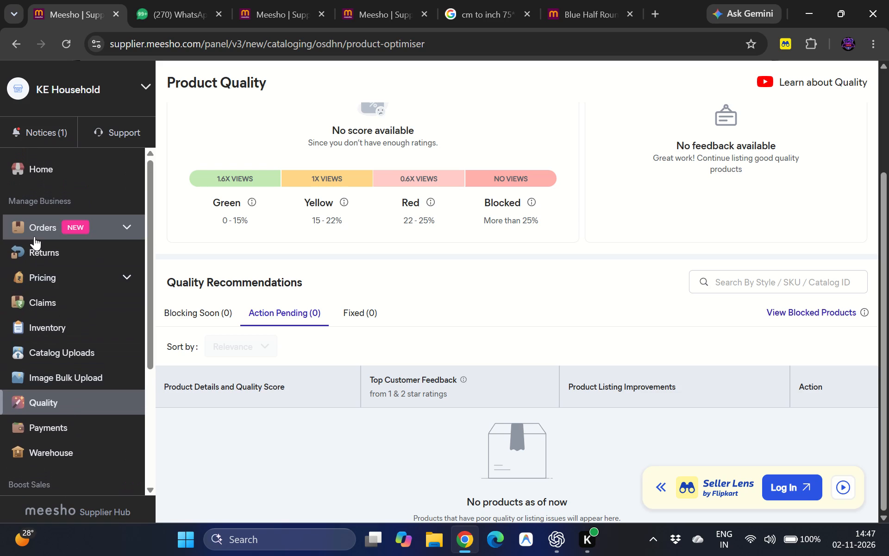
scroll(274, 335, "down", 2)
scroll(294, 280, "down", 1)
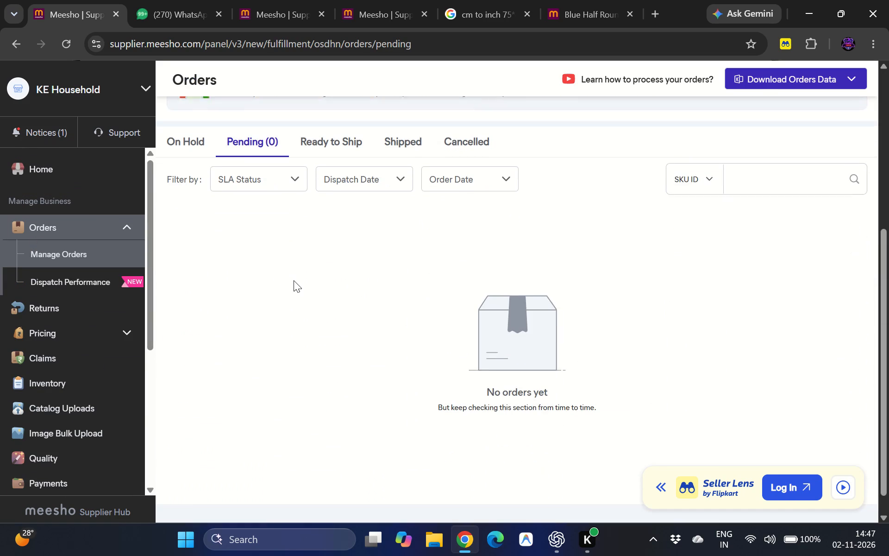
left_click(203, 129)
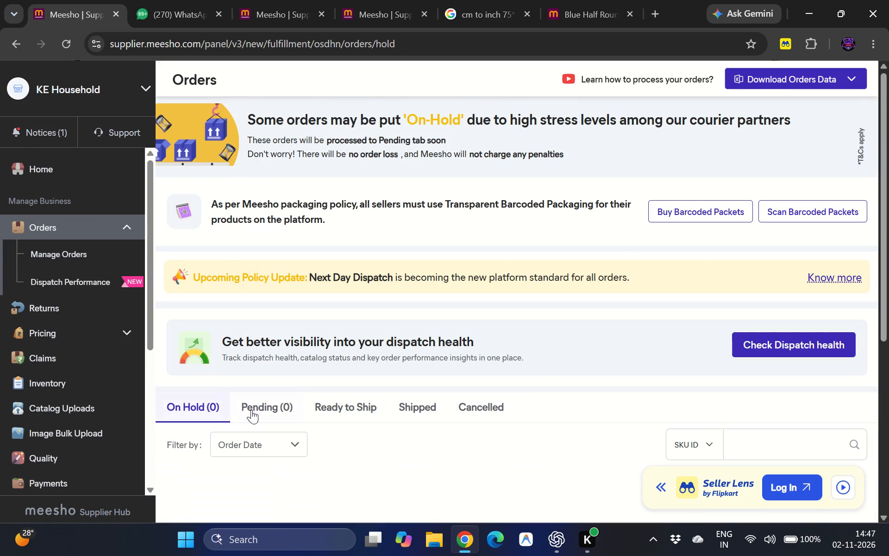
left_click(259, 410)
scroll(259, 410, "down", 4)
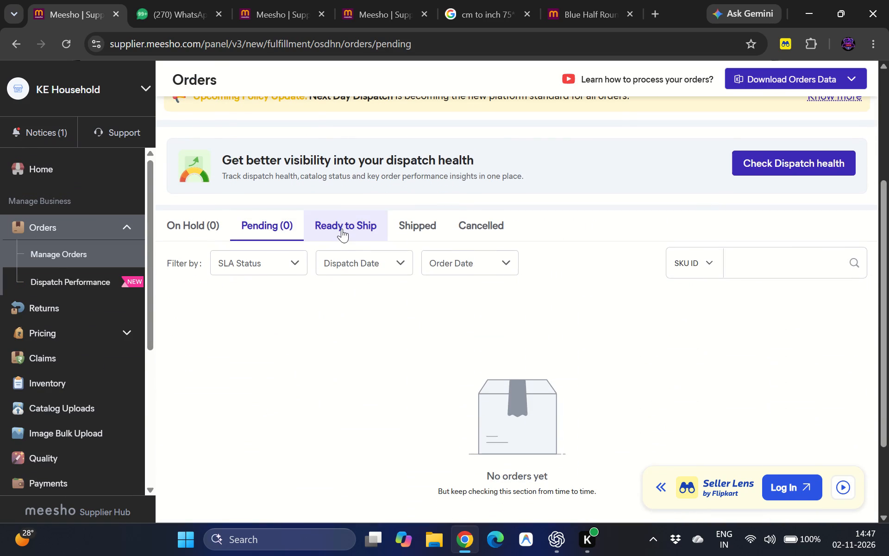
View the Ready to Ship orders and examine each door mat's SKU, dispatch date and label status.
left_click(342, 228)
scroll(342, 228, "down", 2)
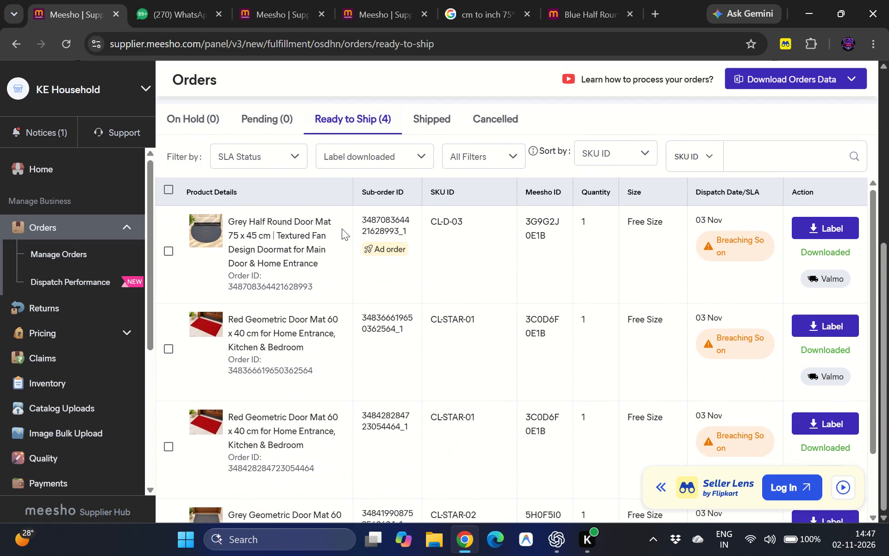
scroll(342, 228, "up", 1)
scroll(447, 252, "down", 4)
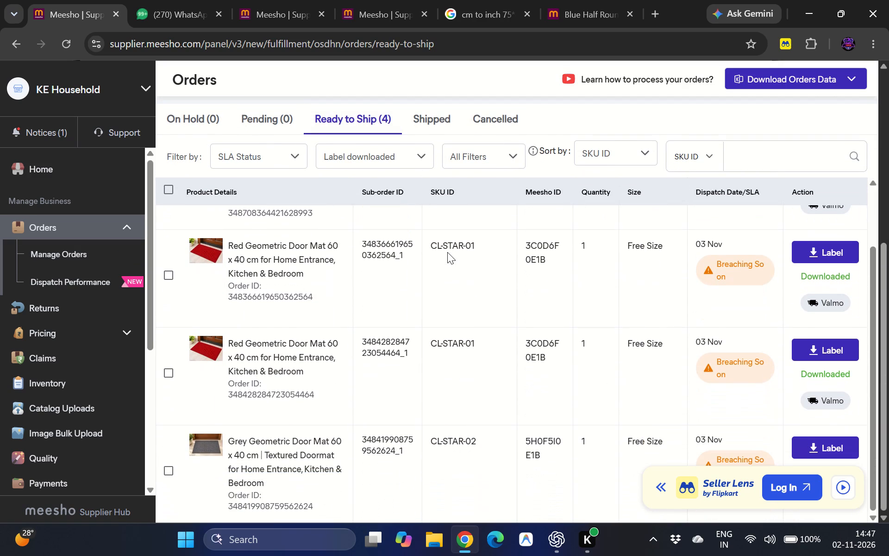
scroll(447, 252, "down", 3)
scroll(447, 252, "up", 2)
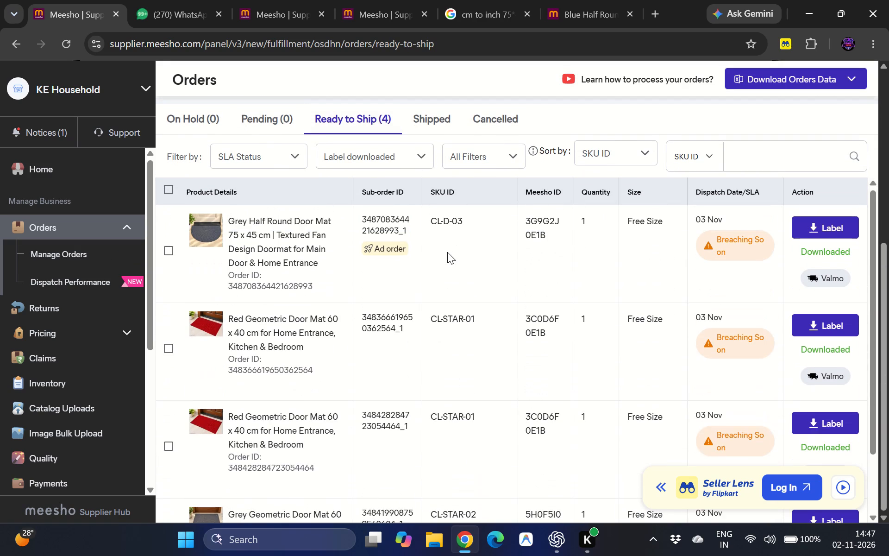
scroll(447, 252, "up", 2)
scroll(639, 214, "up", 1)
scroll(517, 299, "up", 1)
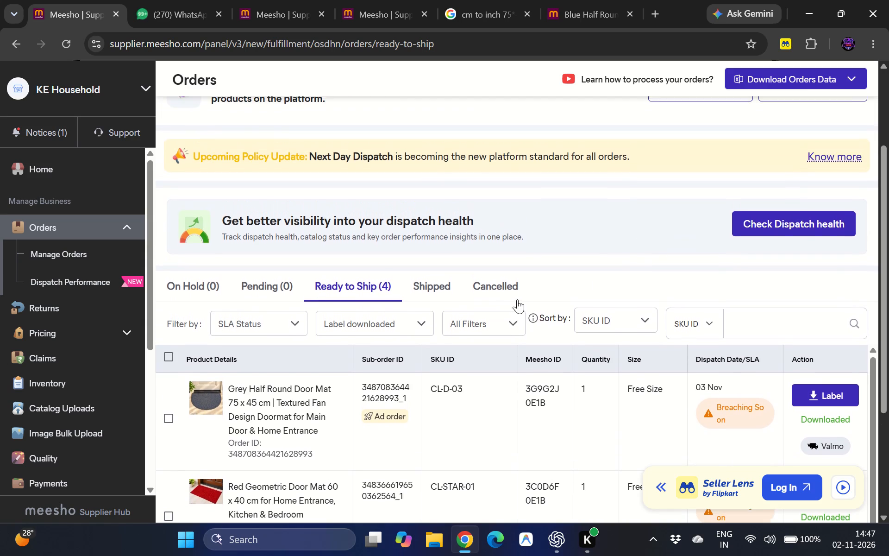
scroll(517, 299, "up", 3)
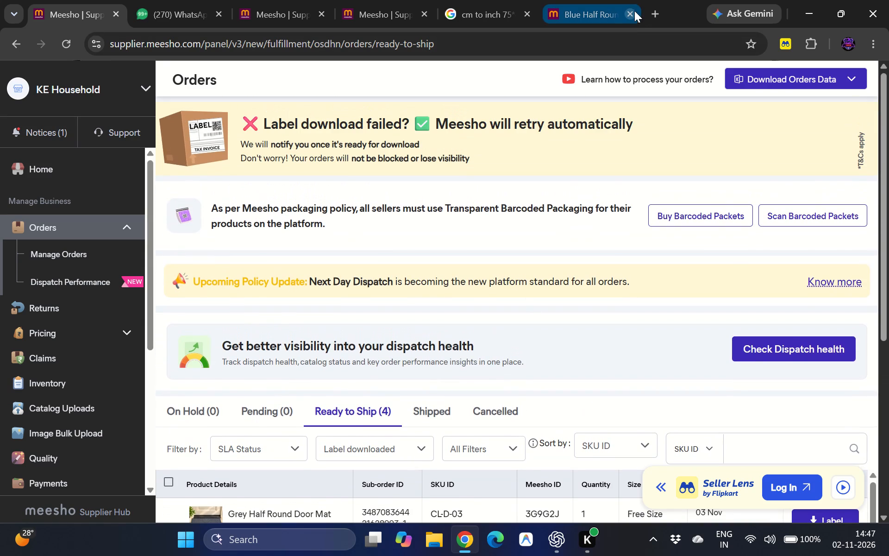
Close the Blue Half Round product, cm to inch search and Add Single Catalog browser tabs.
left_click(632, 11)
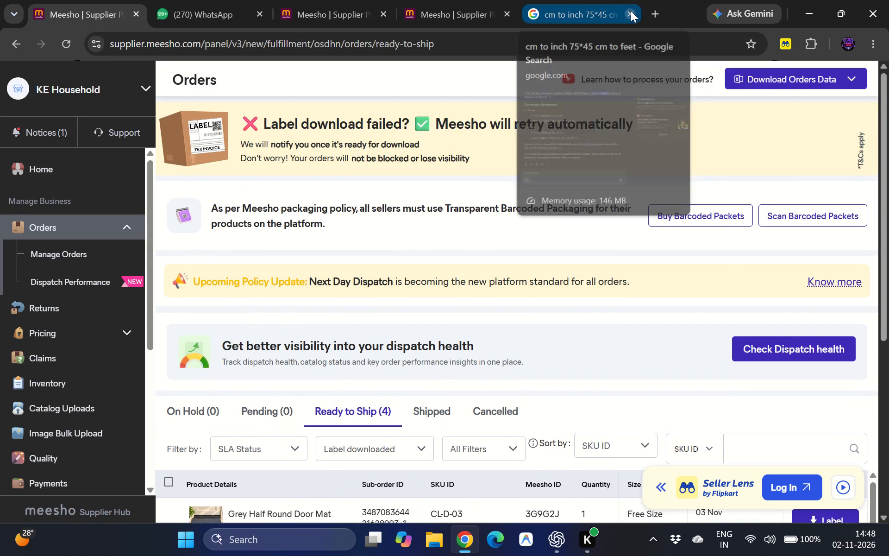
left_click(631, 11)
left_click(593, 11)
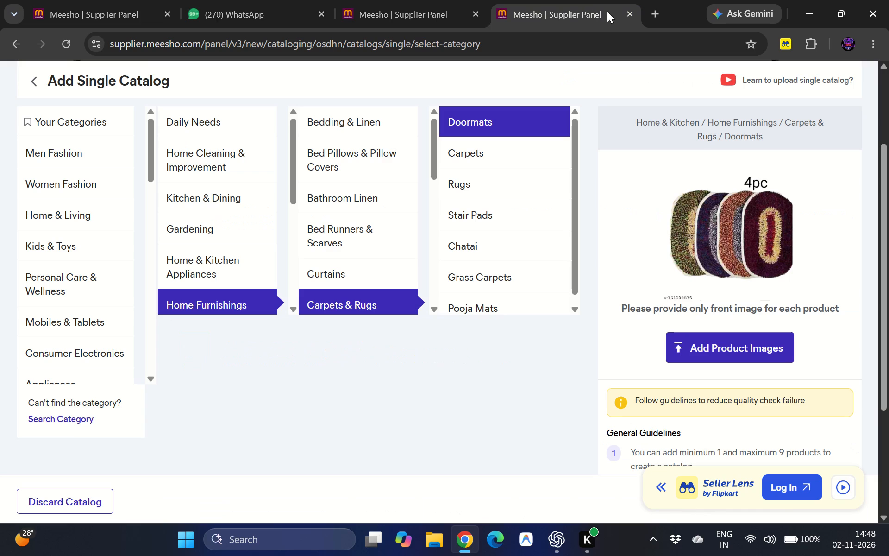
left_click(632, 12)
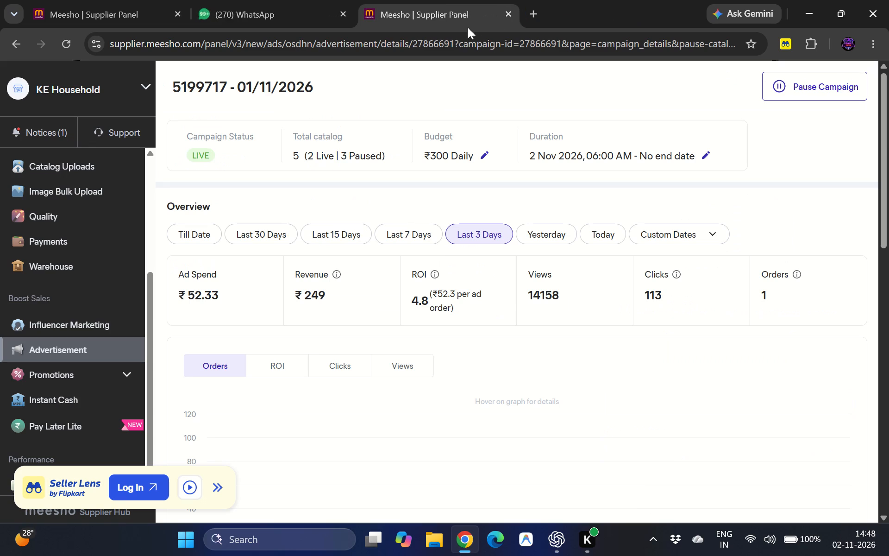
Reload the 5199717 - 01/11/2026 ad campaign and review its three-day overview and each catalog's spend, clicks and ROI.
left_click(77, 44)
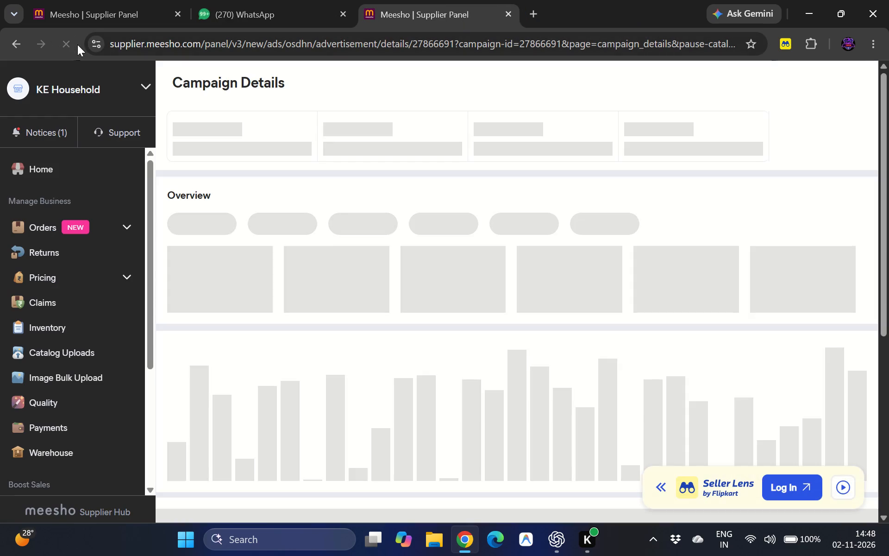
scroll(270, 298, "down", 1)
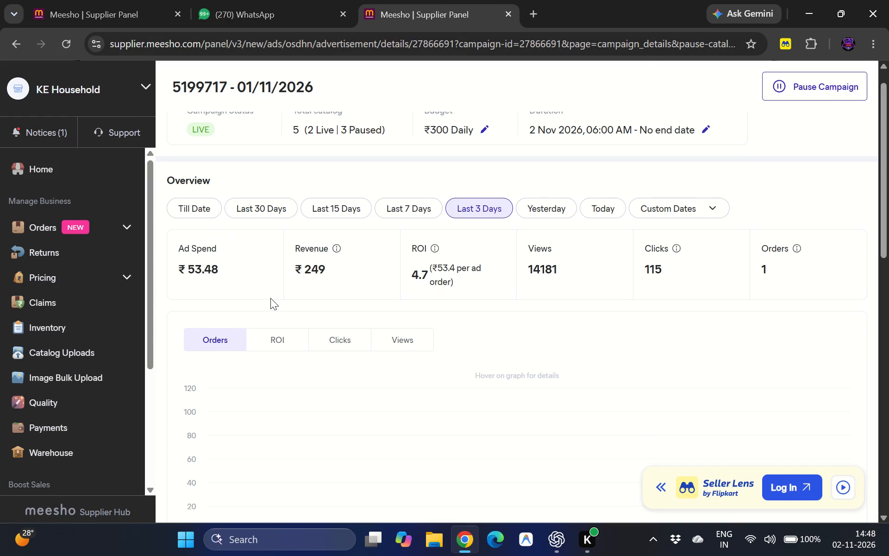
scroll(270, 298, "down", 1)
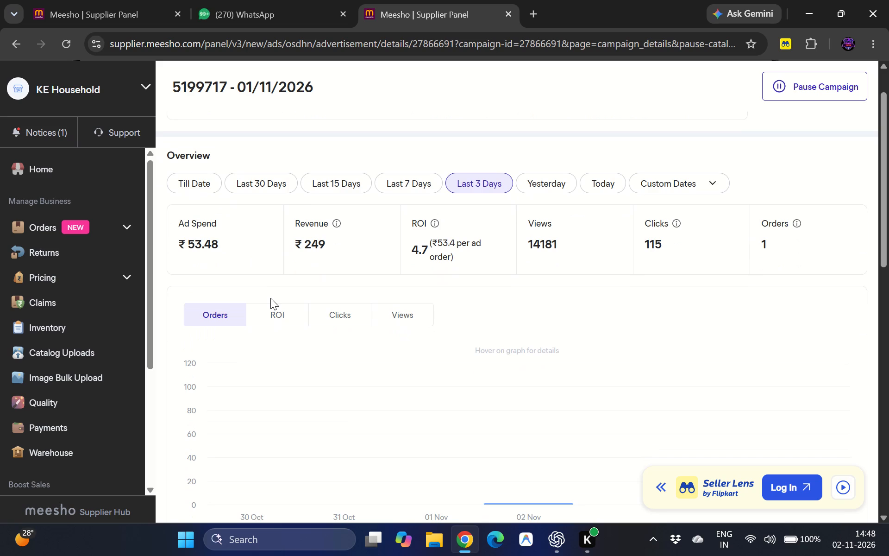
scroll(270, 298, "down", 4)
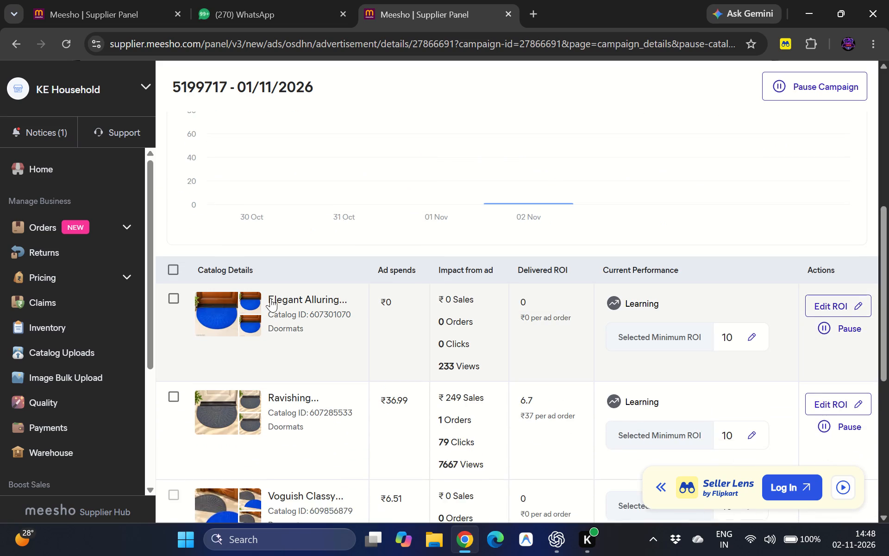
scroll(270, 298, "down", 1)
scroll(367, 361, "down", 2)
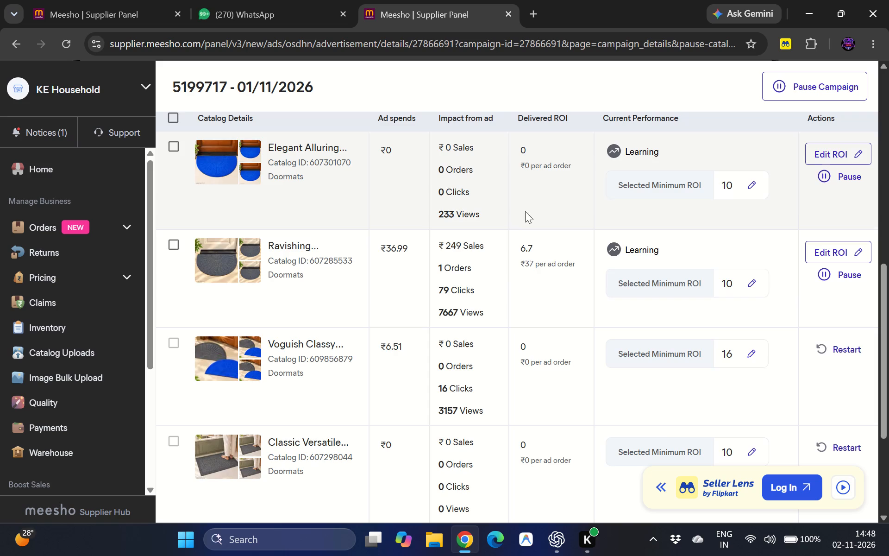
scroll(509, 282, "up", 1)
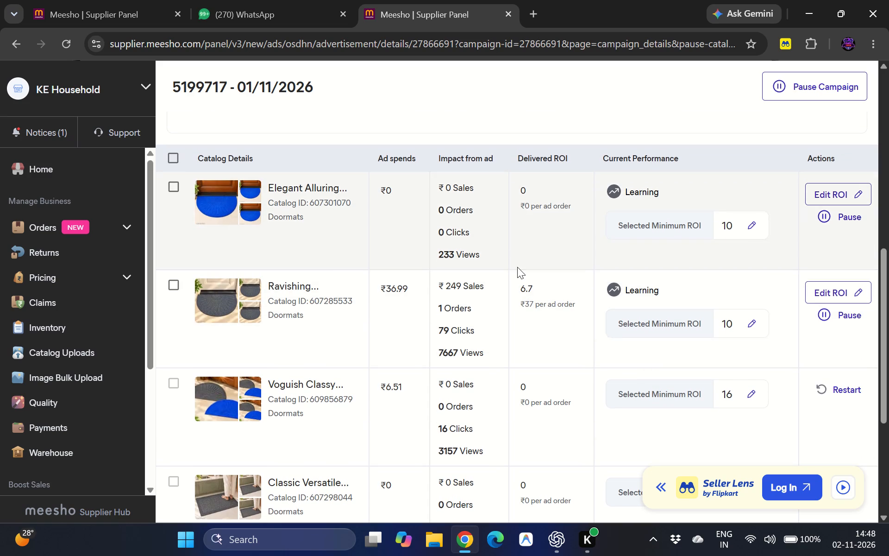
scroll(517, 267, "up", 9)
scroll(2, 250, "up", 3)
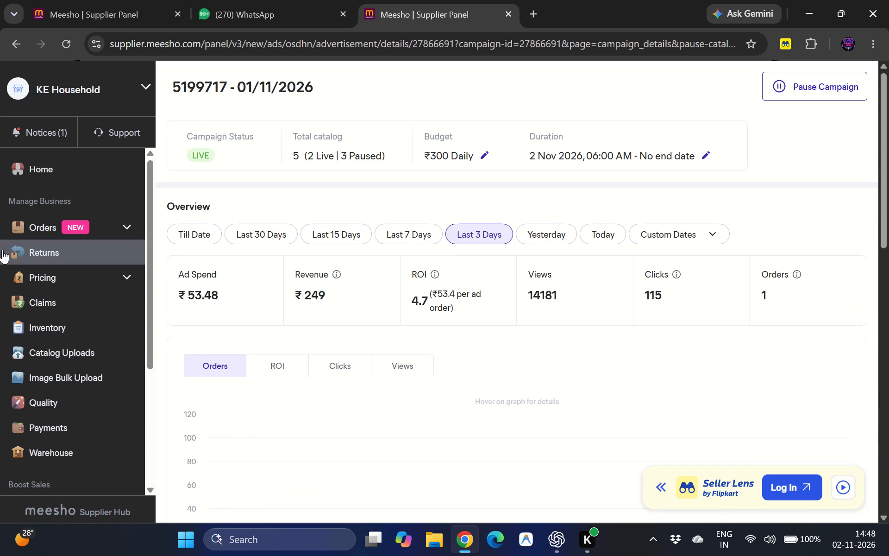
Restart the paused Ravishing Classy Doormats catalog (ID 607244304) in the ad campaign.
scroll(2, 250, "up", 1)
scroll(313, 273, "down", 7)
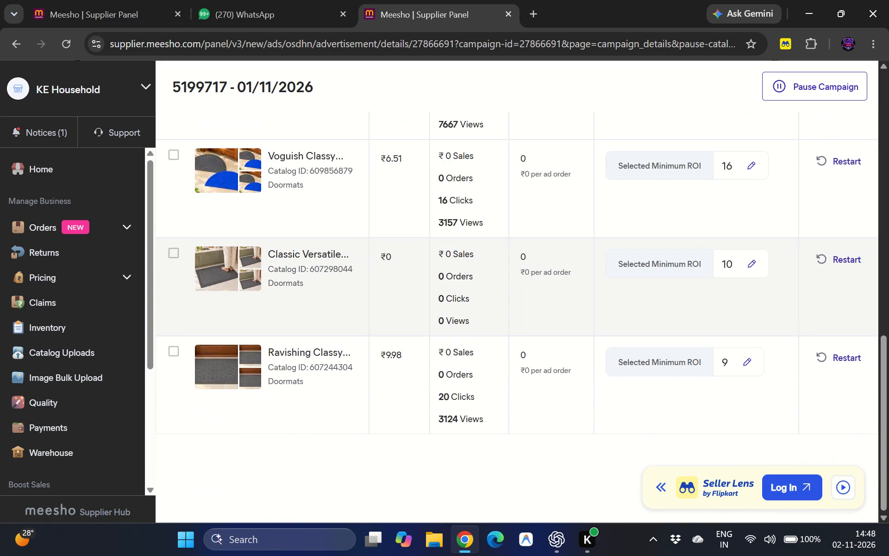
scroll(313, 273, "down", 2)
scroll(689, 366, "left", 1)
left_click(839, 356)
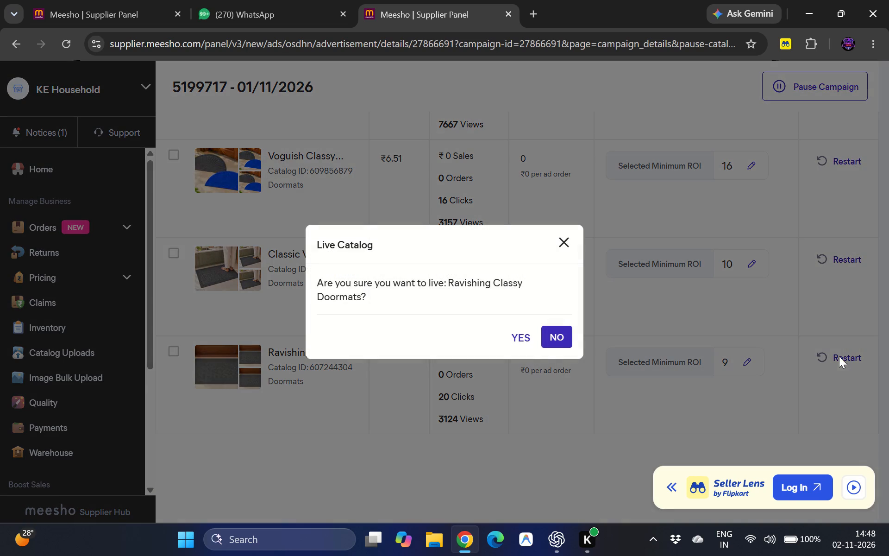
left_click(522, 340)
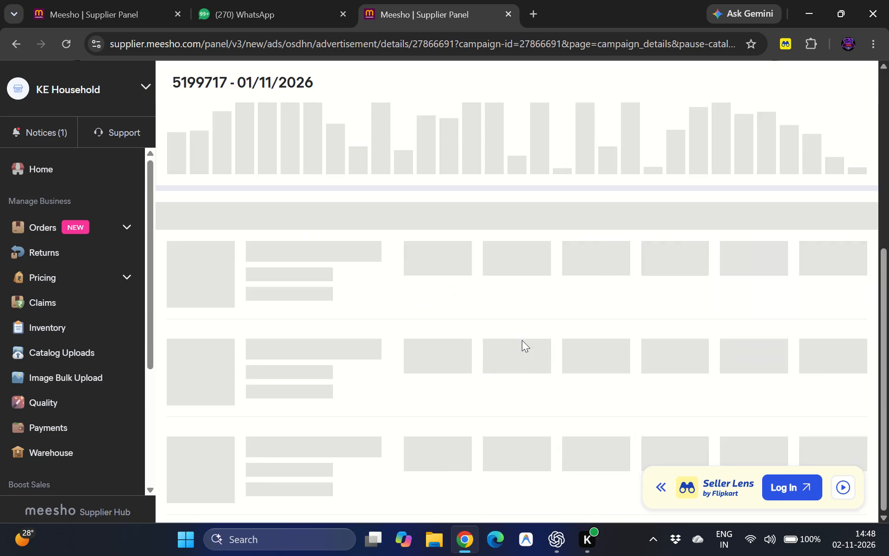
Examine the campaign's catalog list, comparing live and paused doormat catalogs by ad spend, views and minimum ROI.
scroll(522, 340, "down", 10)
scroll(697, 291, "up", 1)
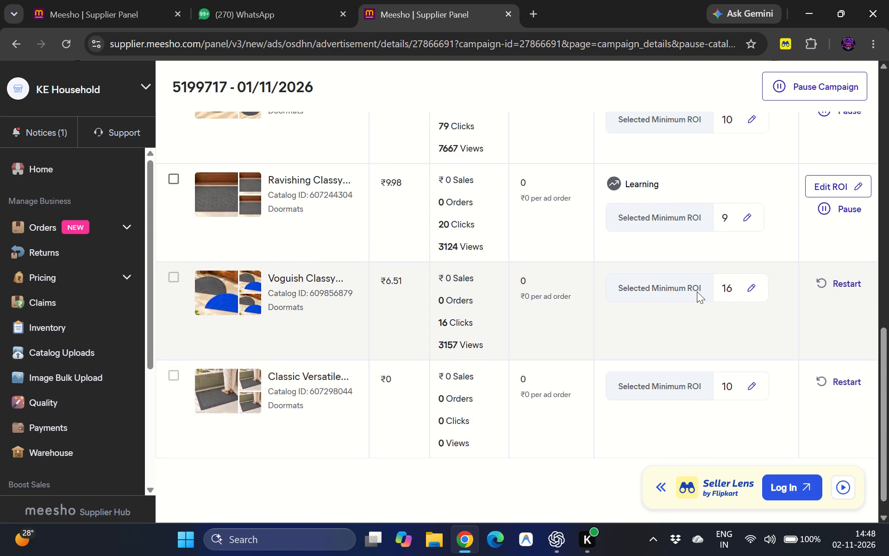
scroll(697, 291, "up", 1)
scroll(706, 329, "down", 3)
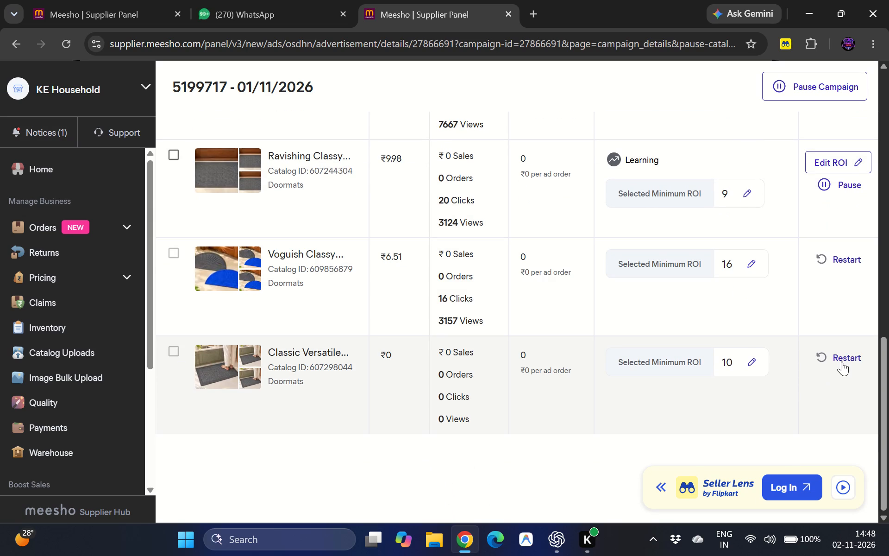
scroll(831, 361, "up", 2)
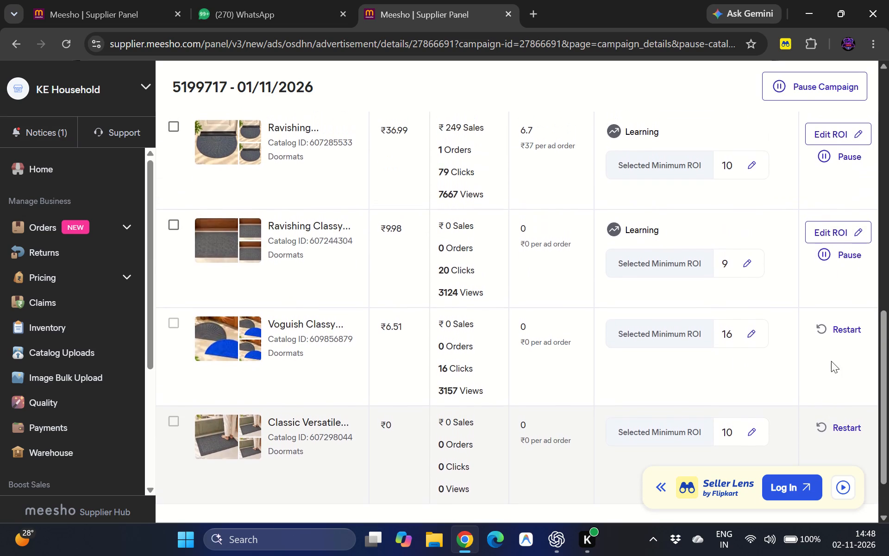
scroll(831, 361, "up", 2)
scroll(831, 361, "down", 1)
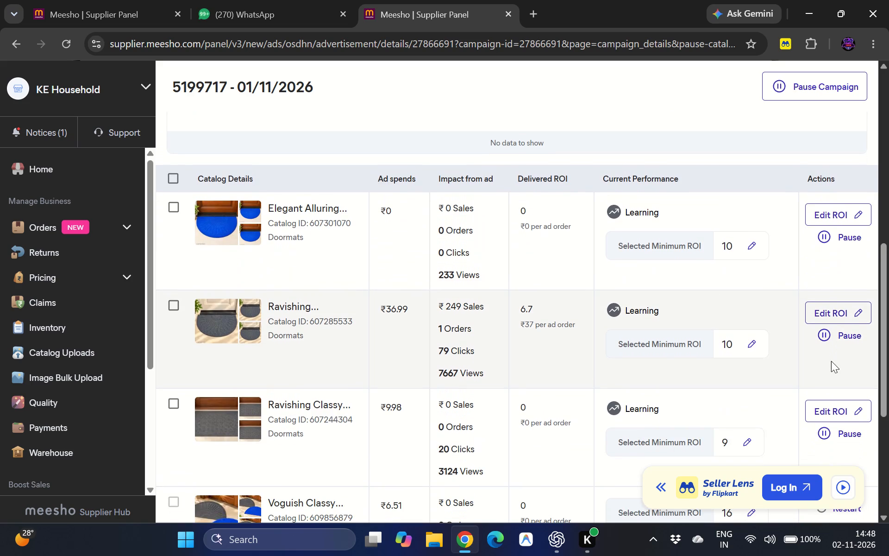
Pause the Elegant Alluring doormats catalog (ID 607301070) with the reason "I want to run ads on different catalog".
left_click(825, 230)
left_click(474, 294)
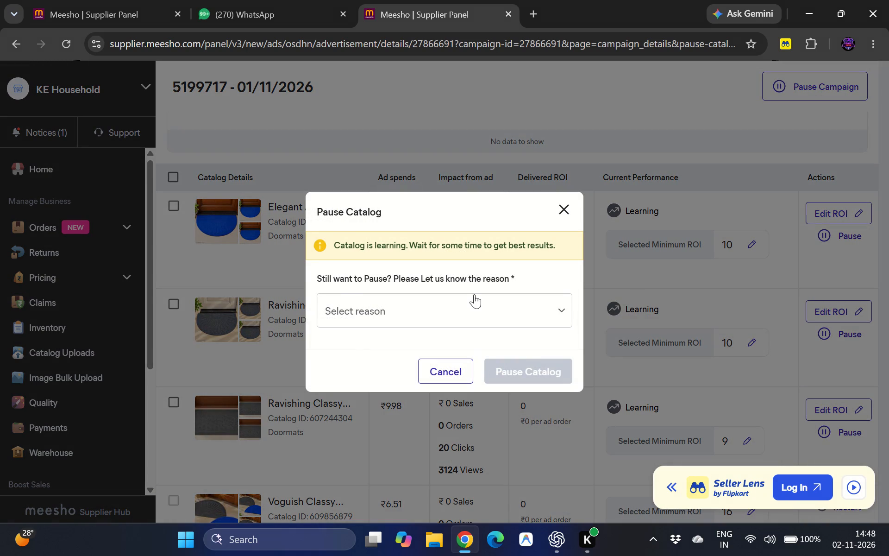
left_click(447, 390)
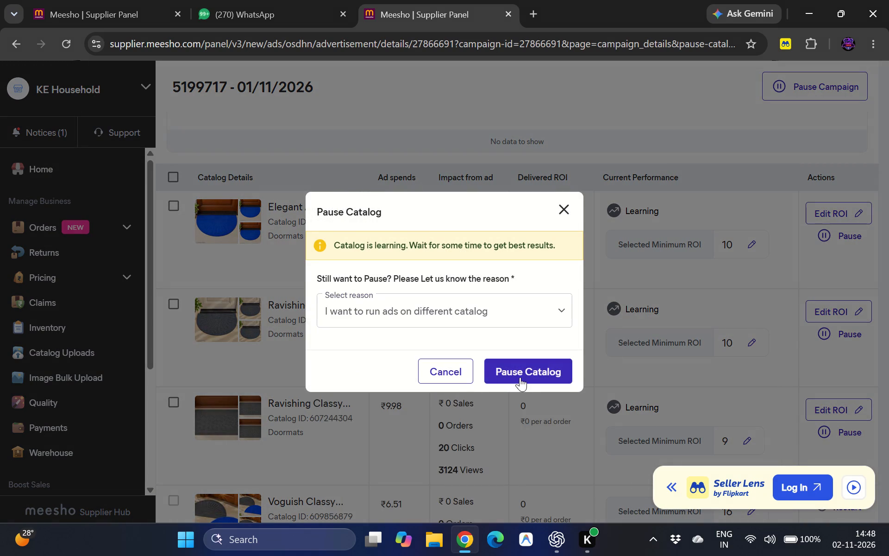
left_click(520, 377)
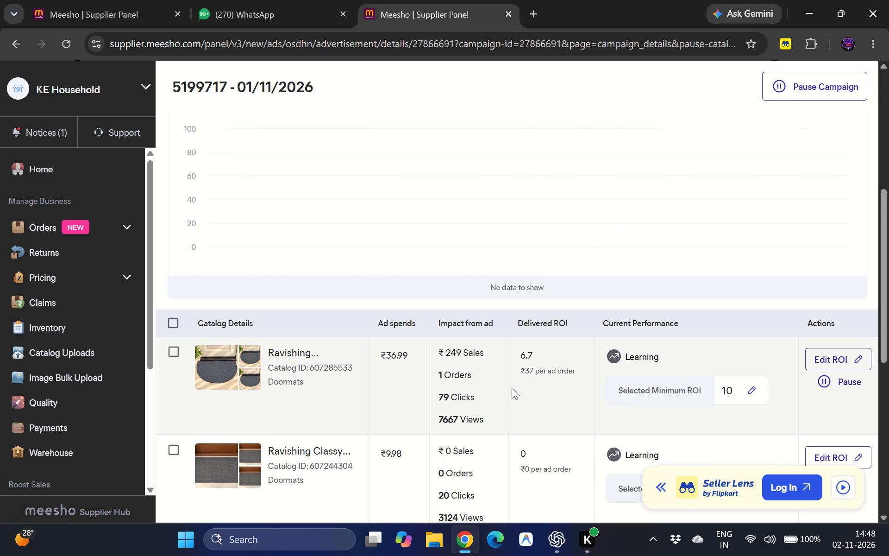
Examine the campaign's live and paused doormat catalogs and its three-day overview of spend, revenue, ROI and clicks.
scroll(512, 387, "down", 2)
scroll(601, 220, "down", 5)
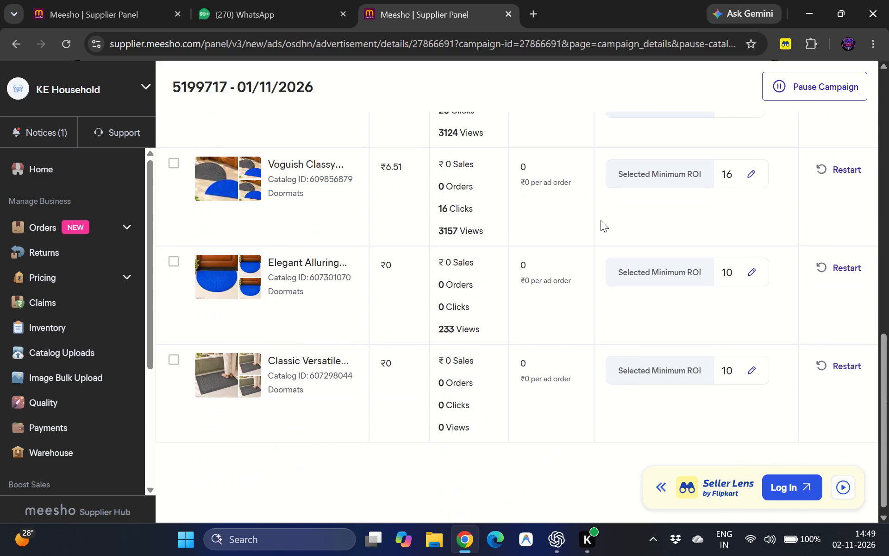
scroll(601, 220, "up", 4)
scroll(513, 310, "up", 1)
scroll(513, 310, "down", 4)
scroll(513, 310, "up", 1)
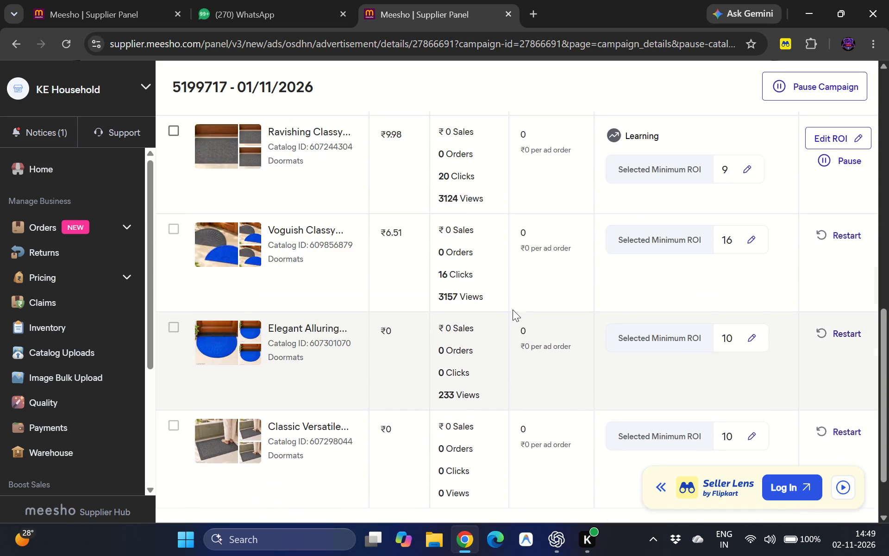
scroll(513, 310, "up", 4)
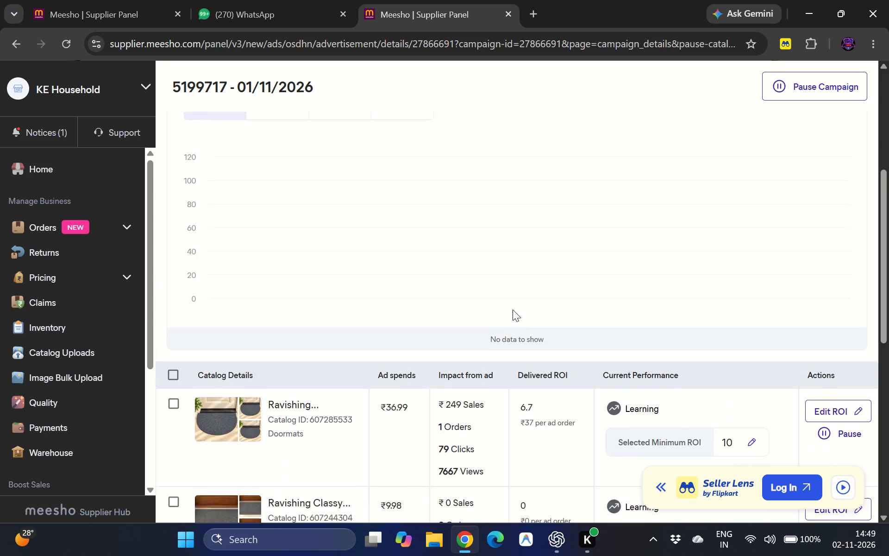
scroll(513, 310, "up", 2)
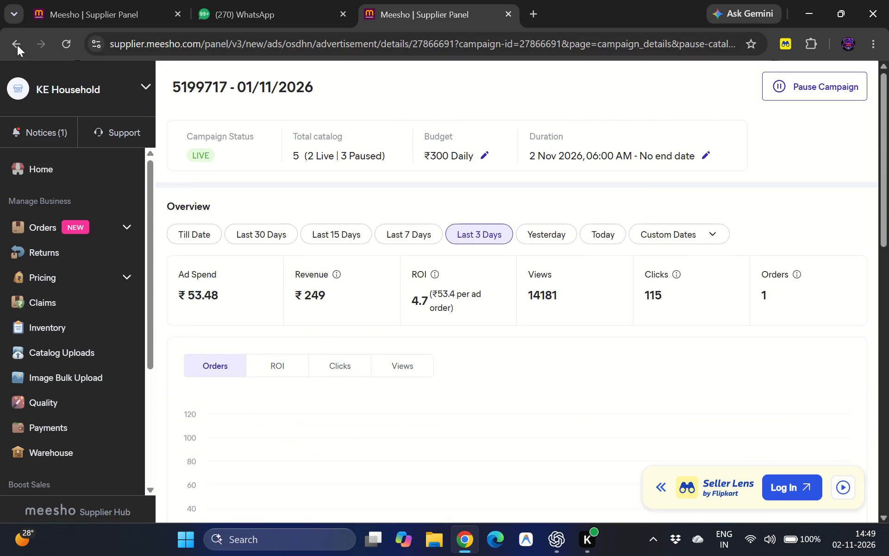
Go back to the advertisement list and start a new campaign with the "You select catalogs" option.
left_click(9, 44)
scroll(400, 311, "down", 2)
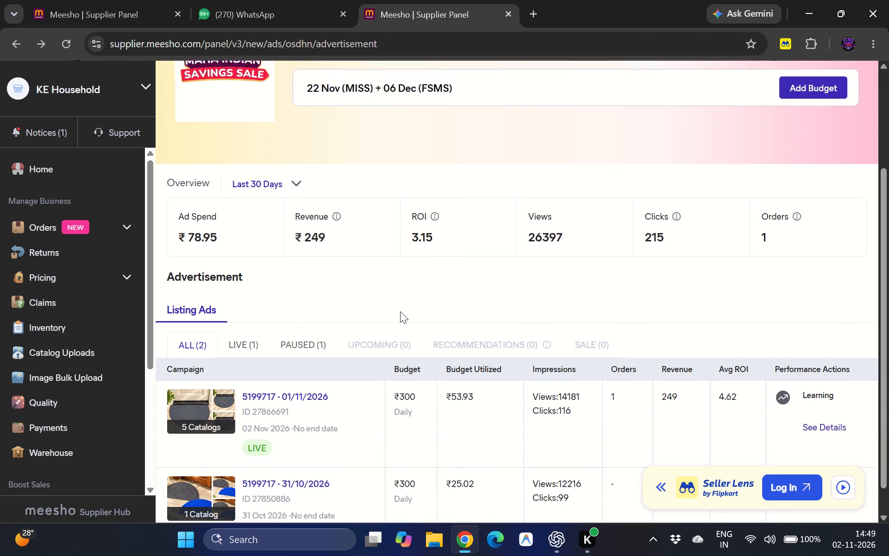
scroll(400, 311, "down", 2)
scroll(668, 377, "down", 5)
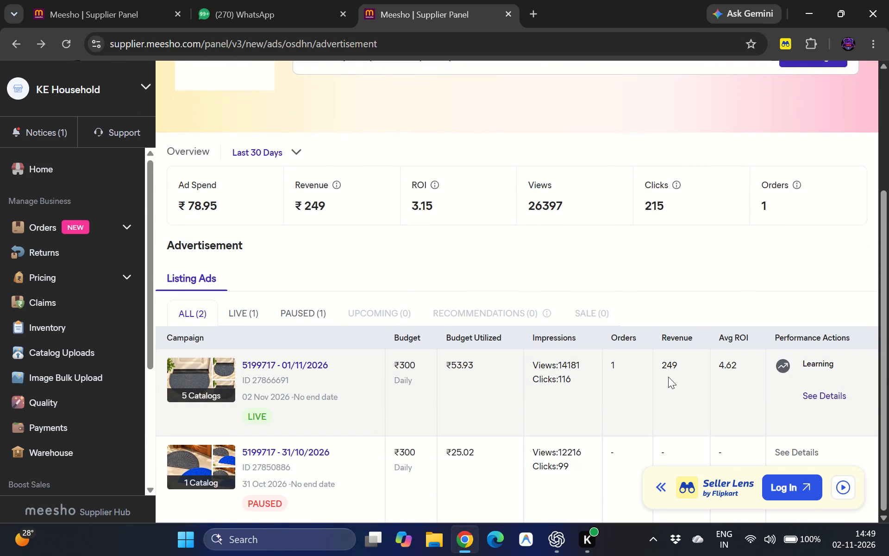
scroll(668, 377, "up", 3)
left_click(805, 92)
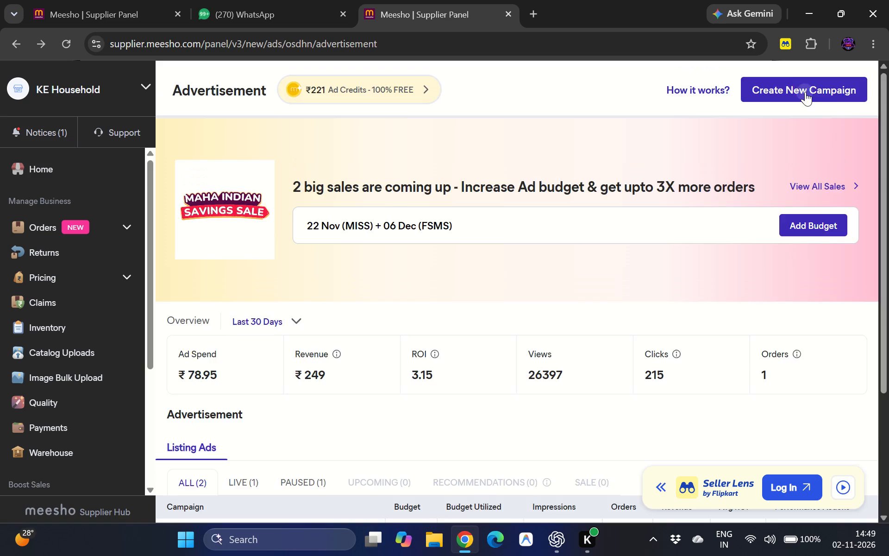
scroll(333, 284, "down", 2)
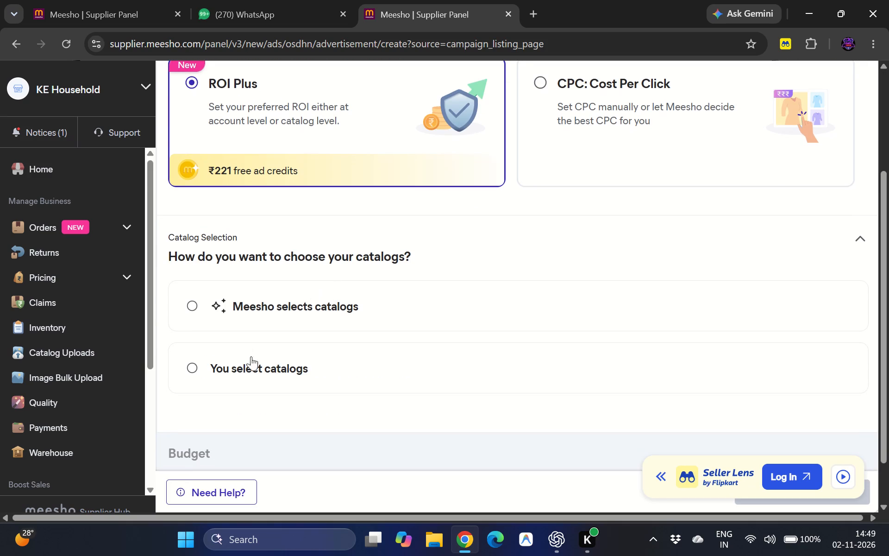
left_click(243, 366)
scroll(243, 366, "down", 5)
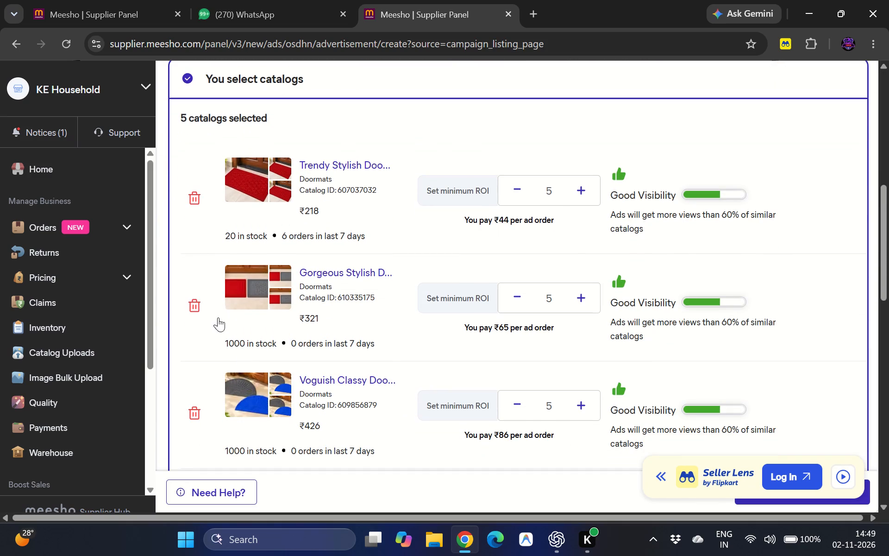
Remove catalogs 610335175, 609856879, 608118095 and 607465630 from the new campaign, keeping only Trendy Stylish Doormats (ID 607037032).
left_click(201, 308)
left_click(352, 359)
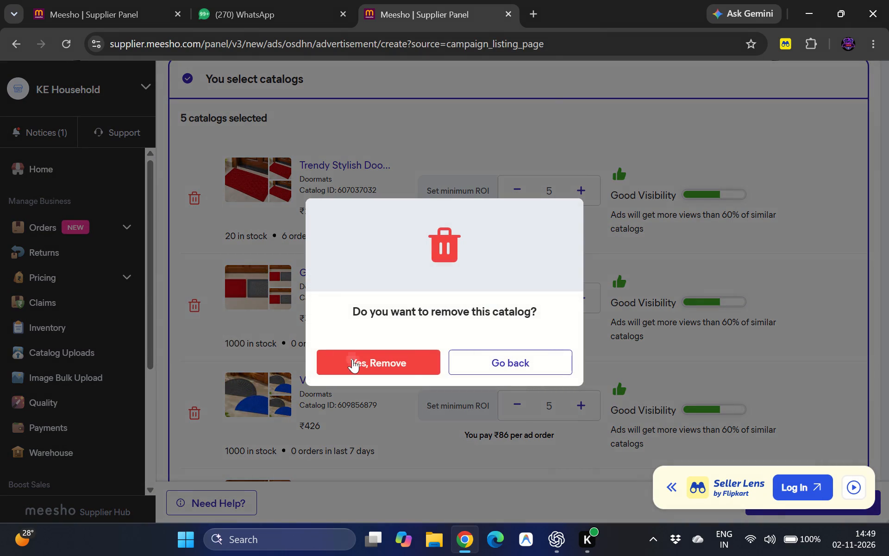
left_click(186, 315)
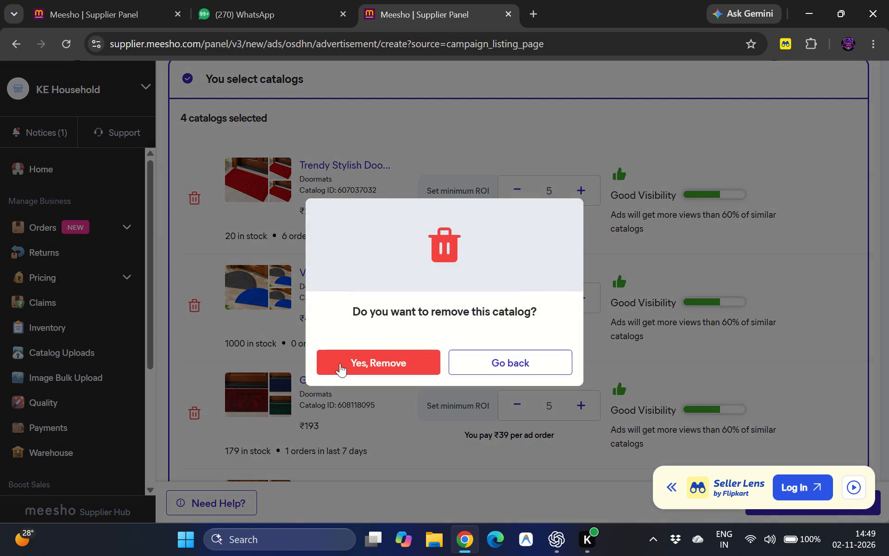
left_click(341, 364)
left_click(192, 305)
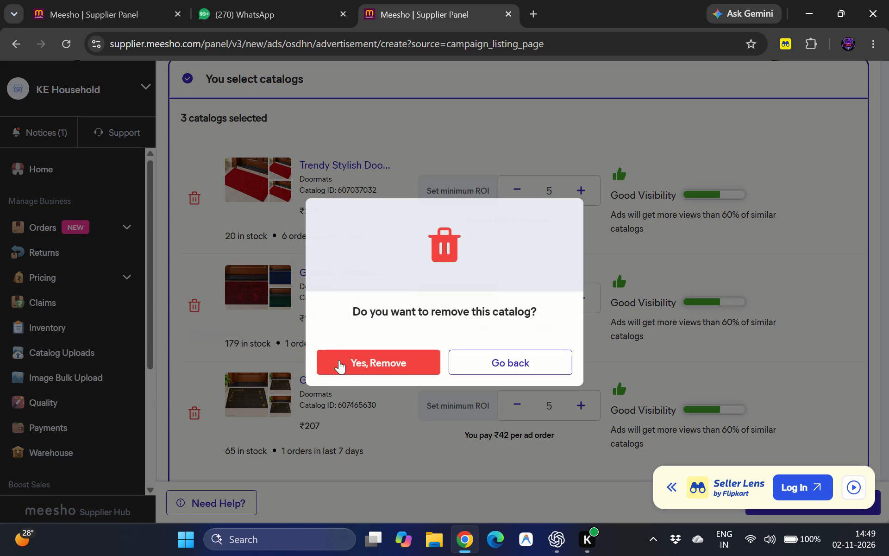
left_click(351, 365)
left_click(191, 295)
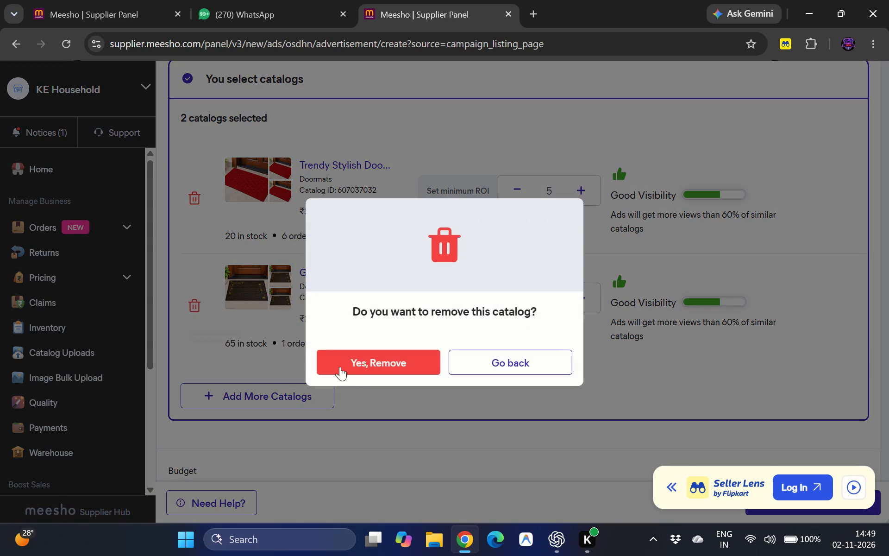
left_click(362, 373)
Browse the list of further catalogs that can be added to the campaign, and leave it without adding any.
left_click(254, 285)
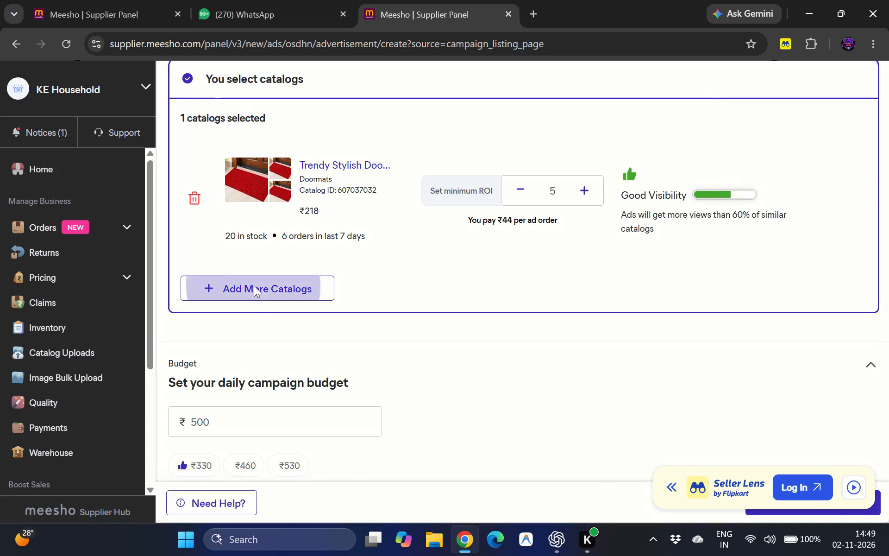
scroll(407, 300, "down", 8)
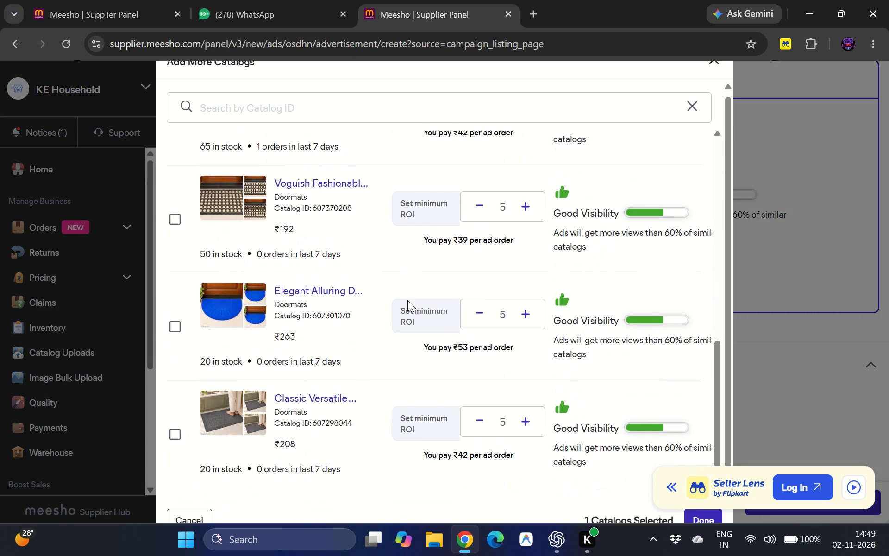
scroll(407, 300, "up", 5)
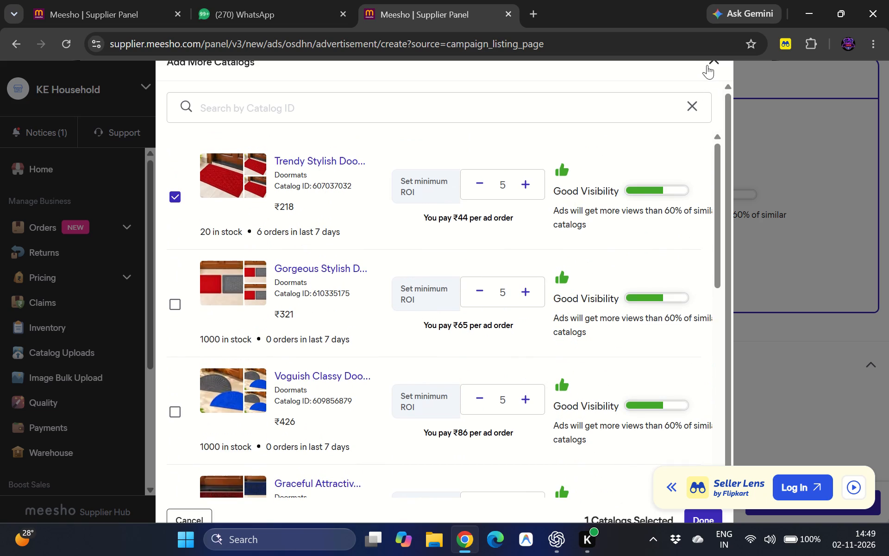
left_click(707, 65)
left_click(368, 361)
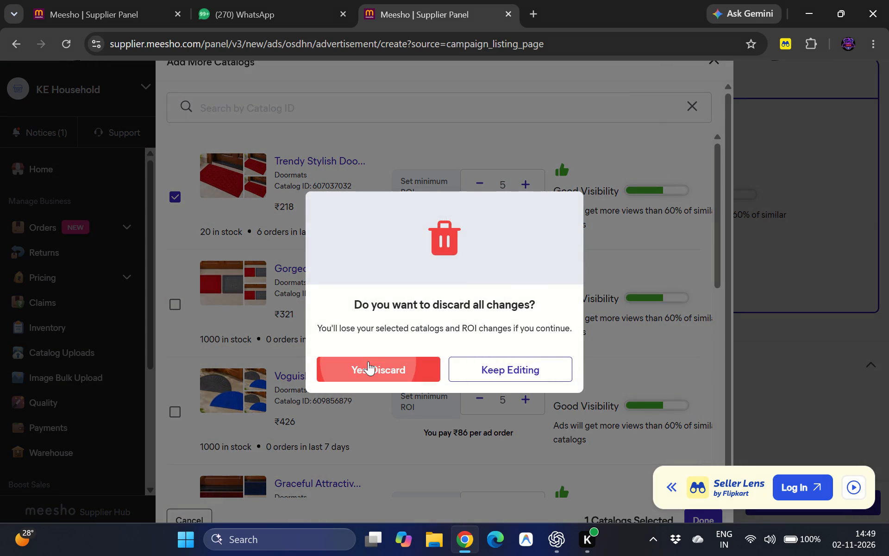
Set the minimum ROI of the Trendy Stylish Doormats catalog to 10.
triple_click(584, 183)
left_click(584, 183)
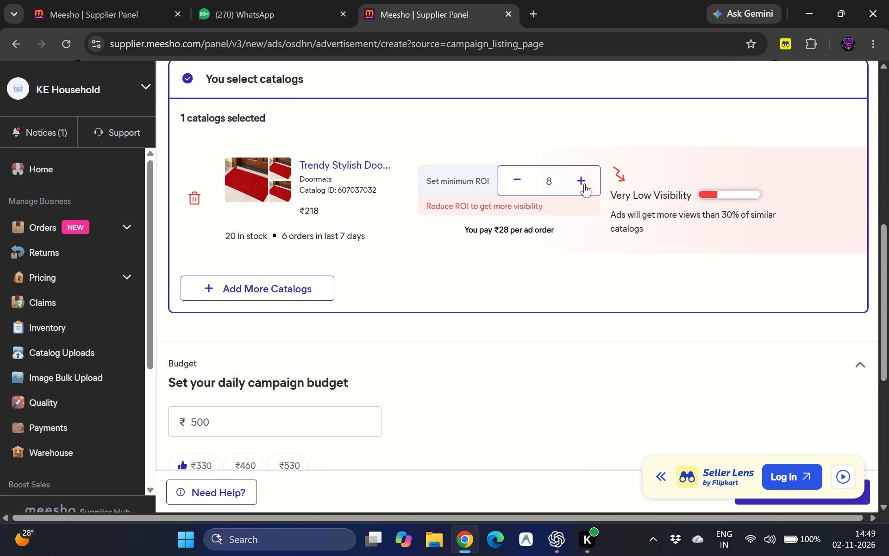
triple_click(581, 183)
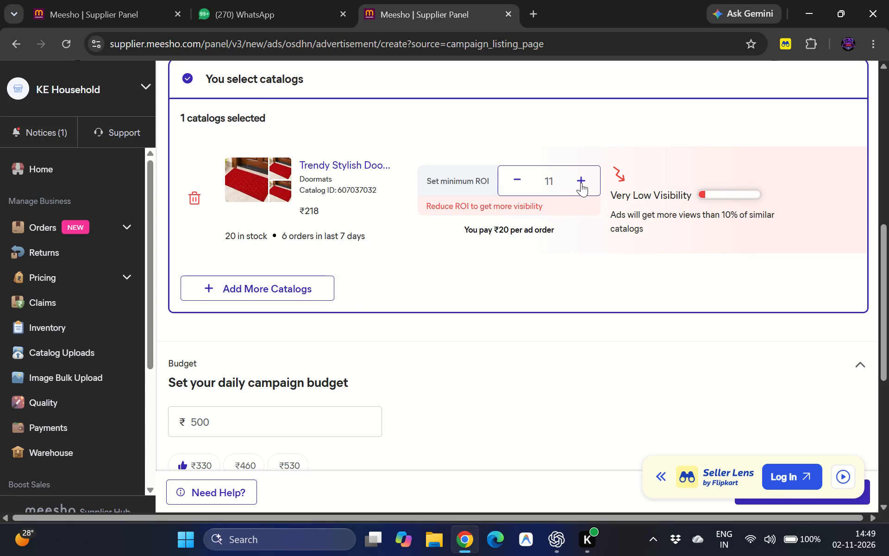
left_click(582, 179)
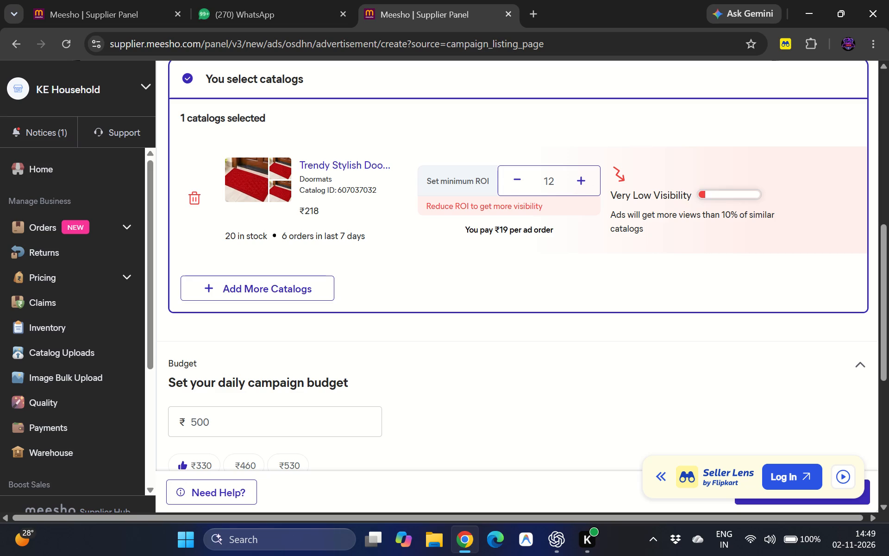
left_click(584, 180)
triple_click(519, 176)
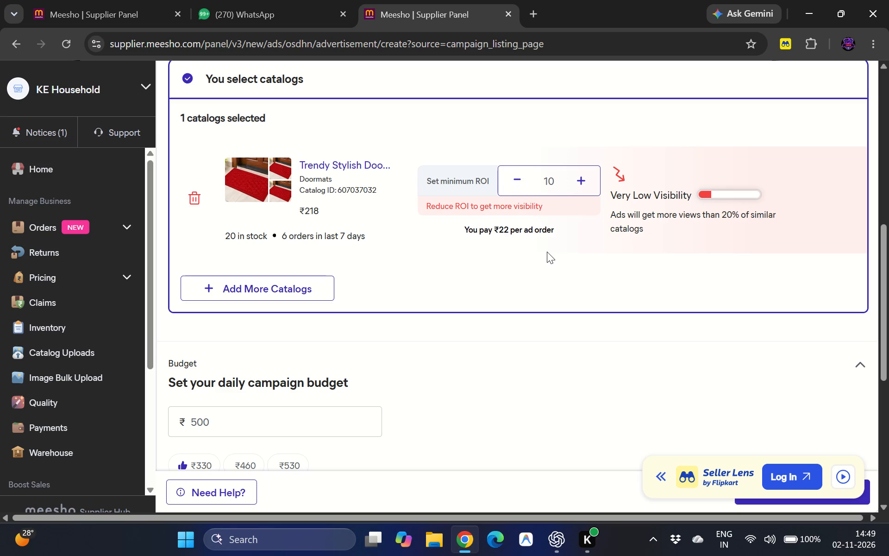
Set the new campaign's daily budget to ₹300.
scroll(547, 252, "down", 3)
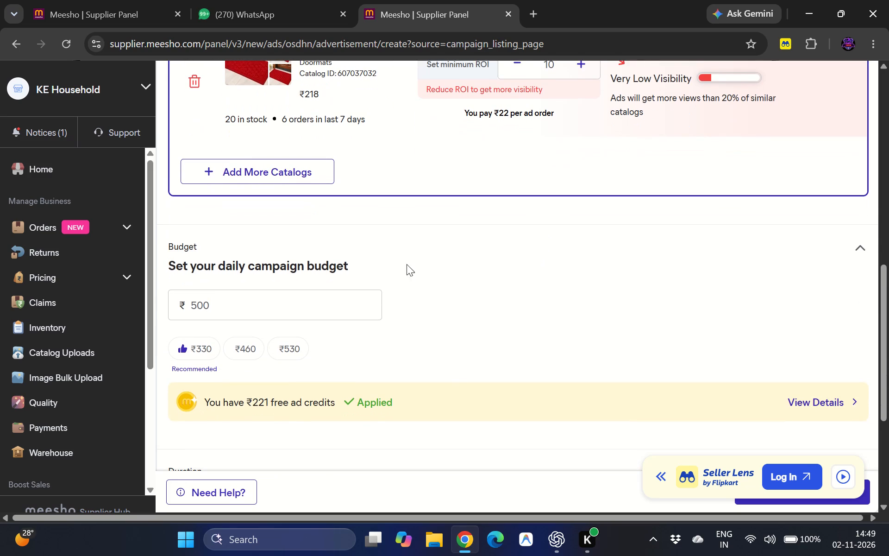
double_click(277, 293)
key("3")
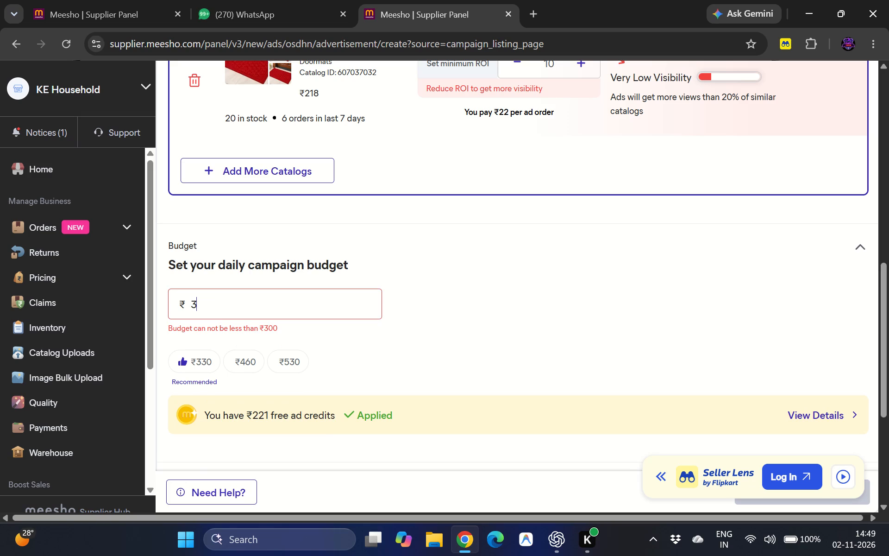
type("00")
scroll(256, 386, "down", 2)
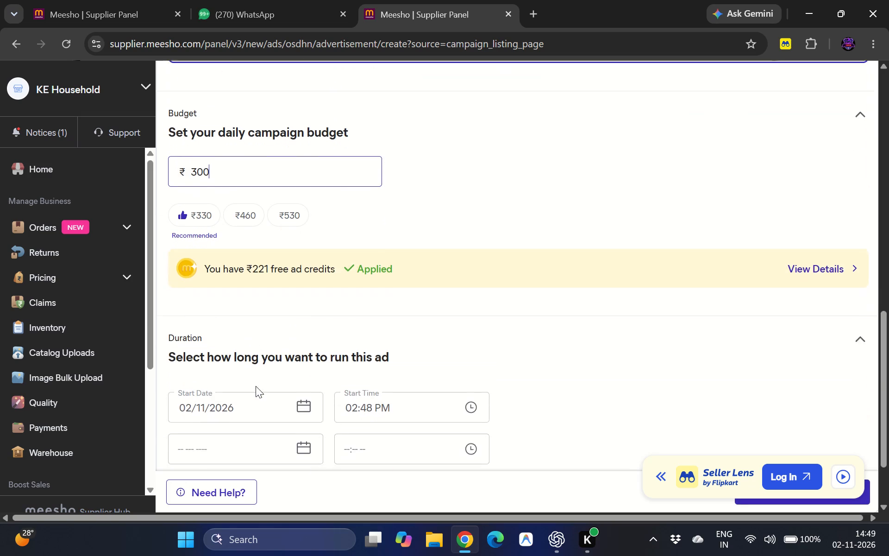
left_click(401, 344)
Create the ad with the default start date and no end date, and submit the campaign.
scroll(401, 344, "down", 2)
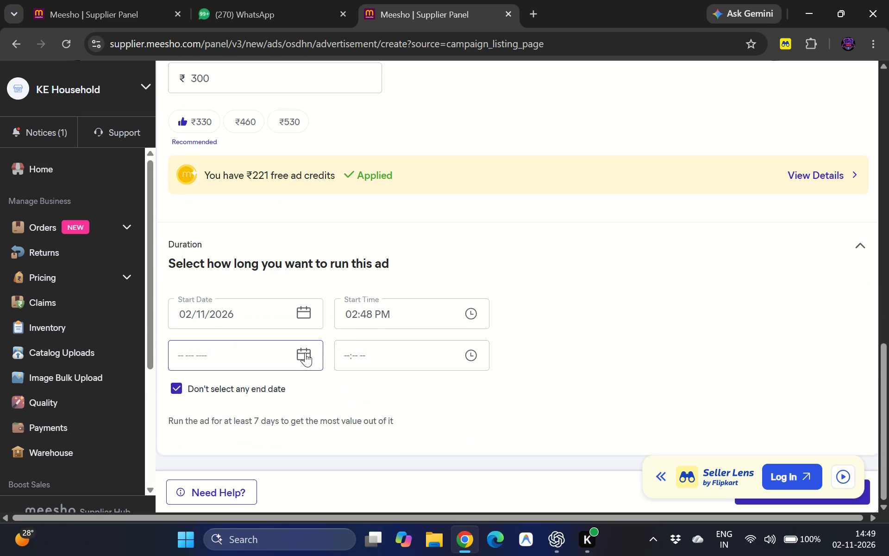
scroll(305, 353, "down", 3)
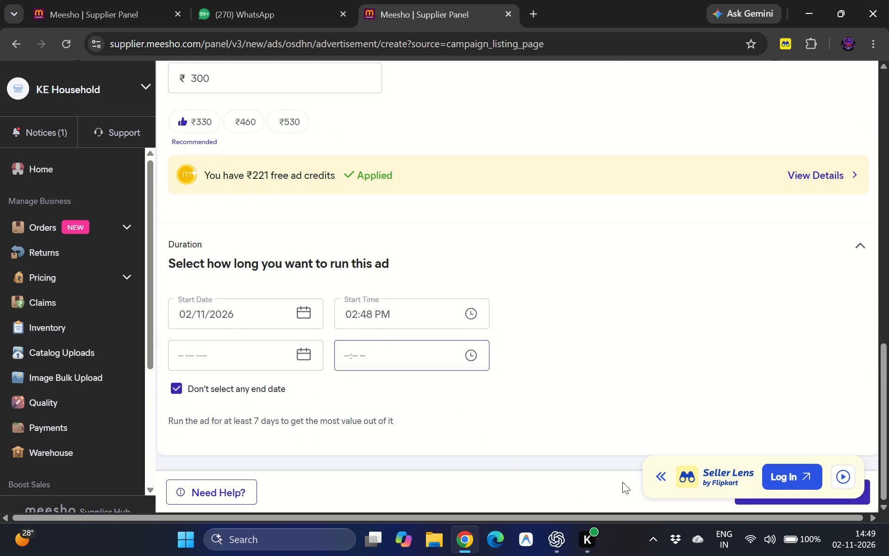
left_click(659, 477)
scroll(665, 342, "down", 1)
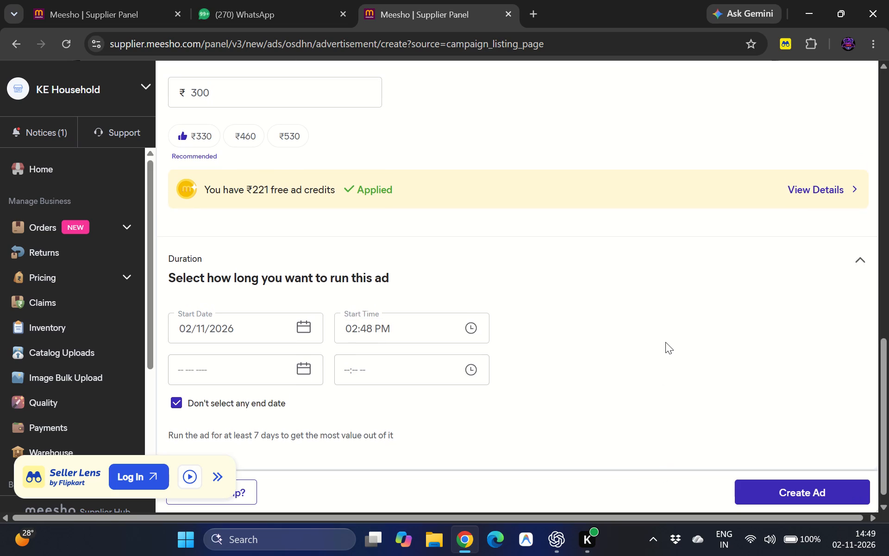
scroll(665, 342, "down", 1)
left_click(771, 486)
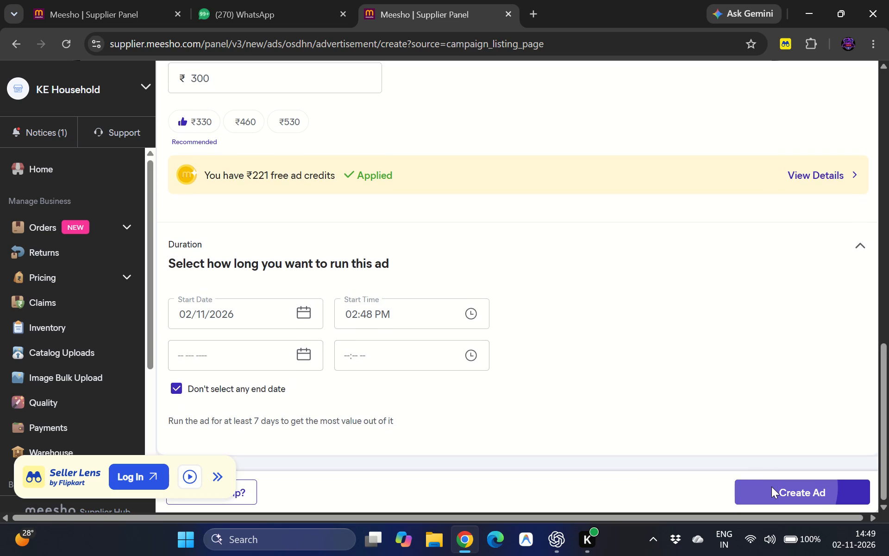
scroll(688, 356, "up", 1)
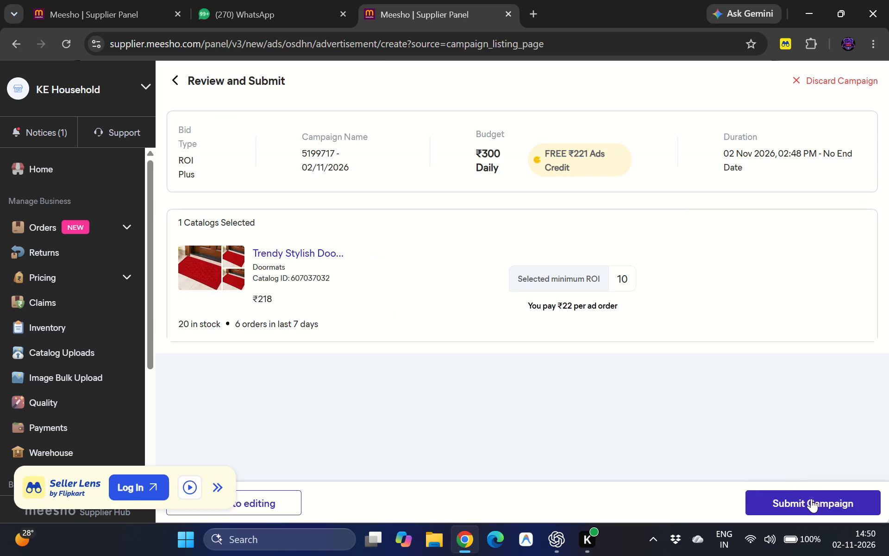
left_click(811, 499)
left_click(493, 373)
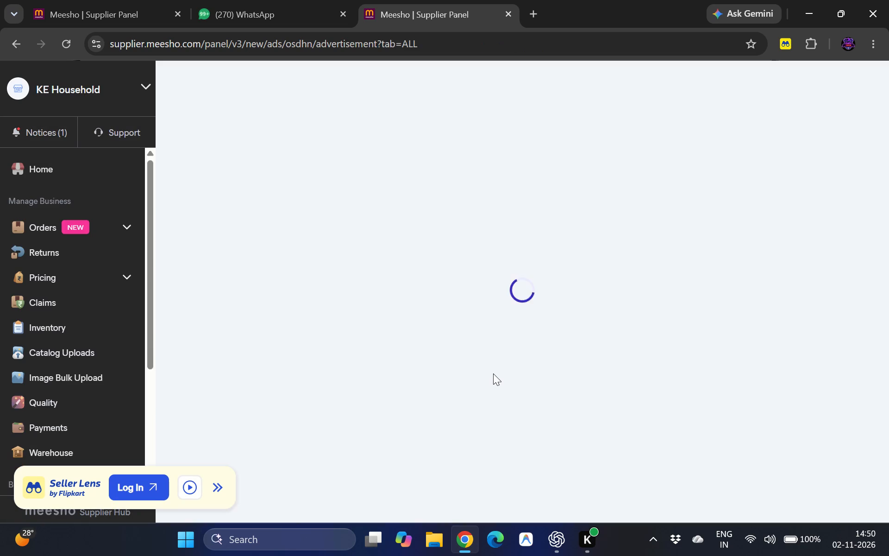
Review the advertisement overview and the campaign list, checking each campaign's status, budget use and impressions.
scroll(493, 373, "down", 1)
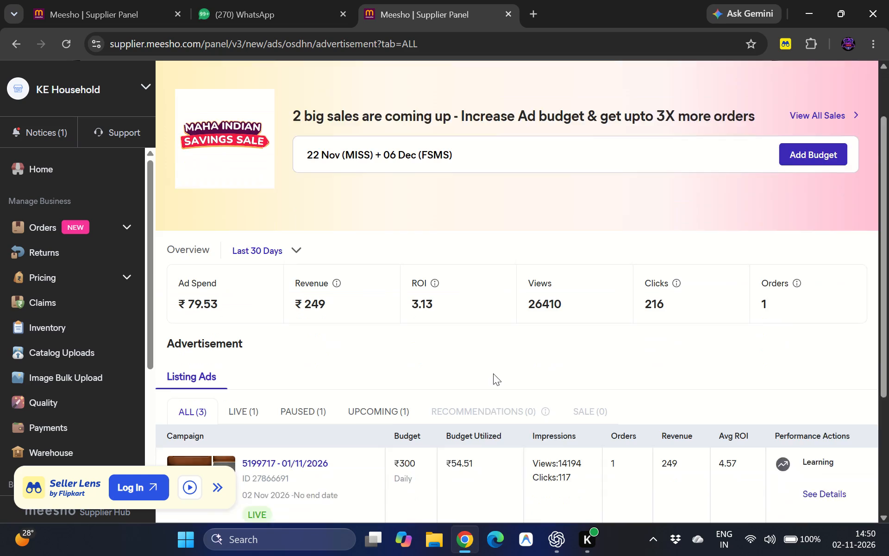
scroll(493, 373, "down", 2)
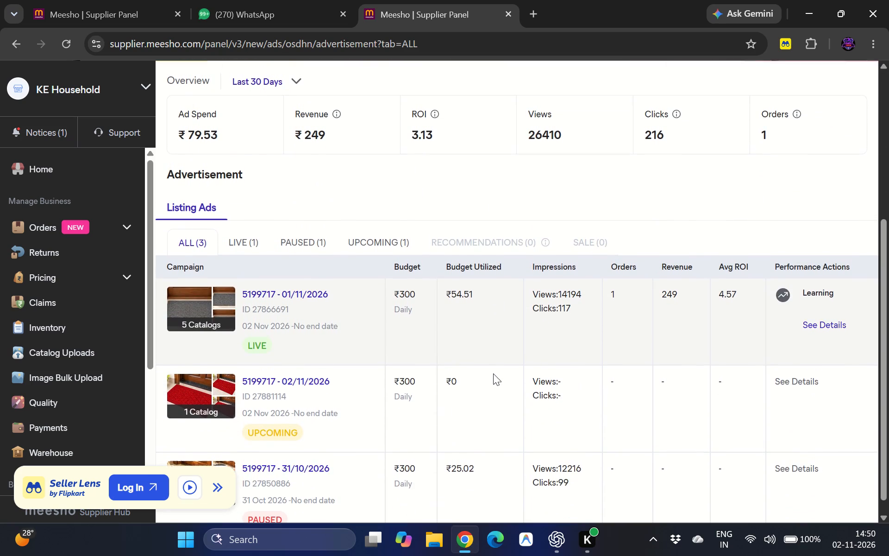
scroll(493, 373, "down", 1)
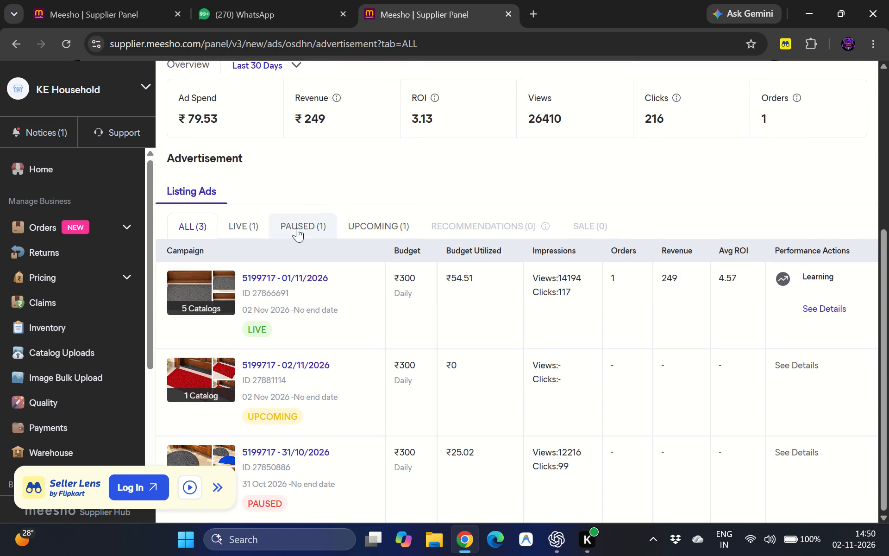
left_click(376, 228)
scroll(376, 228, "down", 2)
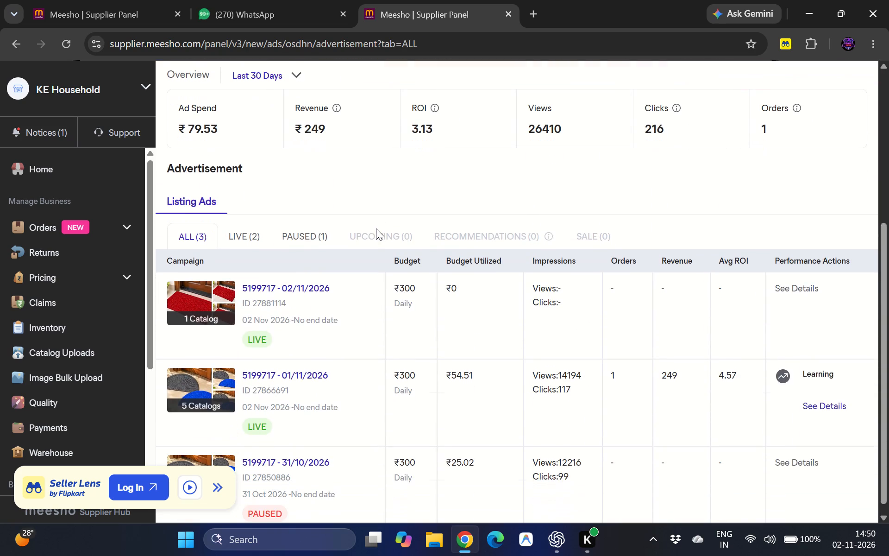
scroll(376, 228, "down", 2)
scroll(511, 283, "down", 1)
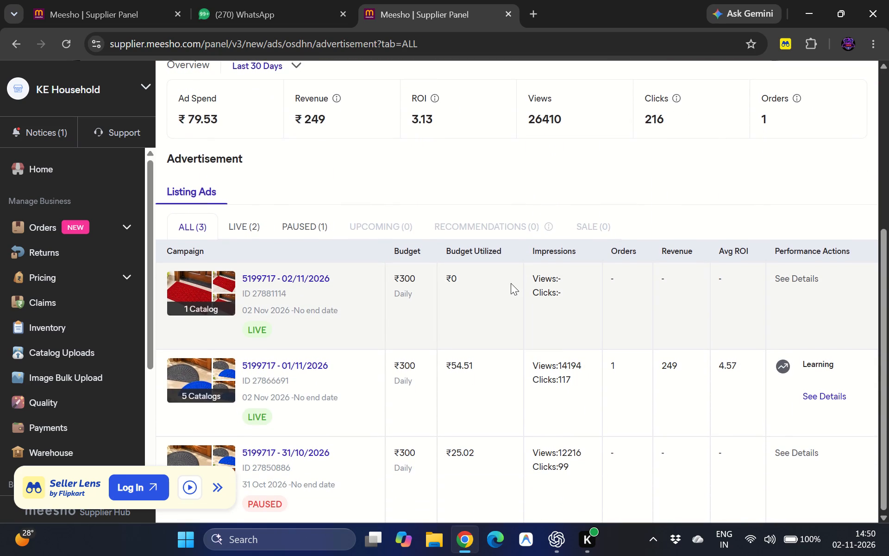
scroll(511, 283, "down", 1)
scroll(487, 354, "down", 3)
scroll(487, 354, "up", 4)
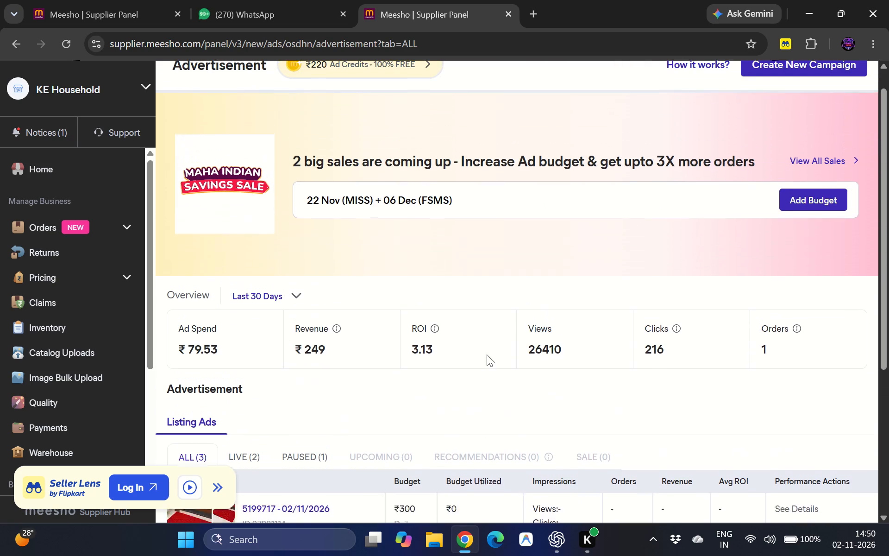
Reload the advertisement page and recheck the last 30 days' overview and the budget use of the listed campaigns.
scroll(487, 354, "up", 1)
left_click(71, 46)
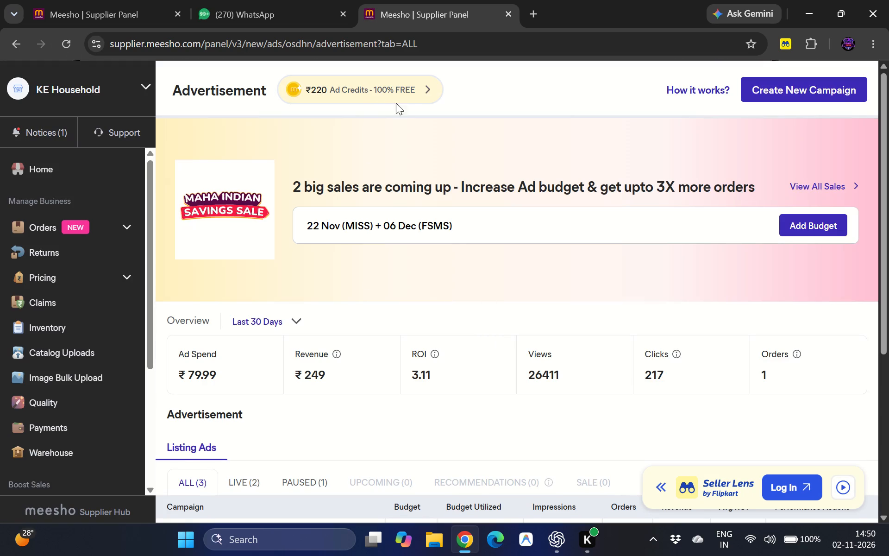
scroll(430, 431, "up", 1)
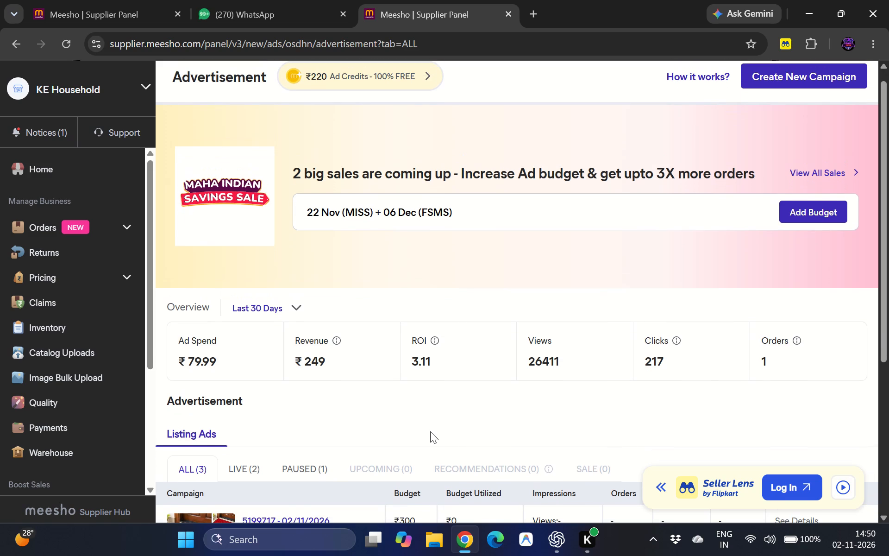
scroll(430, 431, "down", 4)
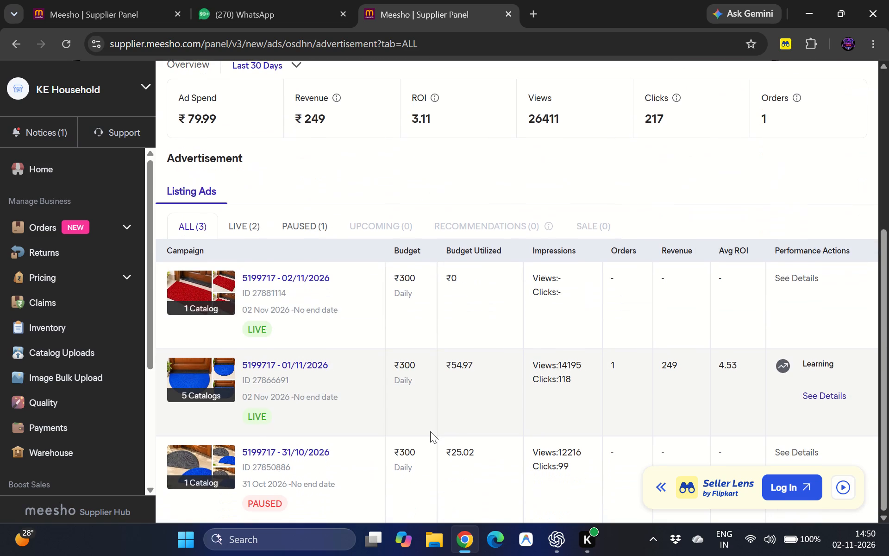